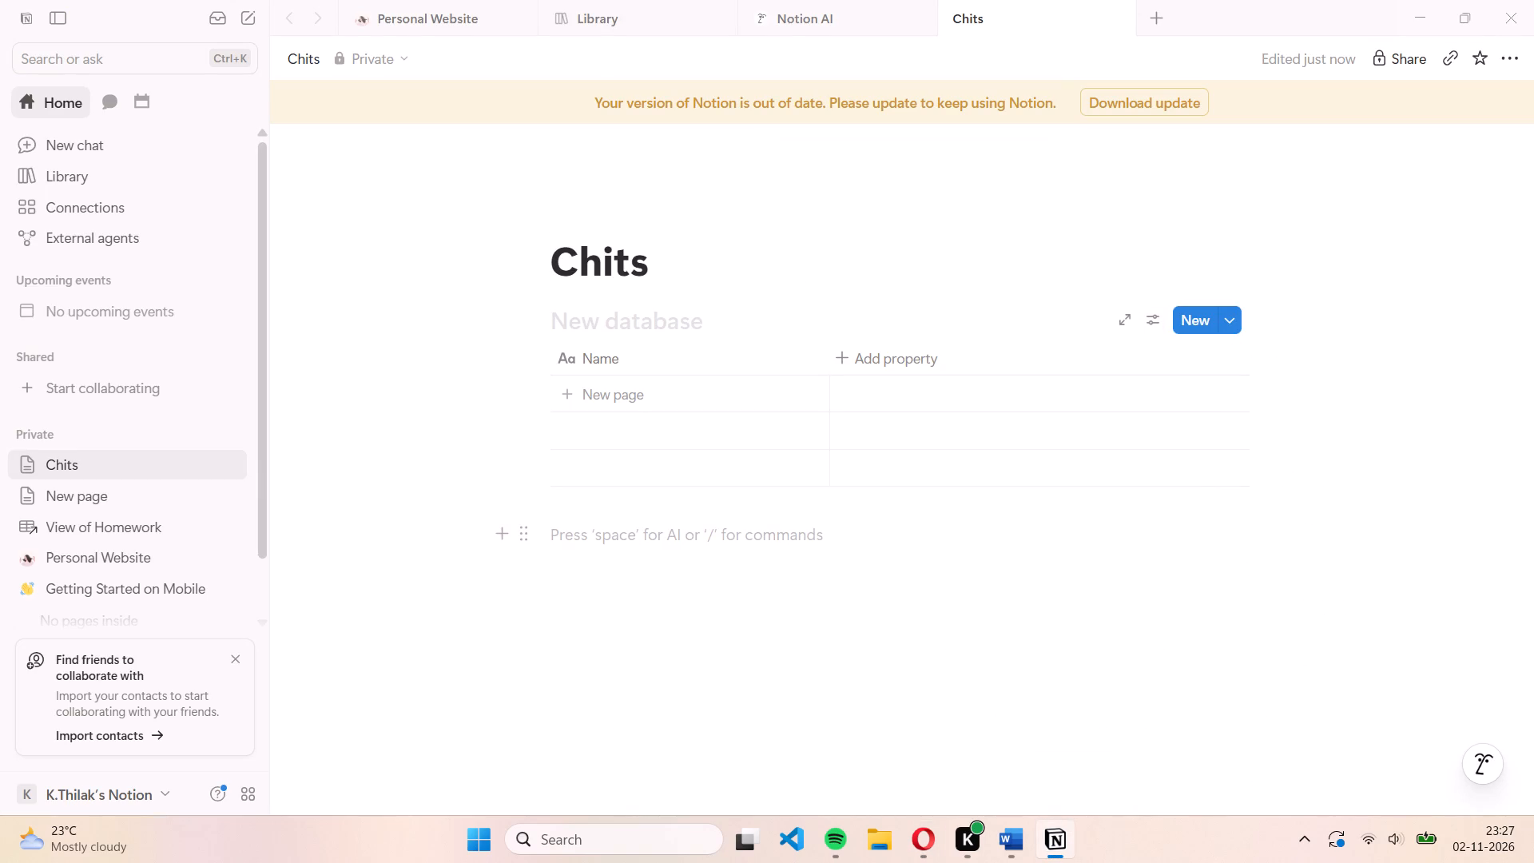
pyautogui.press('.')
pyautogui.press('BackSpace')
pyautogui.hotkey('shift', '?')
pyautogui.press('BackSpace')
pyautogui.press('/')
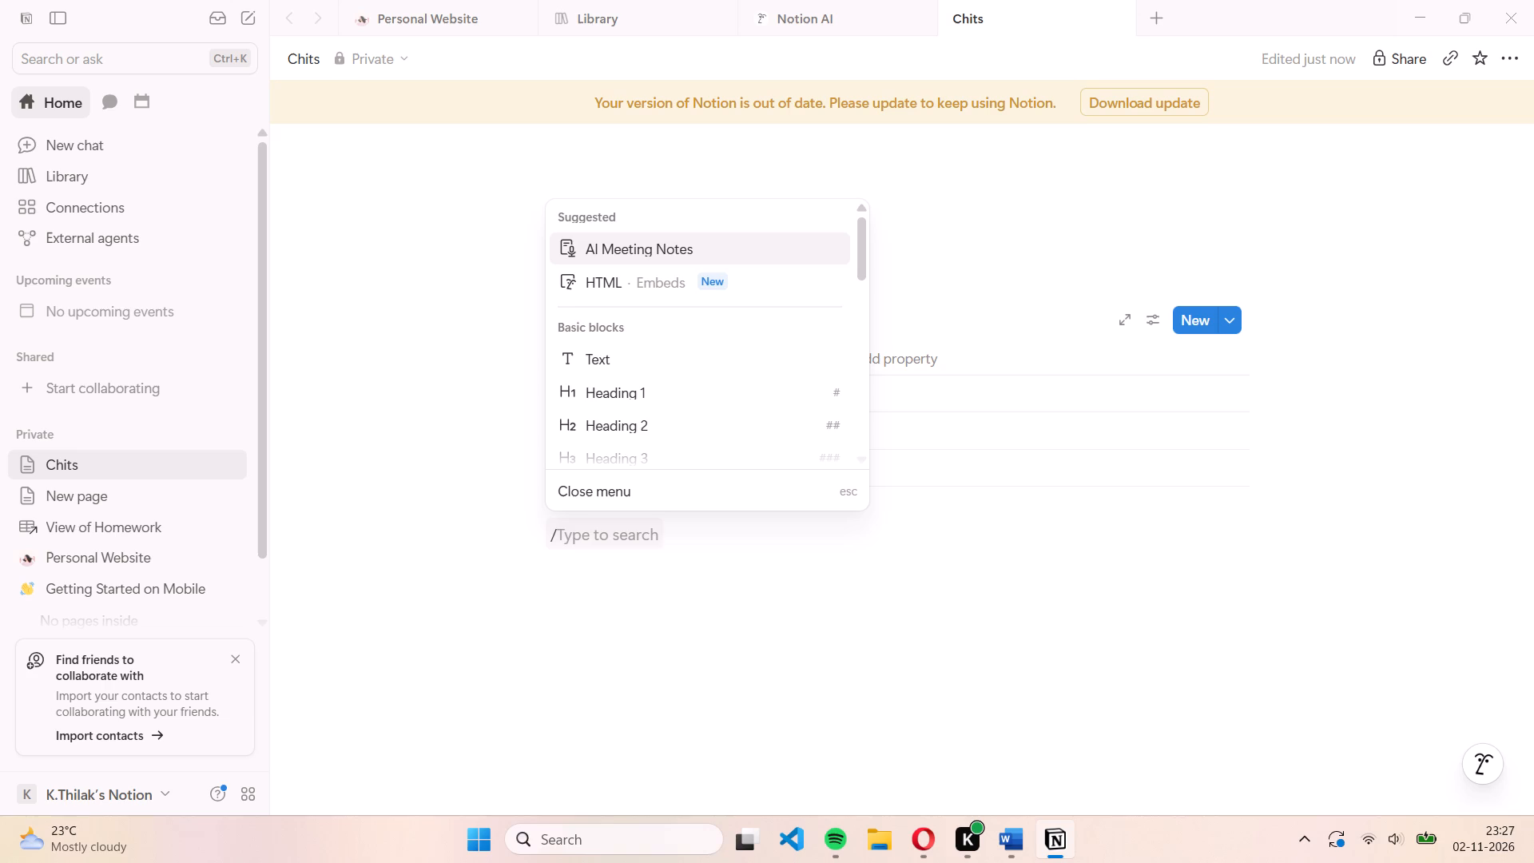
pyautogui.hotkey('shift', 'd')
pyautogui.write('ar')
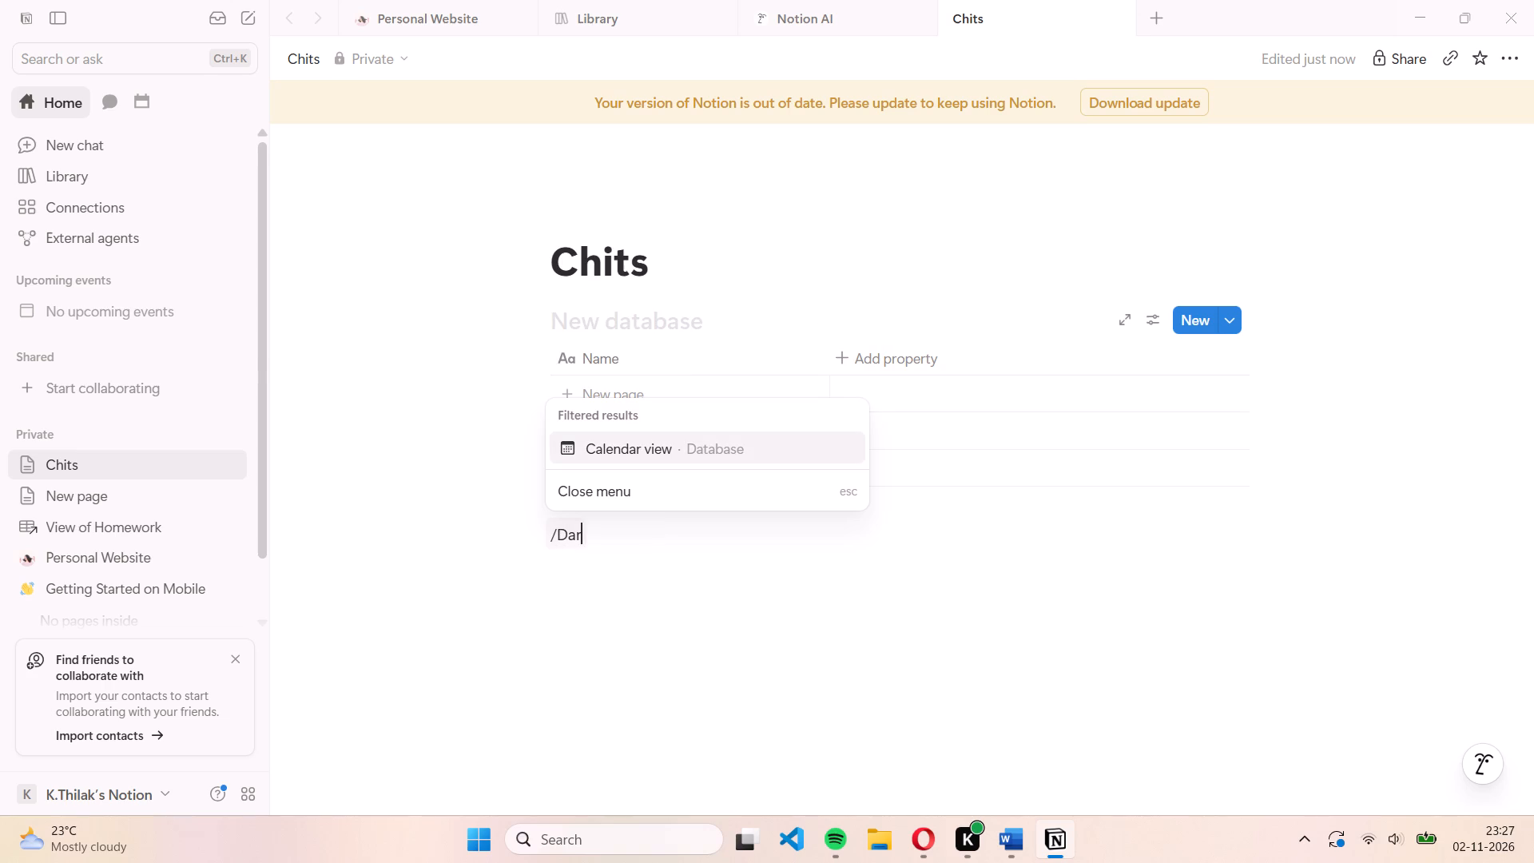
pyautogui.press('BackSpace')
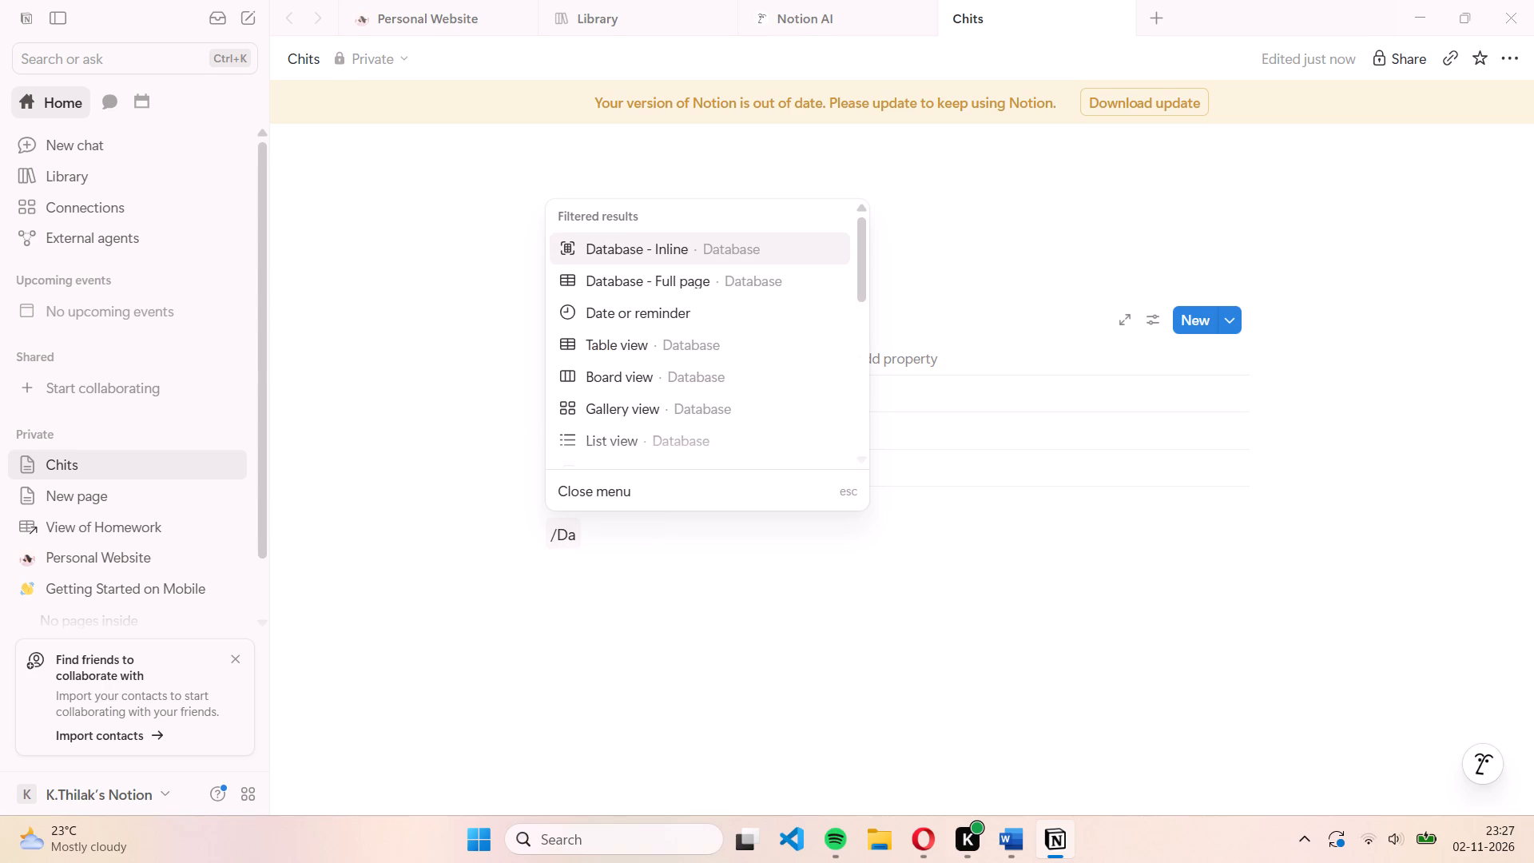
pyautogui.write('ta')
pyautogui.press('Return')
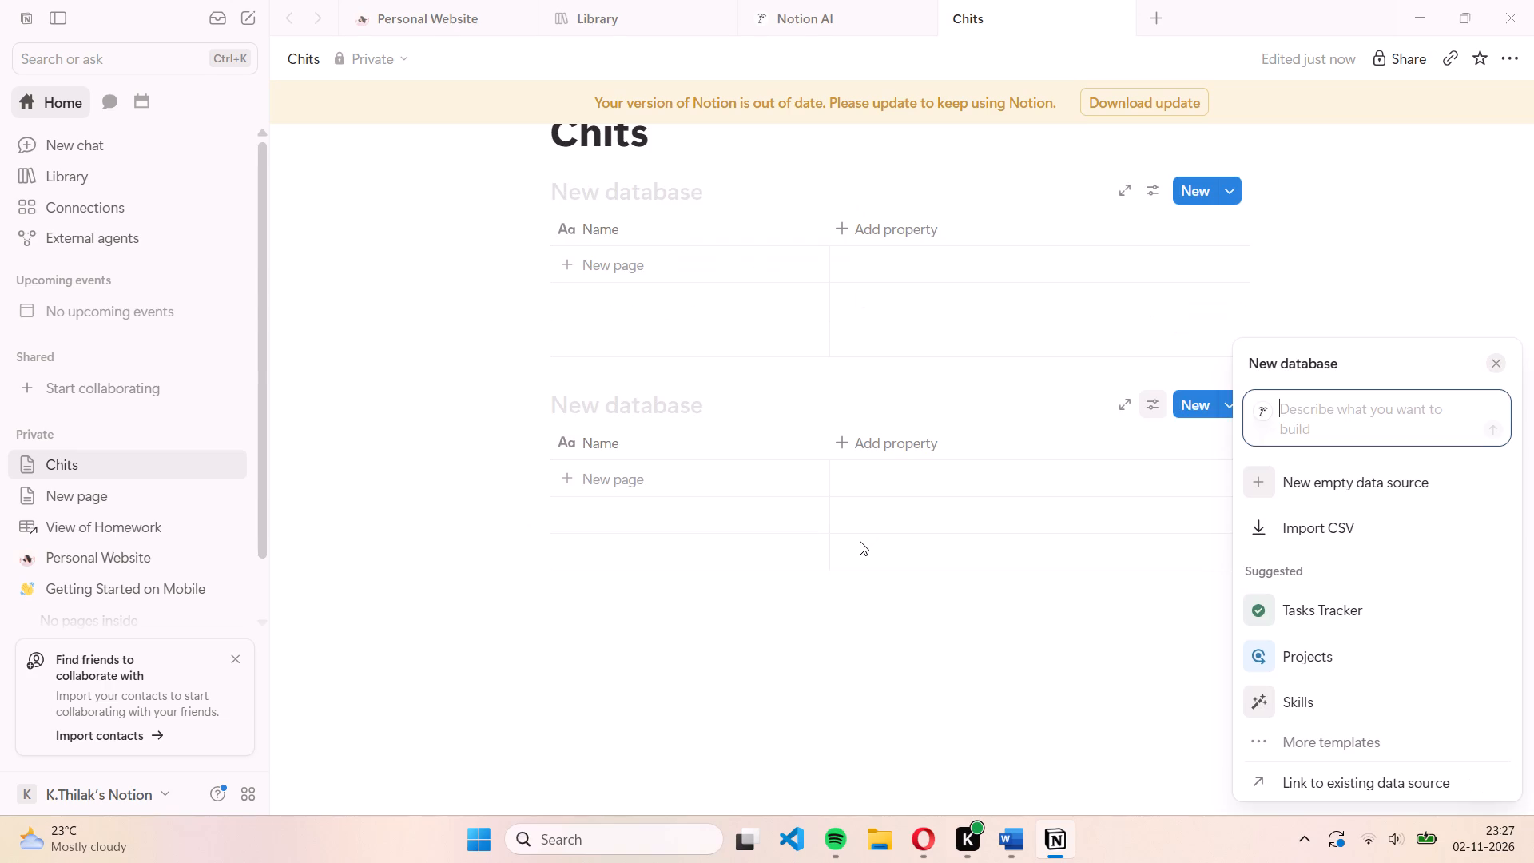
pyautogui.click(733, 685)
# Title the first inline database on the Chits page "PAYEMENTS".
pyautogui.click(665, 190)
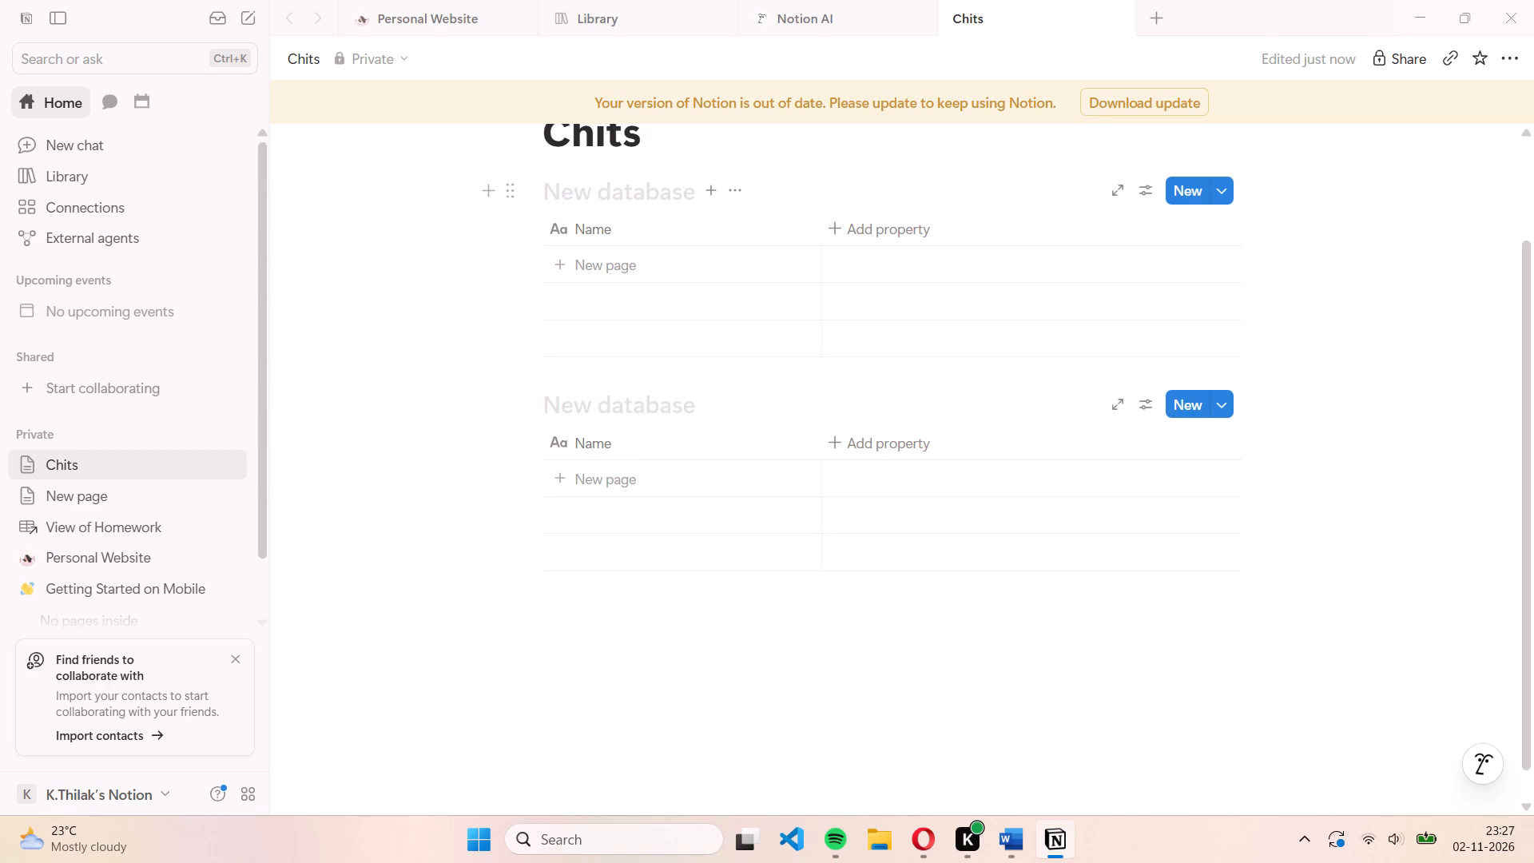
pyautogui.write('MO')
pyautogui.press('BackSpace')
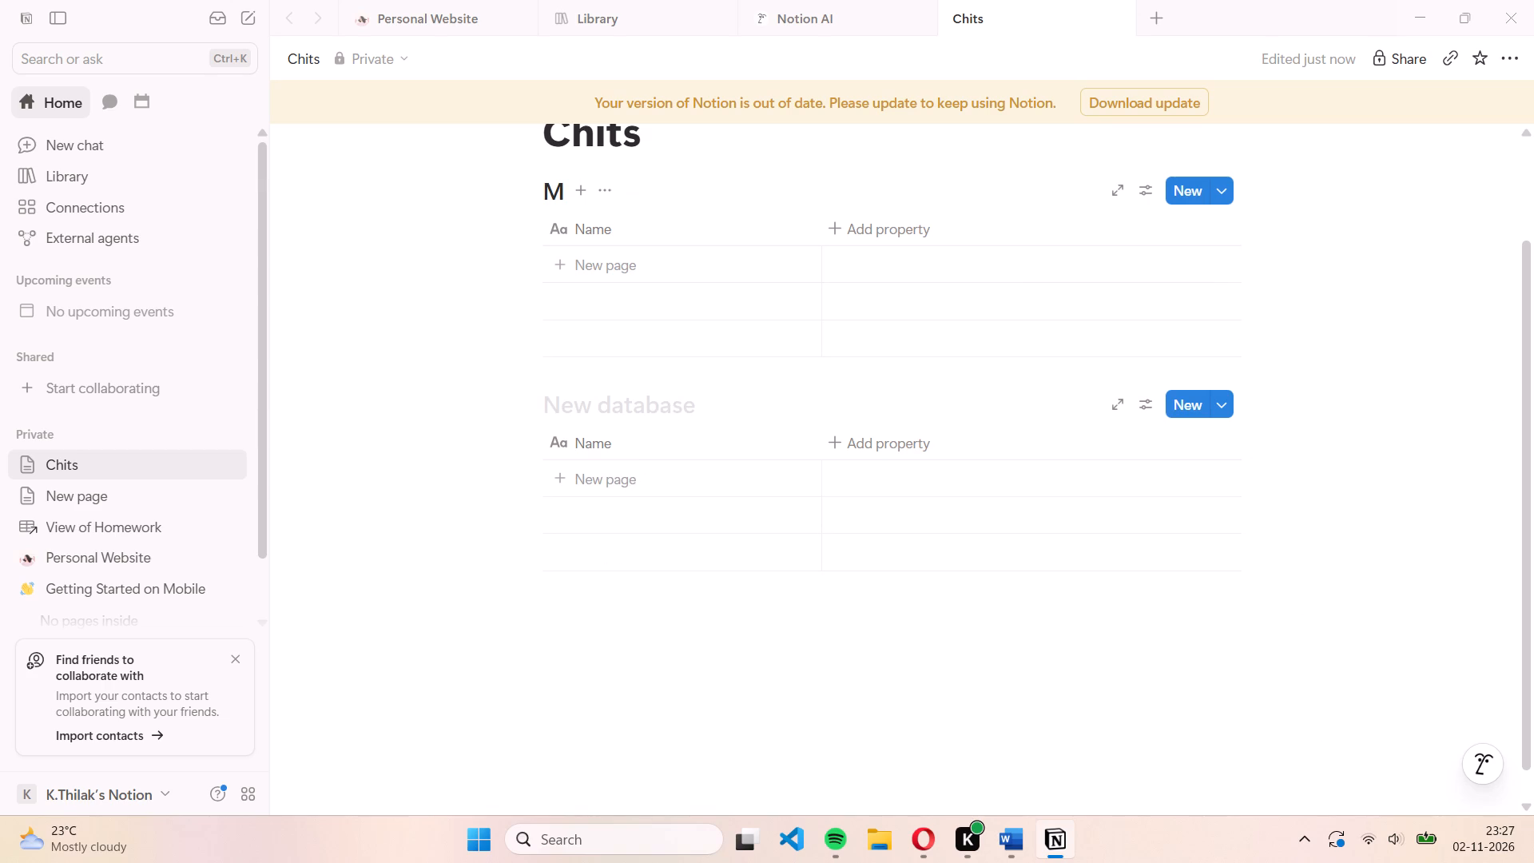
pyautogui.press('BackSpace')
pyautogui.hotkey('shift', 'p')
pyautogui.write('AYEMENTS')
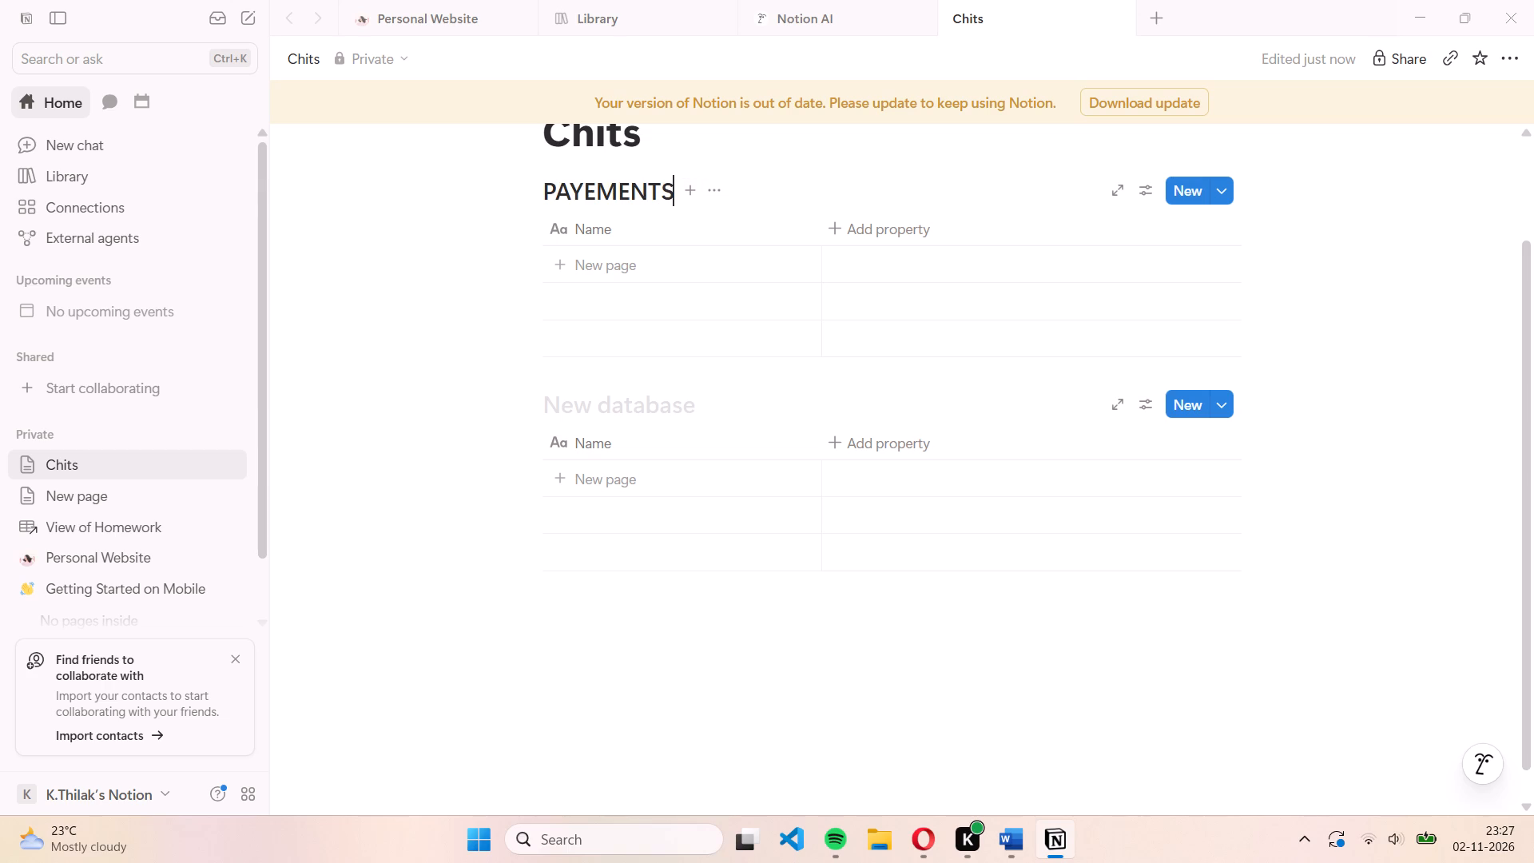
# Title the second inline database, below PAYEMENTS, "INFO".
pyautogui.click(658, 424)
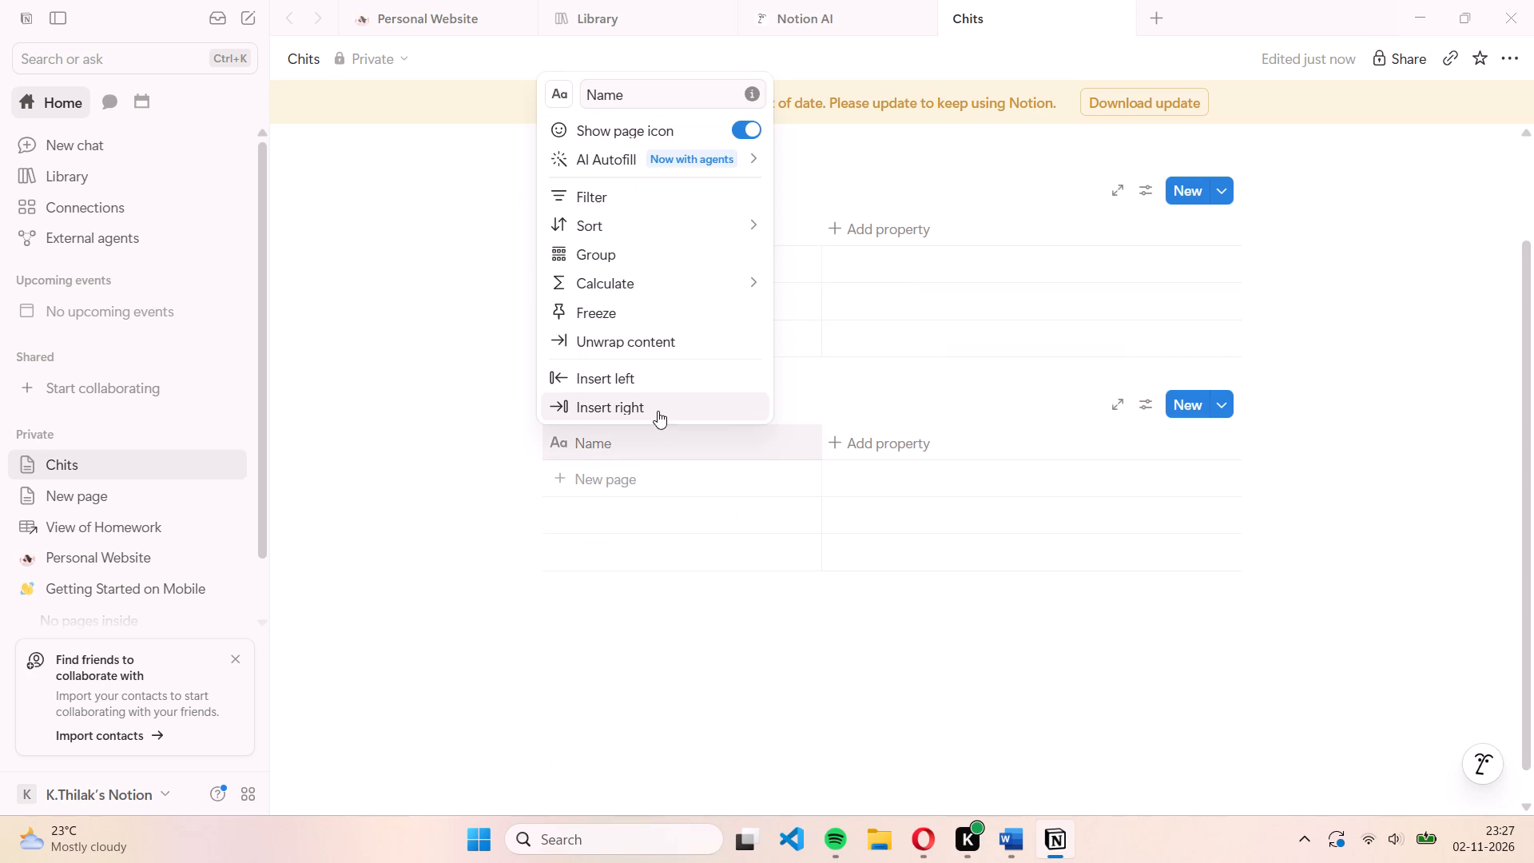
pyautogui.click(582, 570)
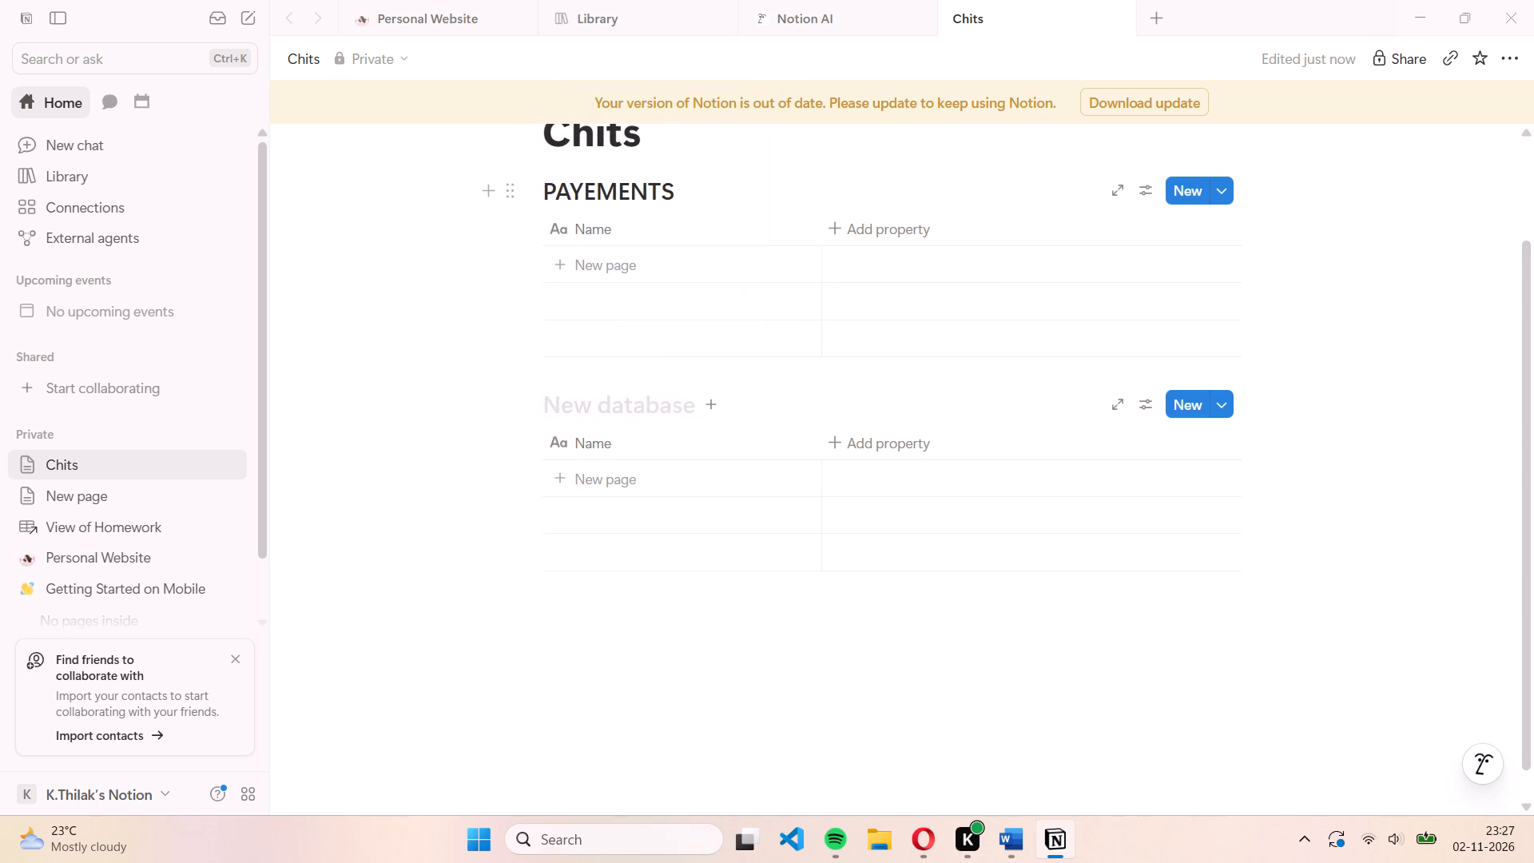
pyautogui.click(610, 391)
pyautogui.write('INFO')
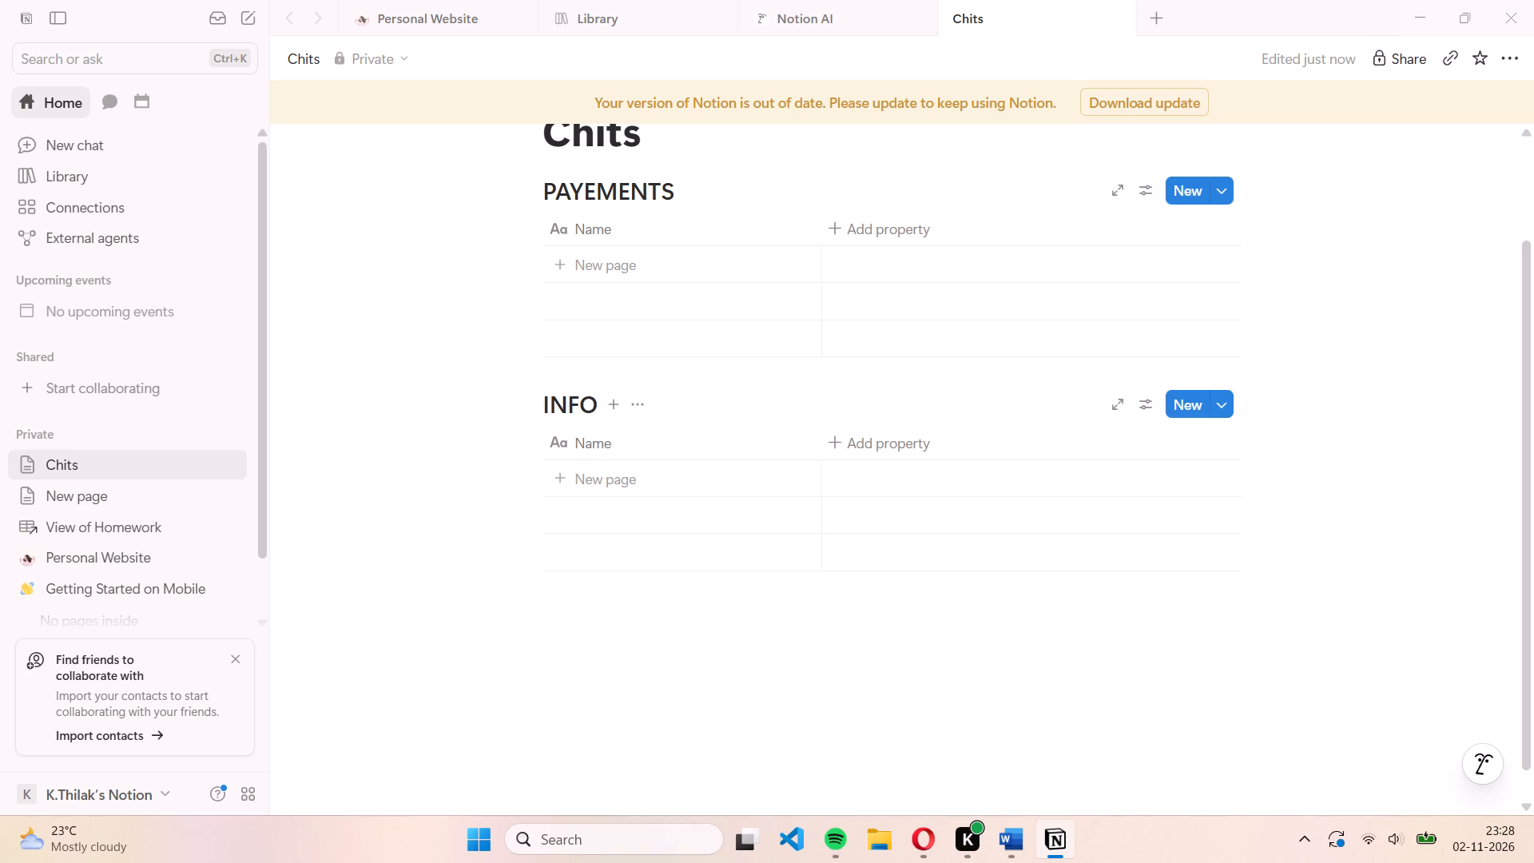
pyautogui.hotkey('shift', '?')
pyautogui.hotkey('shift', 'BackSpace')
pyautogui.press('space')
pyautogui.hotkey('shift', '&')
pyautogui.press('BackSpace')
pyautogui.click(805, 580)
# Insert a third inline database below the INFO database and dismiss its setup options.
pyautogui.click(583, 653)
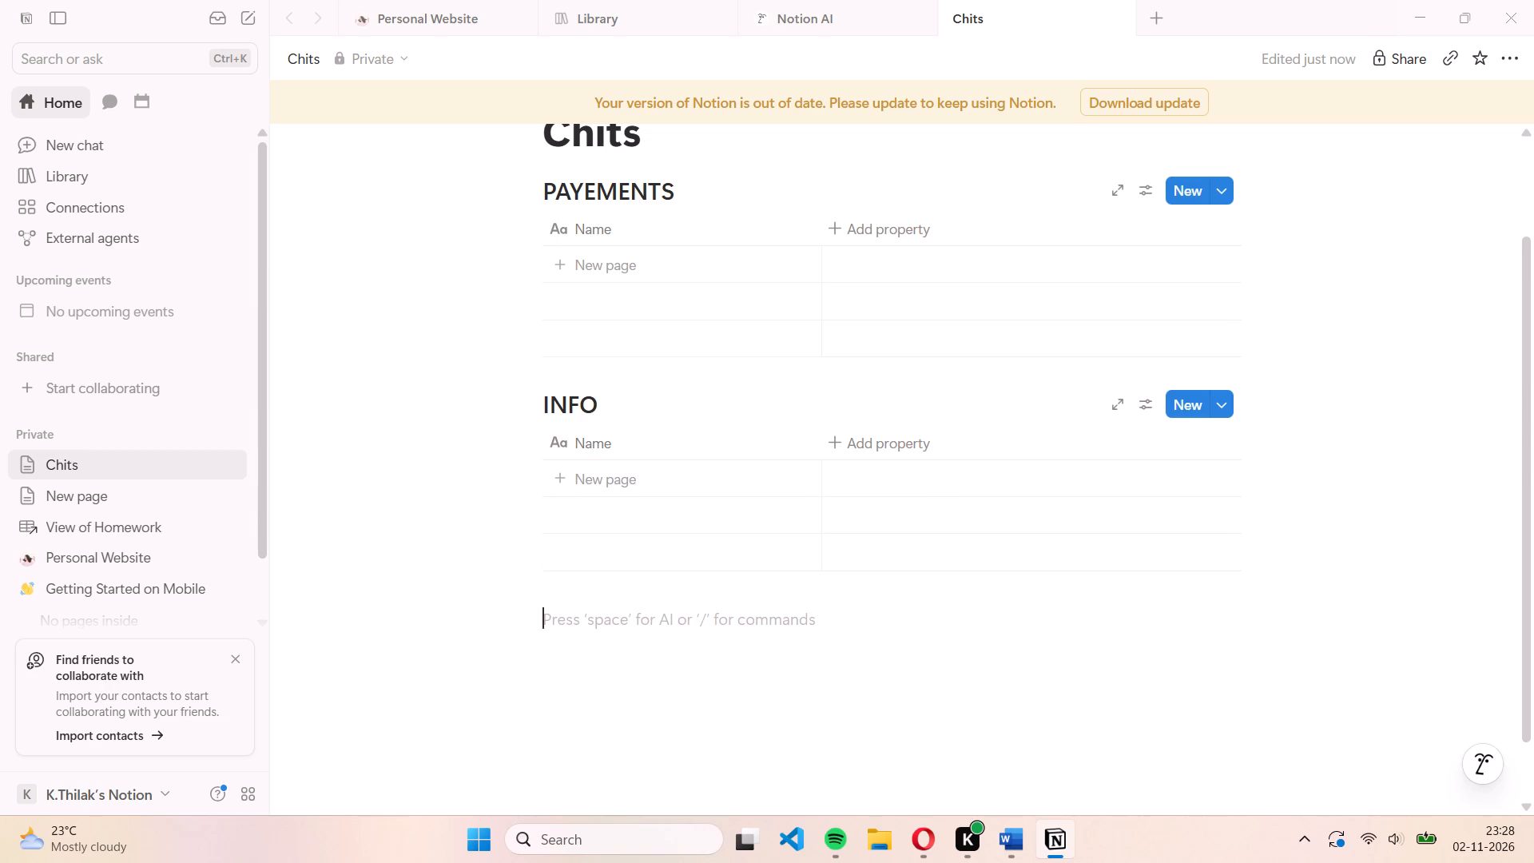
pyautogui.press('/')
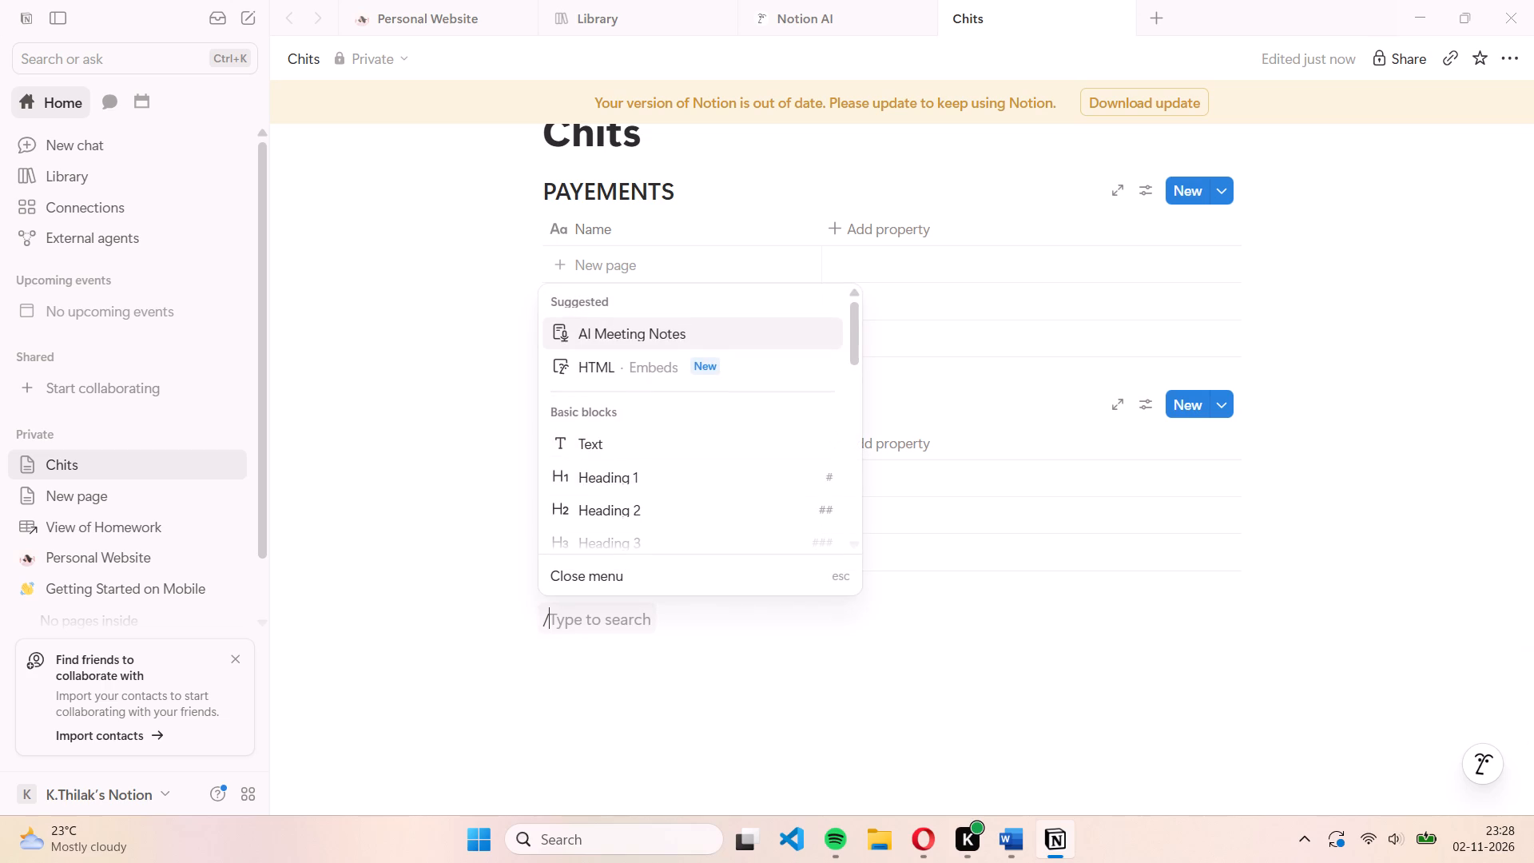
pyautogui.write('data')
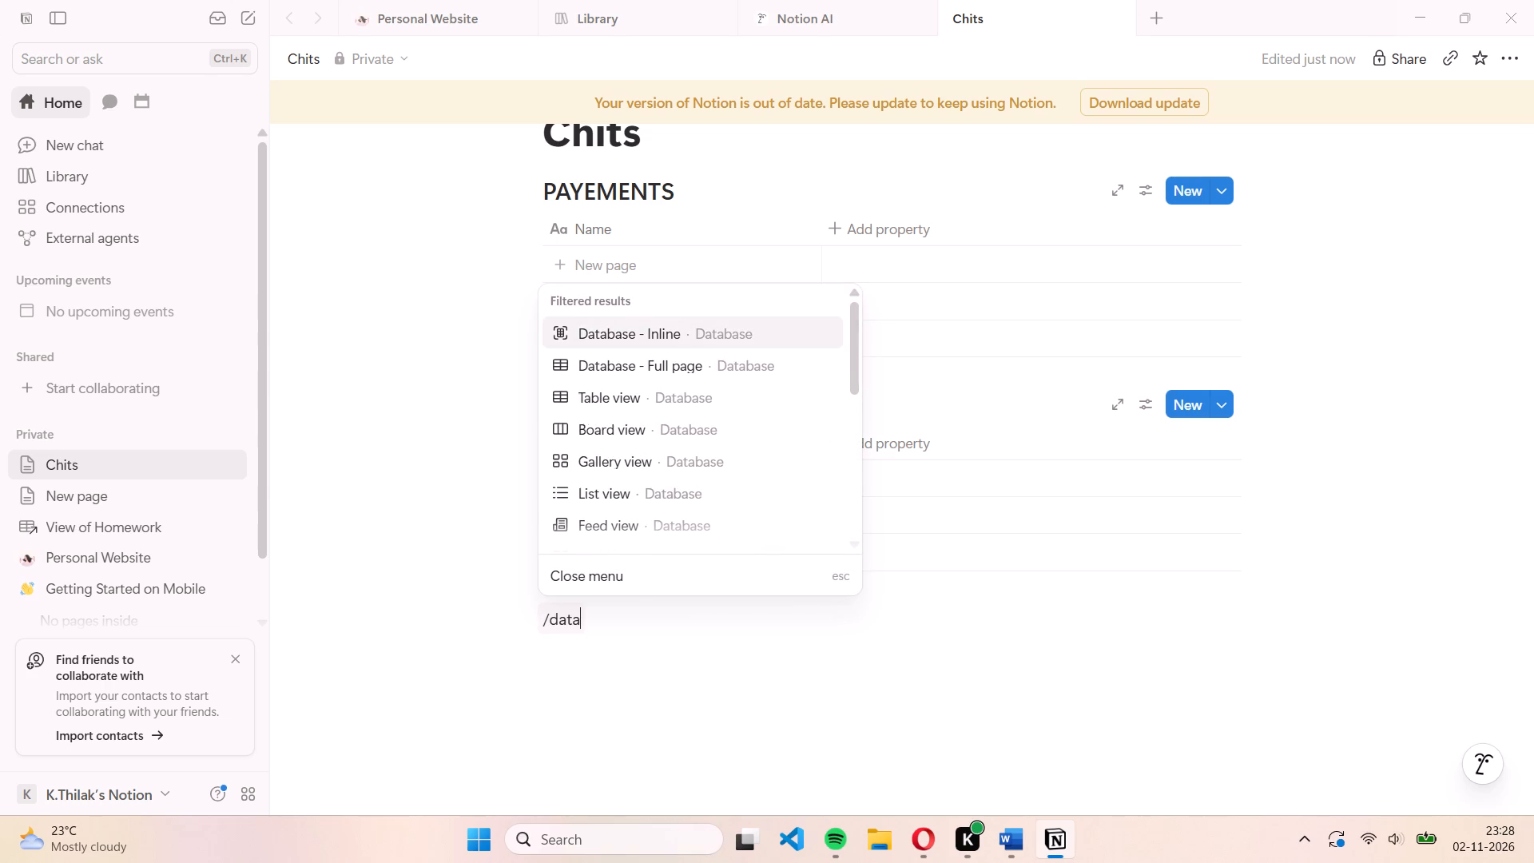
pyautogui.press('Return')
pyautogui.click(628, 666)
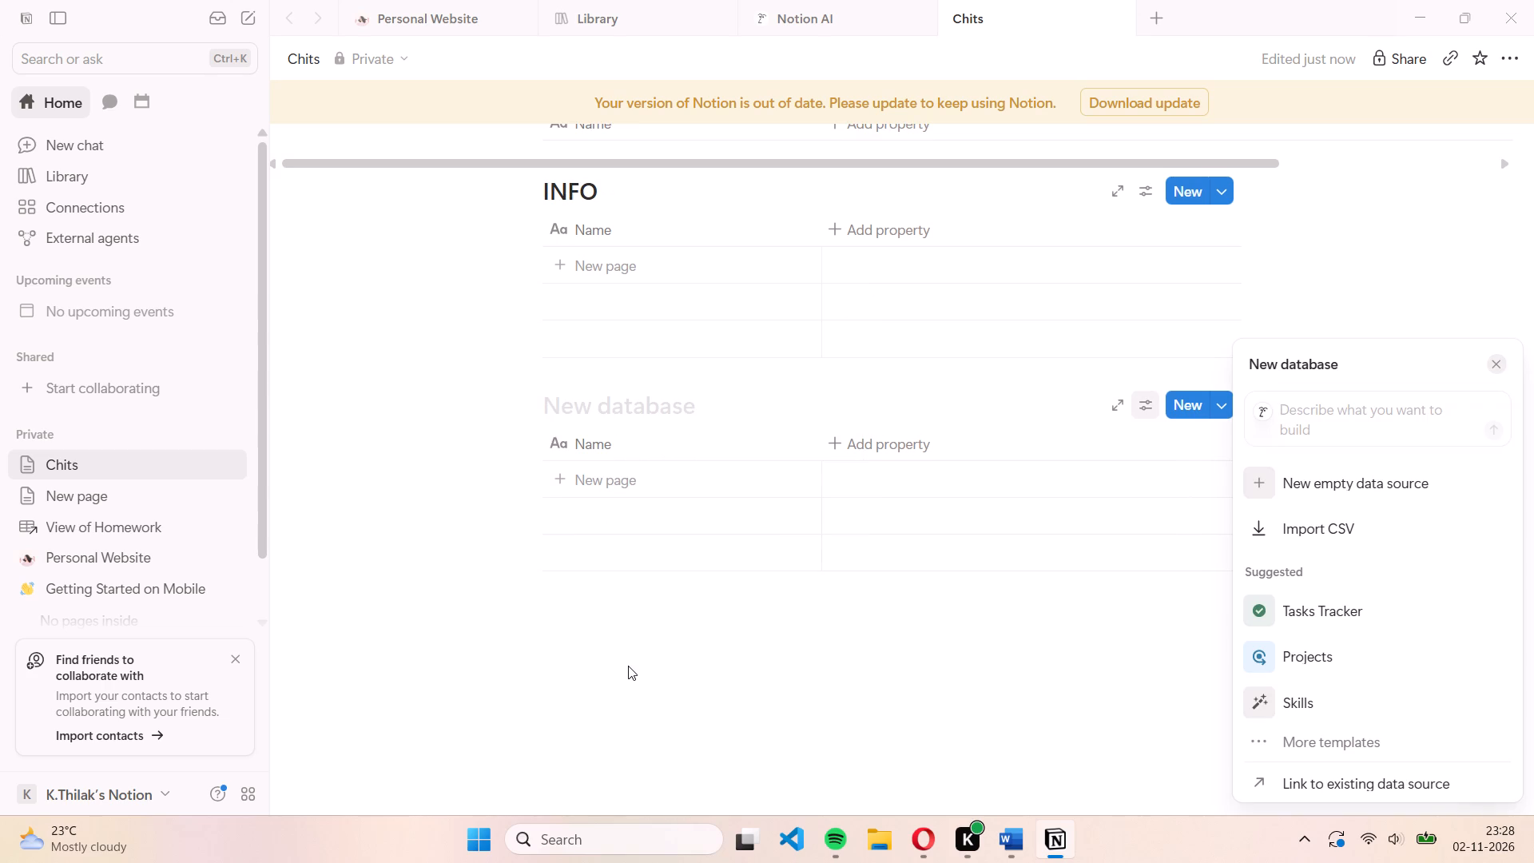
pyautogui.click(604, 686)
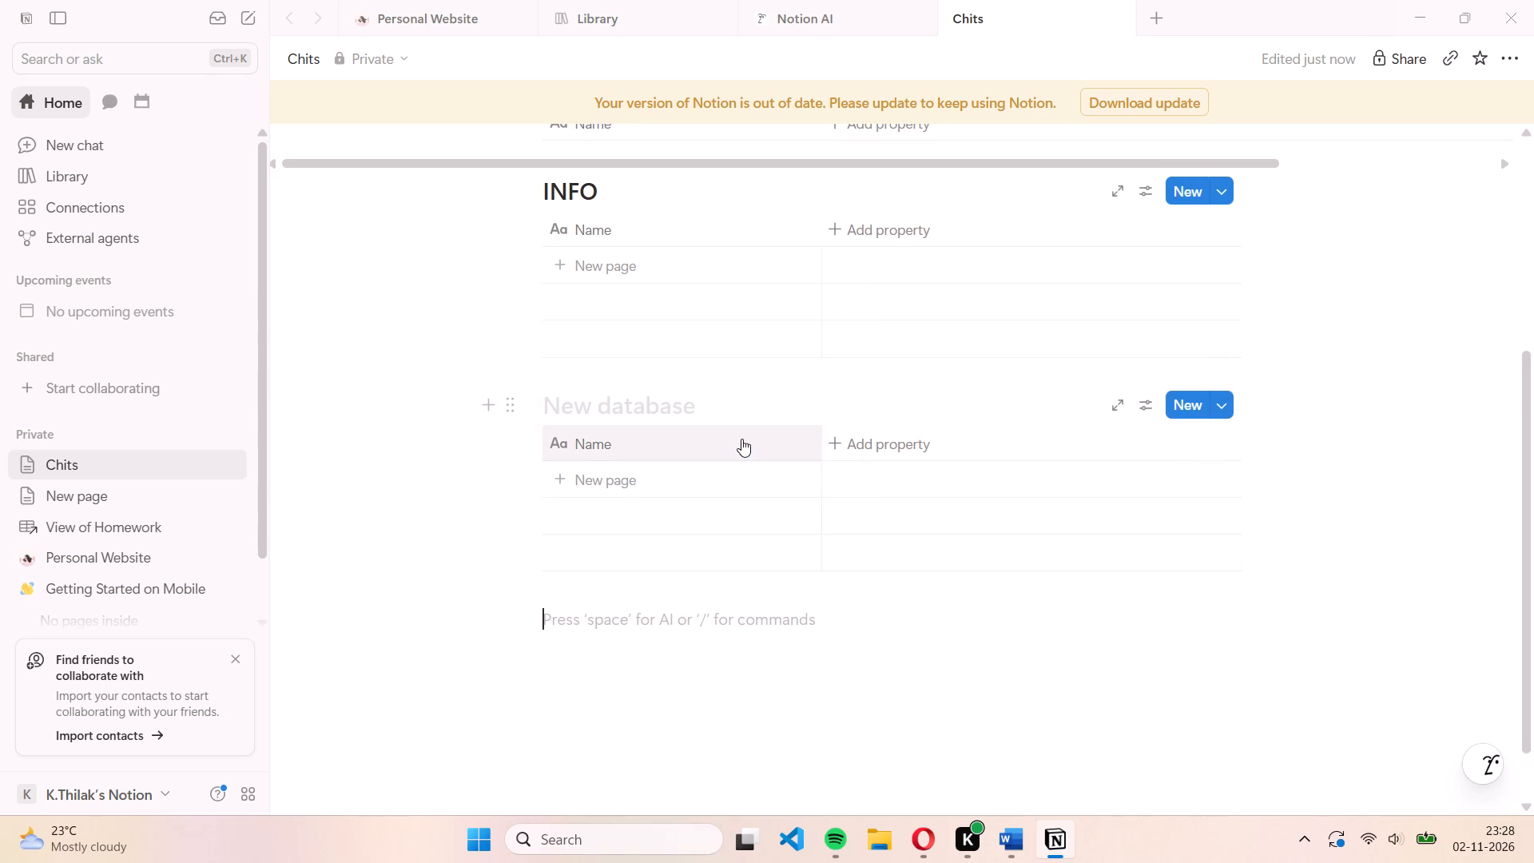
# Move the new untitled database up so it sits full width between PAYEMENTS and INFO.
pyautogui.moveTo(505, 403); pyautogui.dragTo(503, 312)
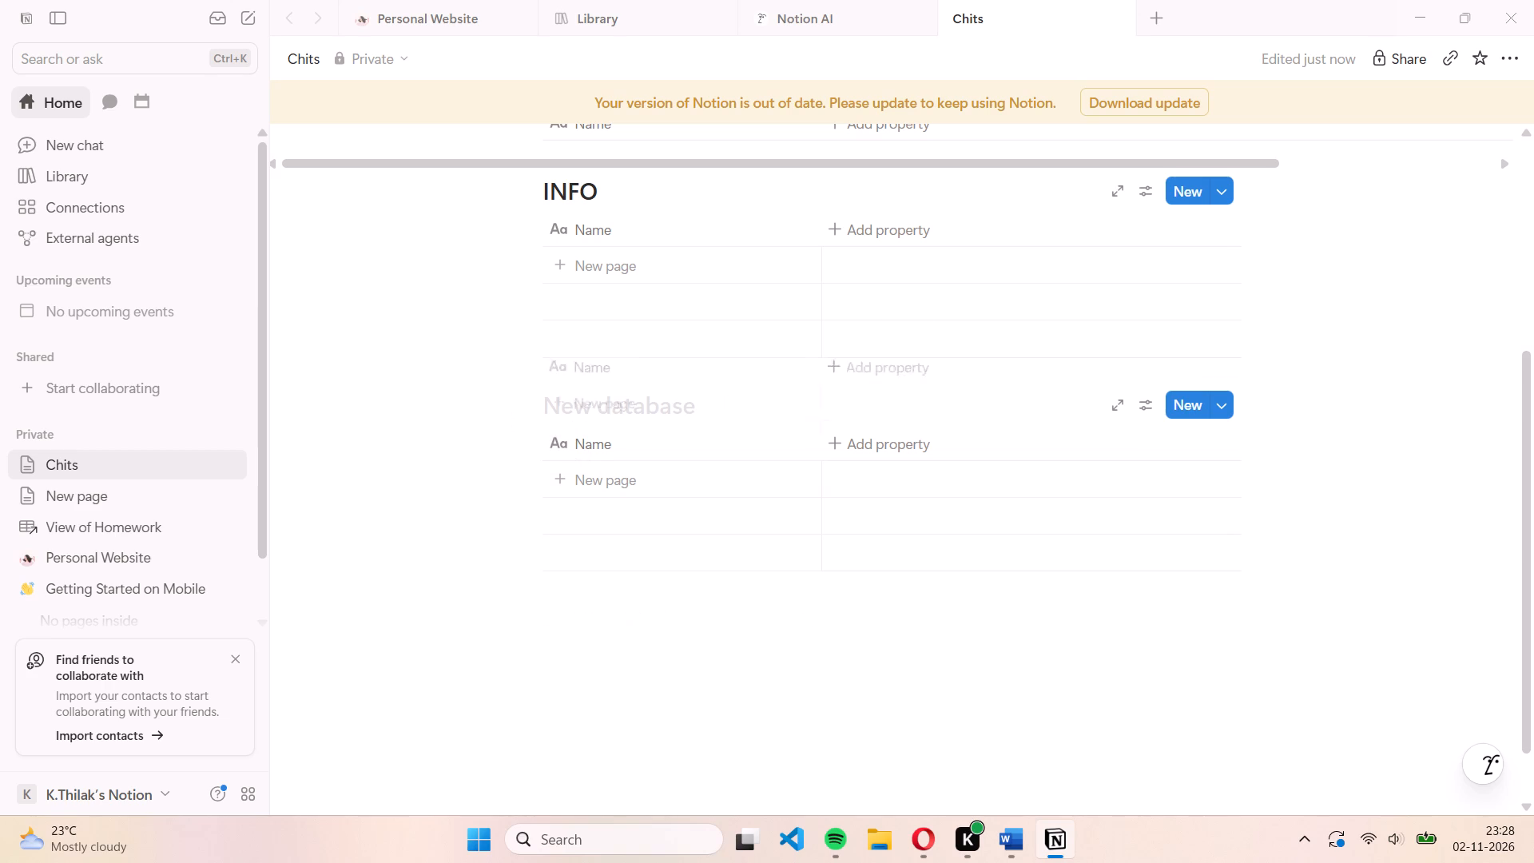
pyautogui.moveTo(503, 312); pyautogui.dragTo(507, 141)
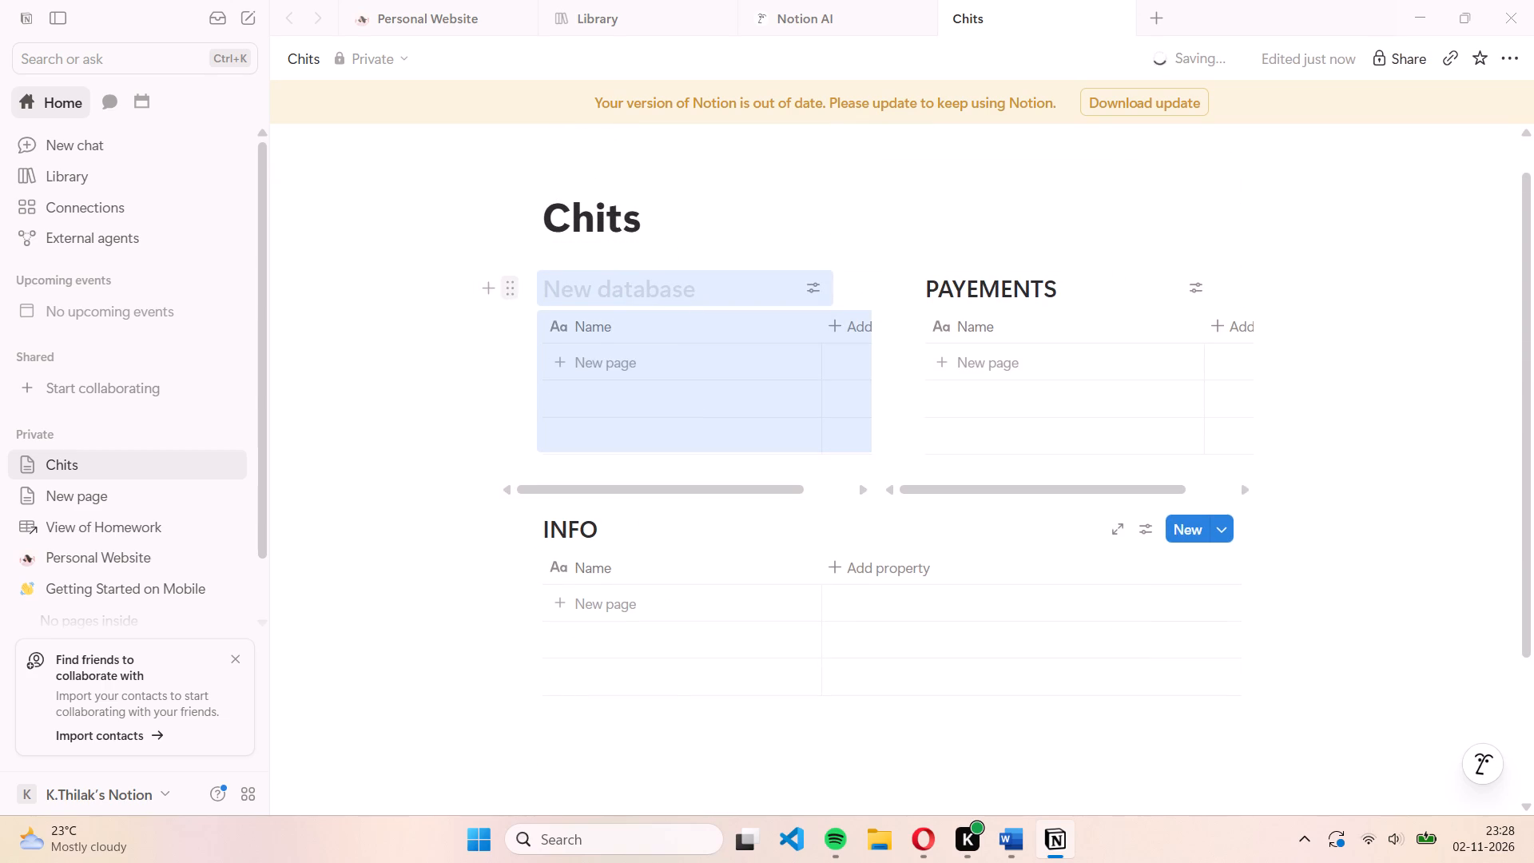
pyautogui.moveTo(511, 286); pyautogui.dragTo(523, 541)
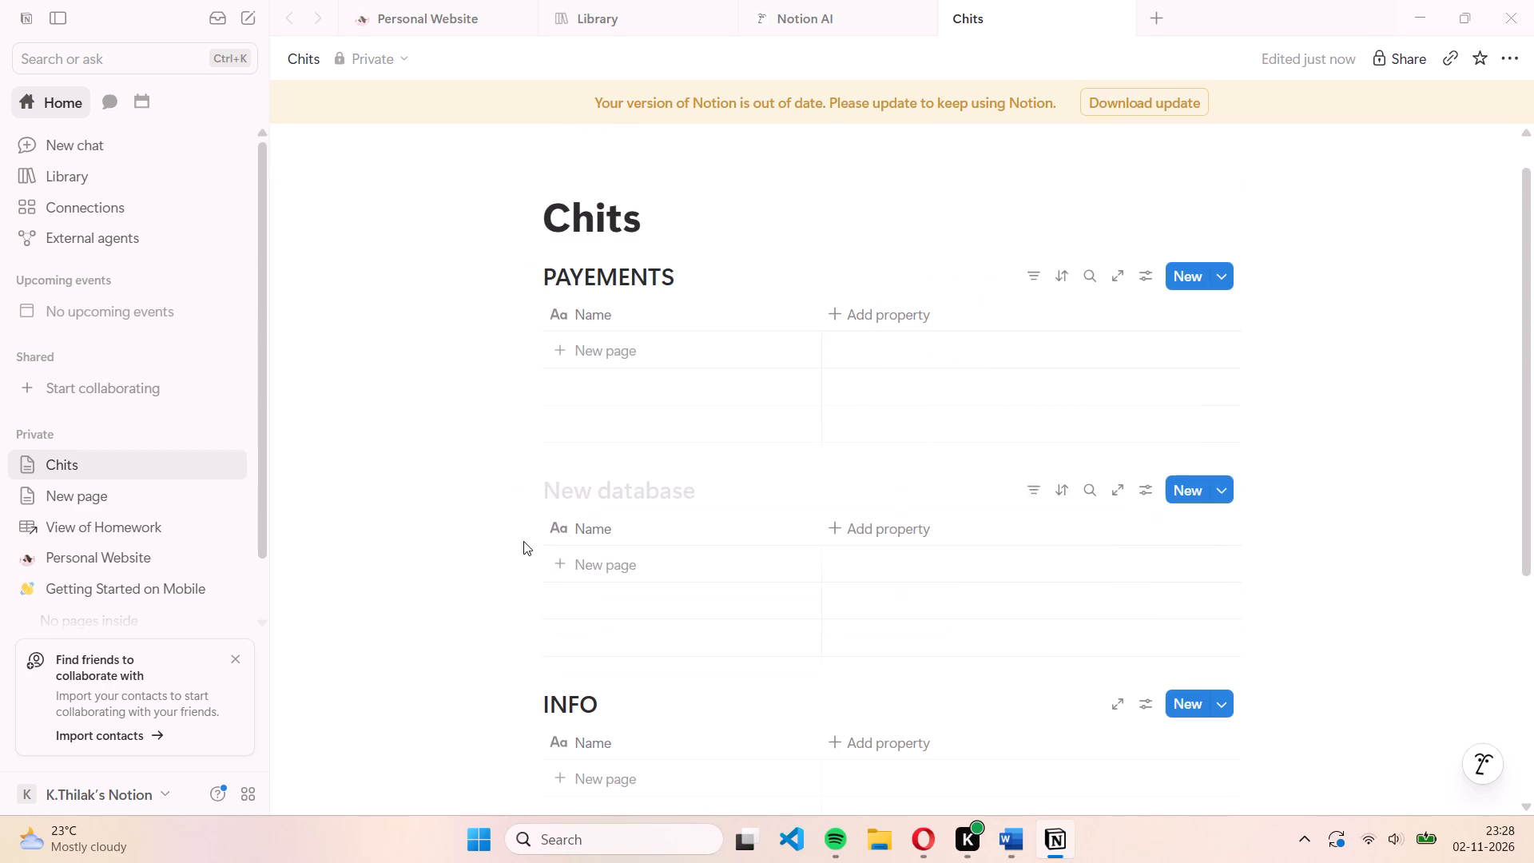
# Title the untitled database between PAYEMENTS and INFO "OUTGOING".
pyautogui.click(652, 507)
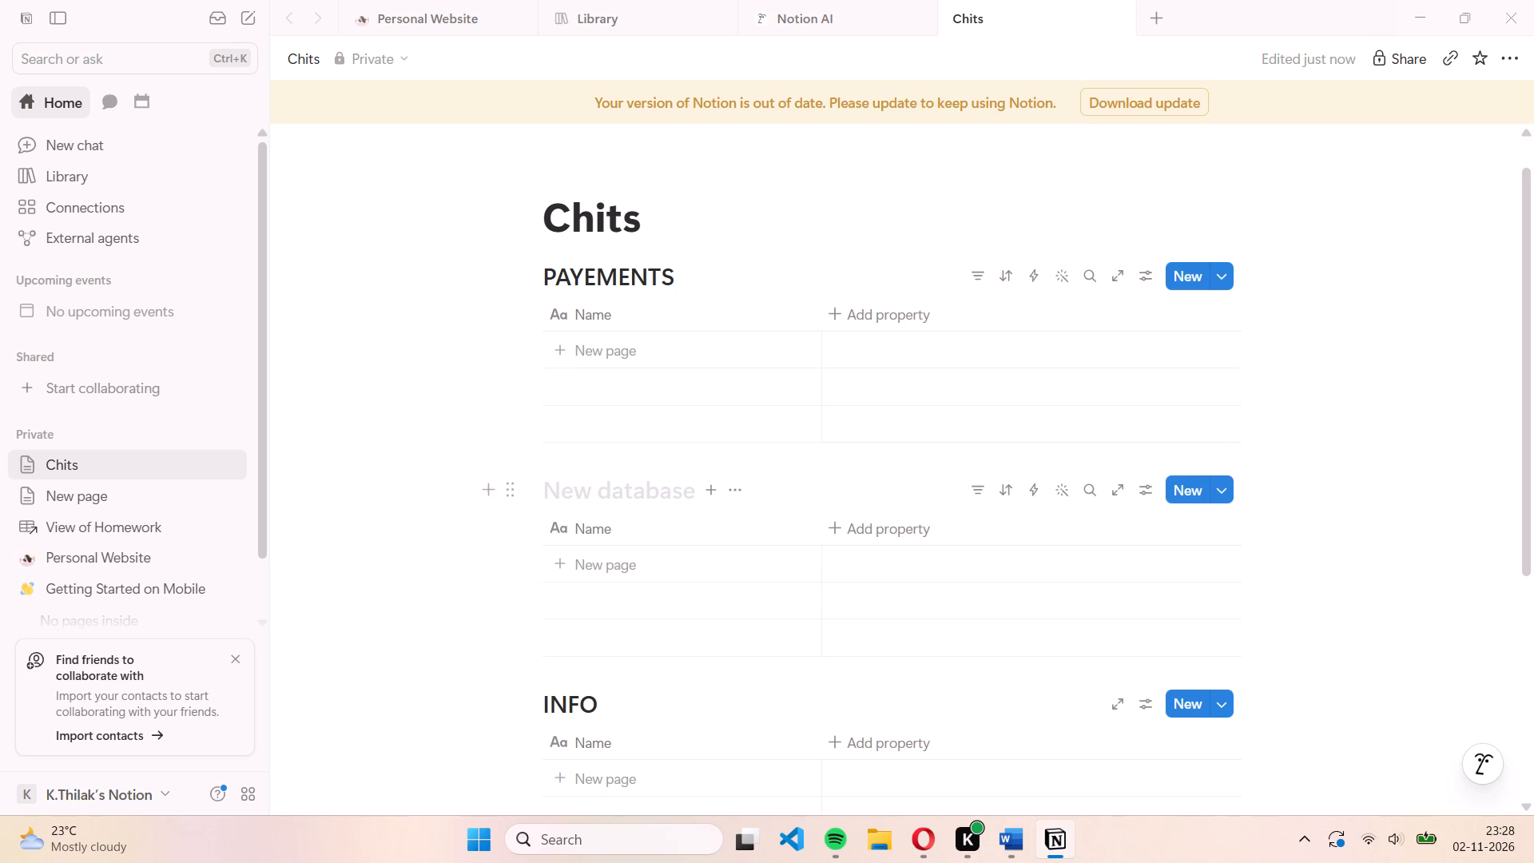
pyautogui.click(651, 503)
pyautogui.hotkey('shift', 'd')
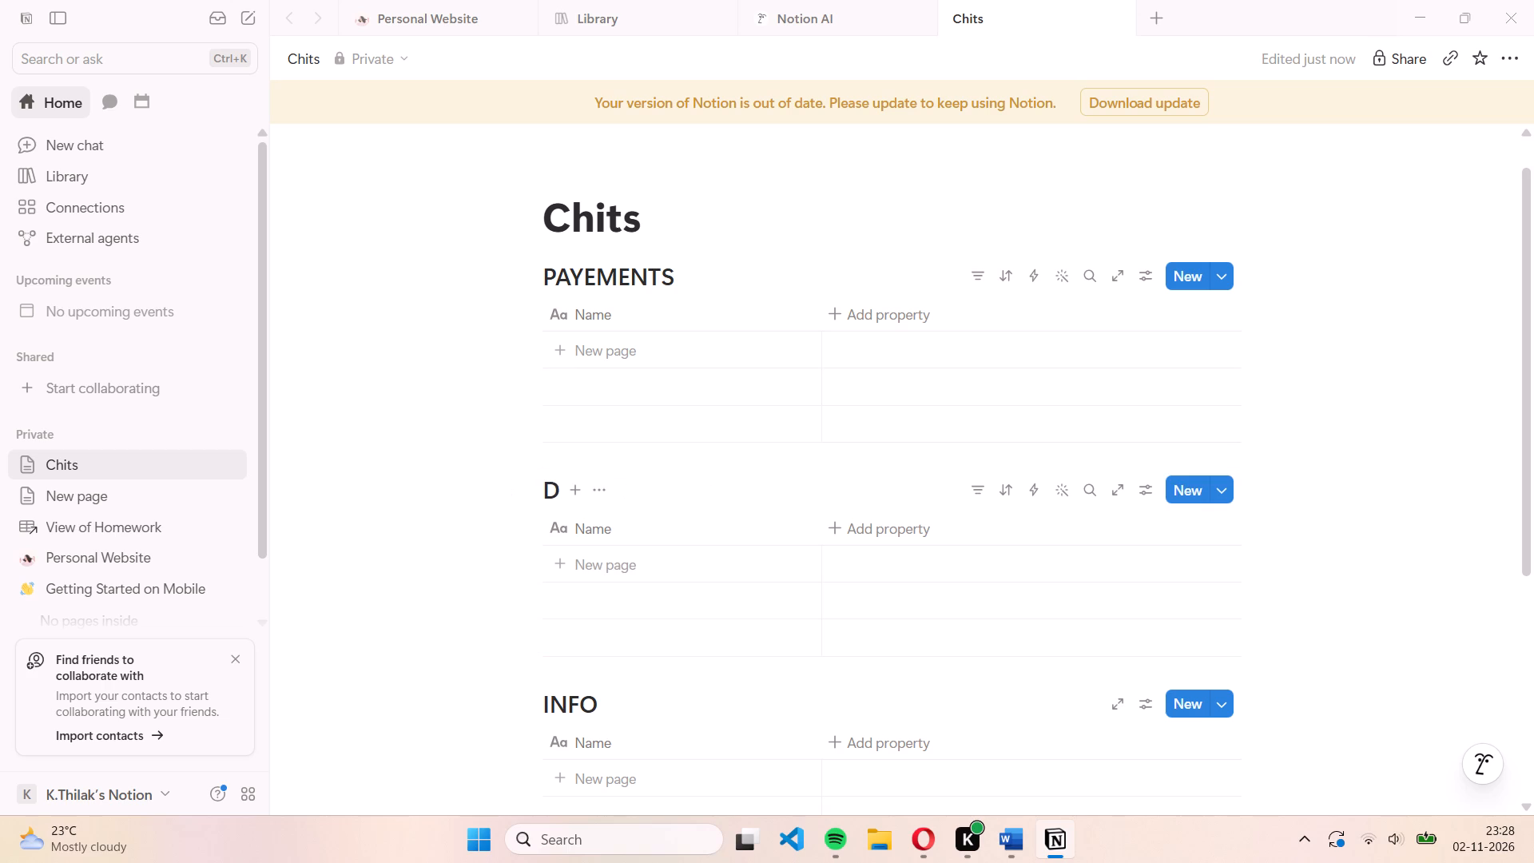
pyautogui.hotkey('shift', 'BackSpace')
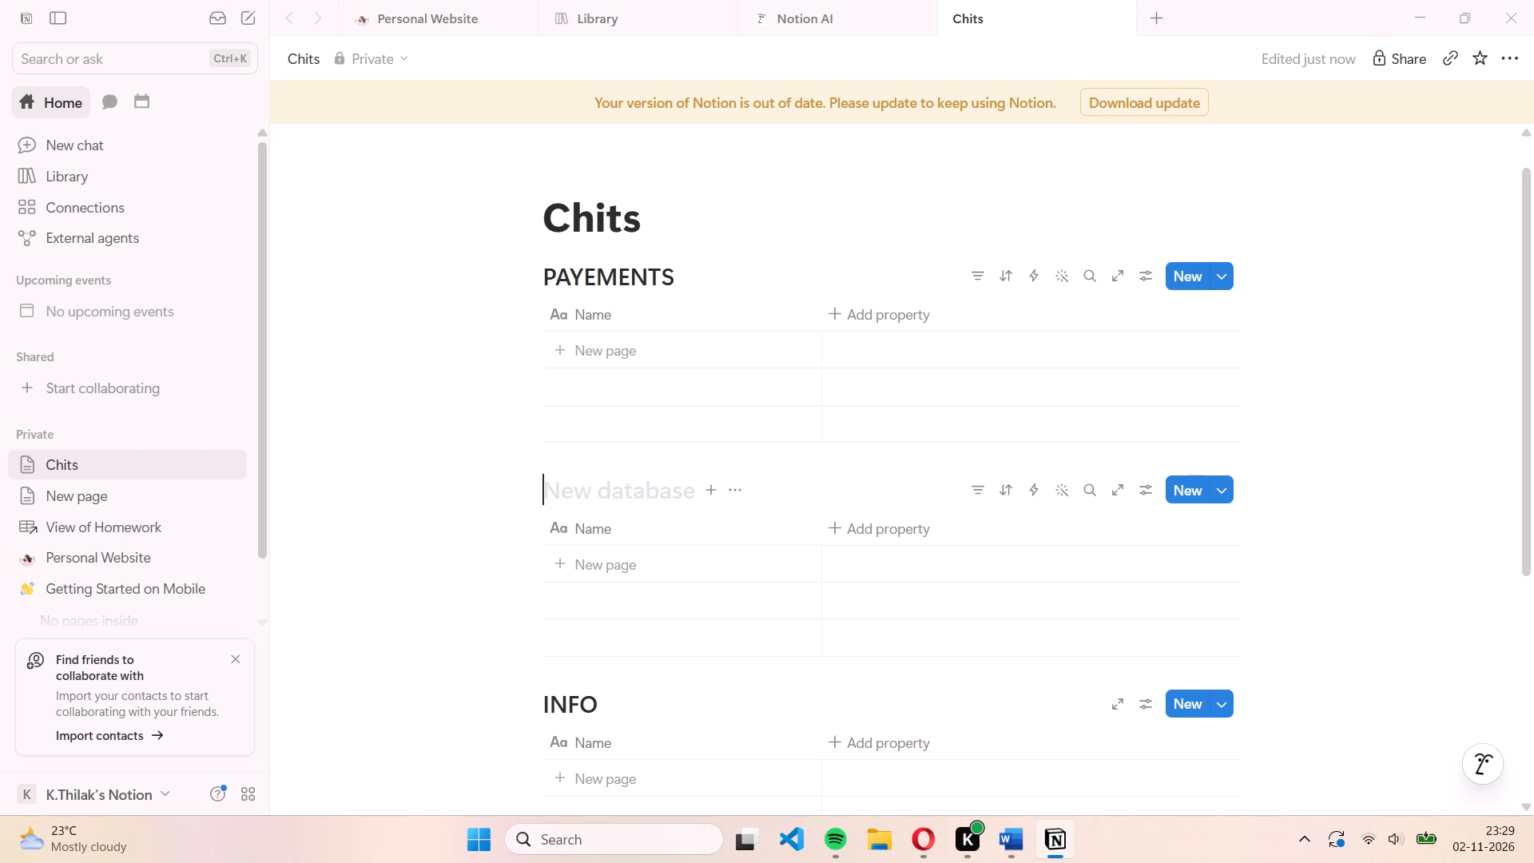
pyautogui.write('OUTGOING')
pyautogui.click(522, 495)
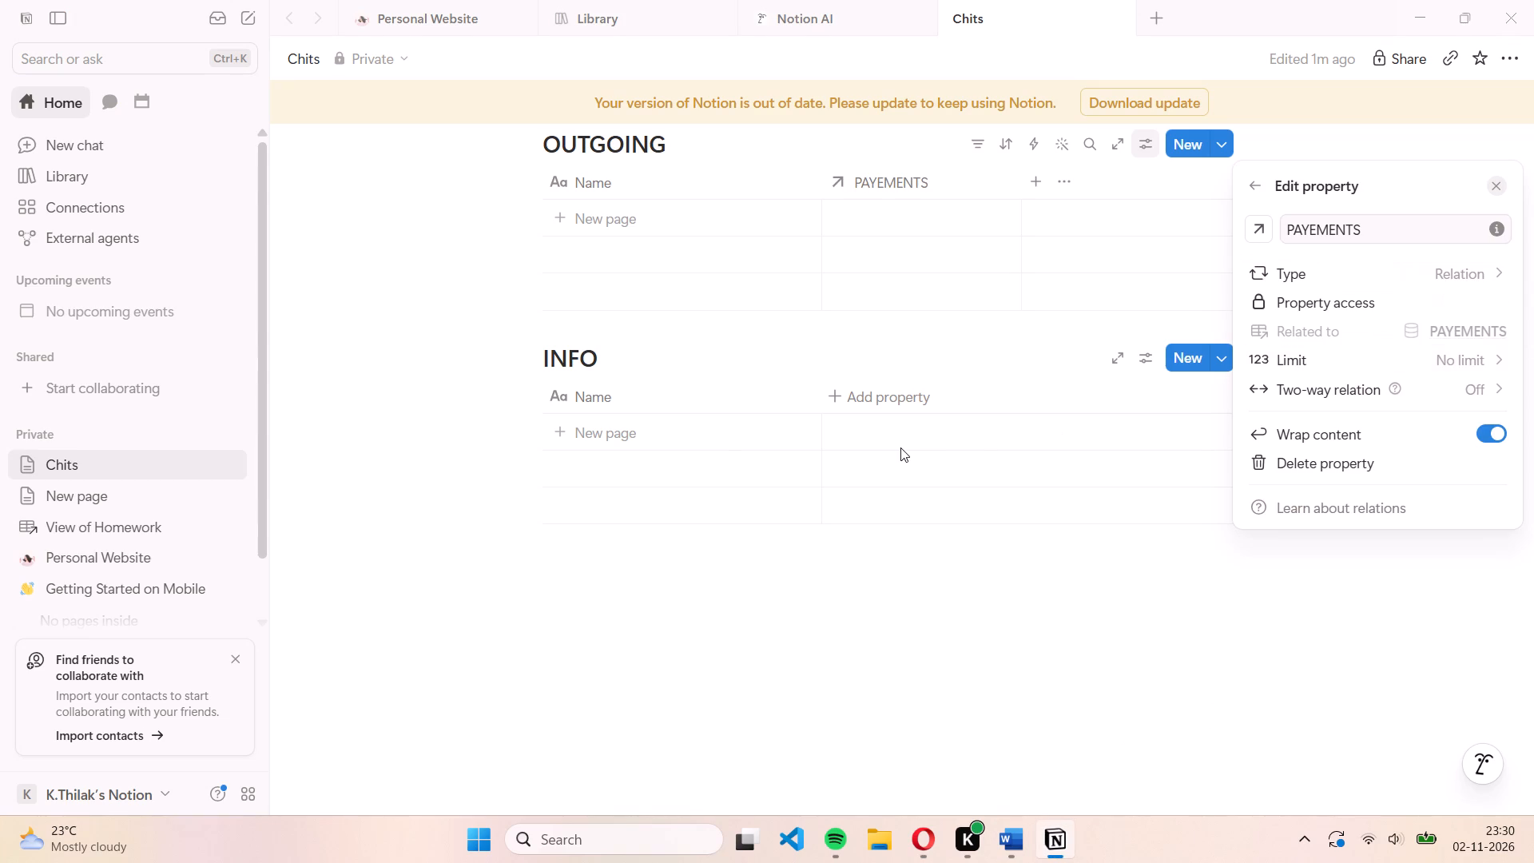
pyautogui.click(507, 360)
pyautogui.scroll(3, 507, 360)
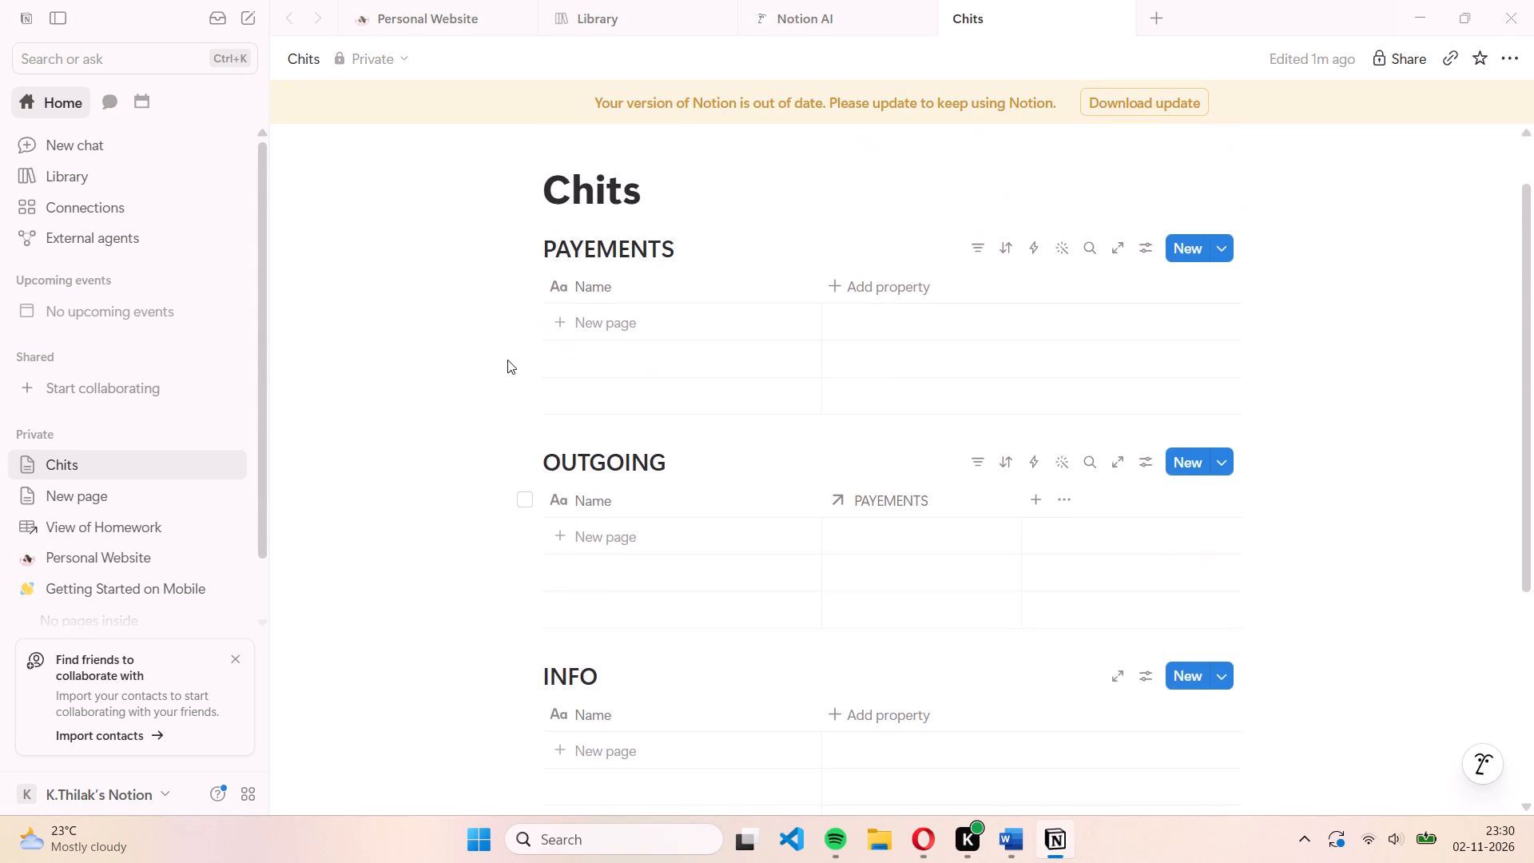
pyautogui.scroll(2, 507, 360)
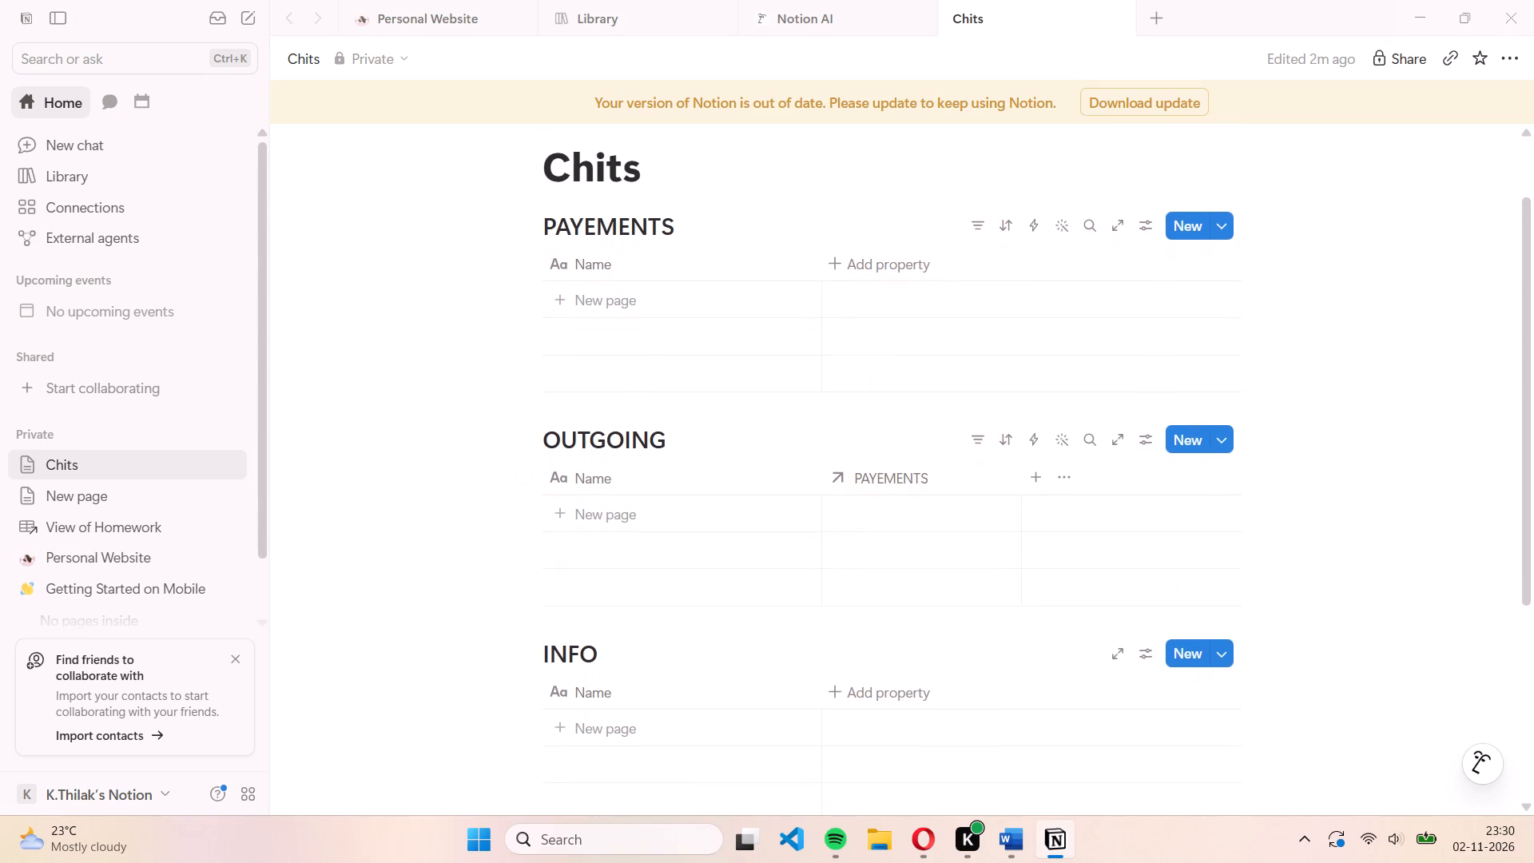
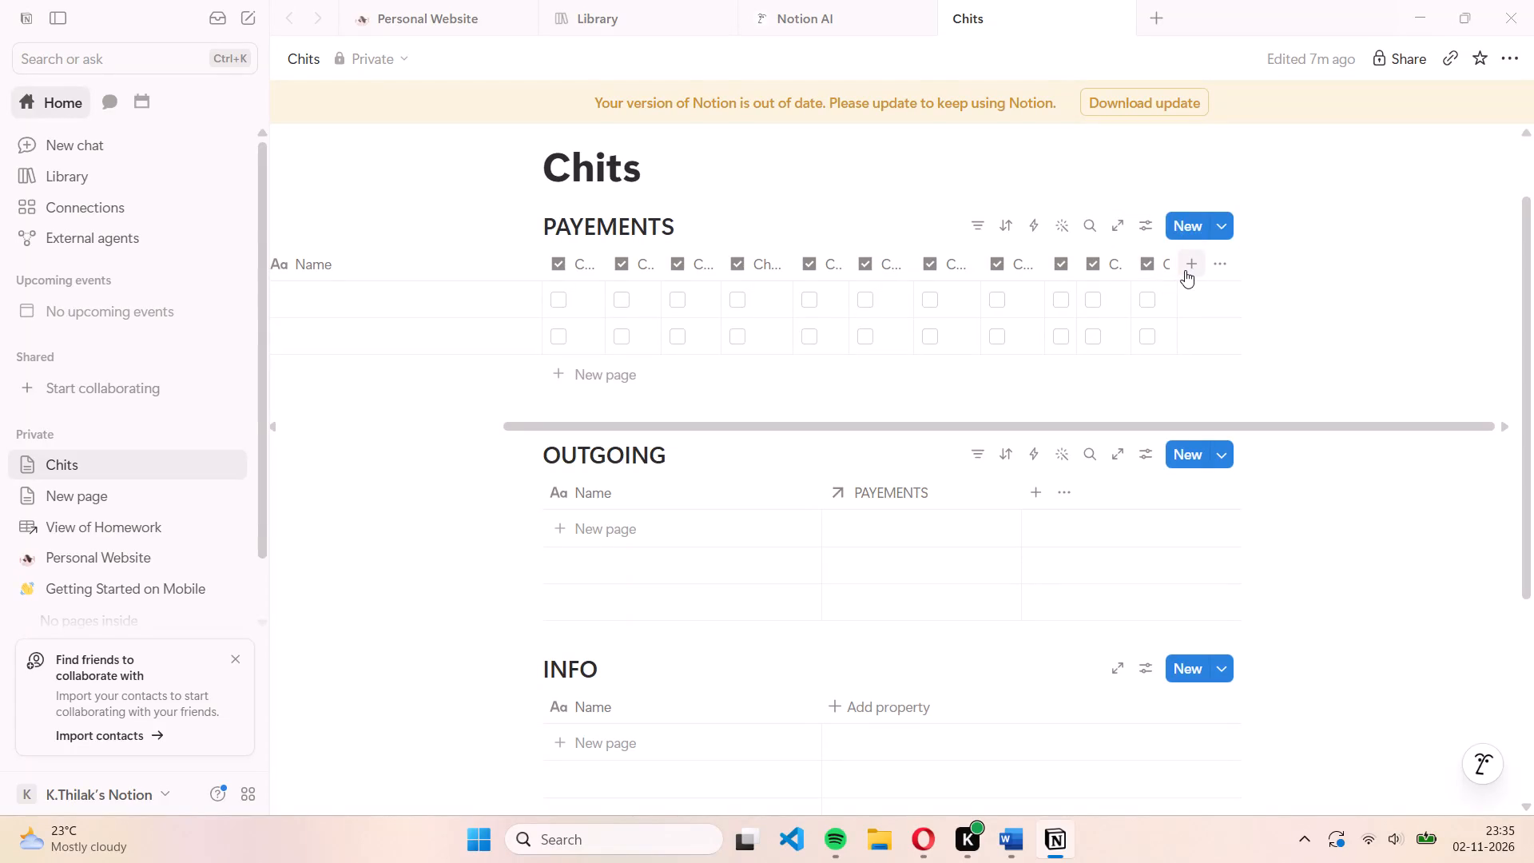
# Add another Checkbox property at the end of the PAYEMENTS database and narrow its column to match the other checkbox columns.
pyautogui.click(1184, 269)
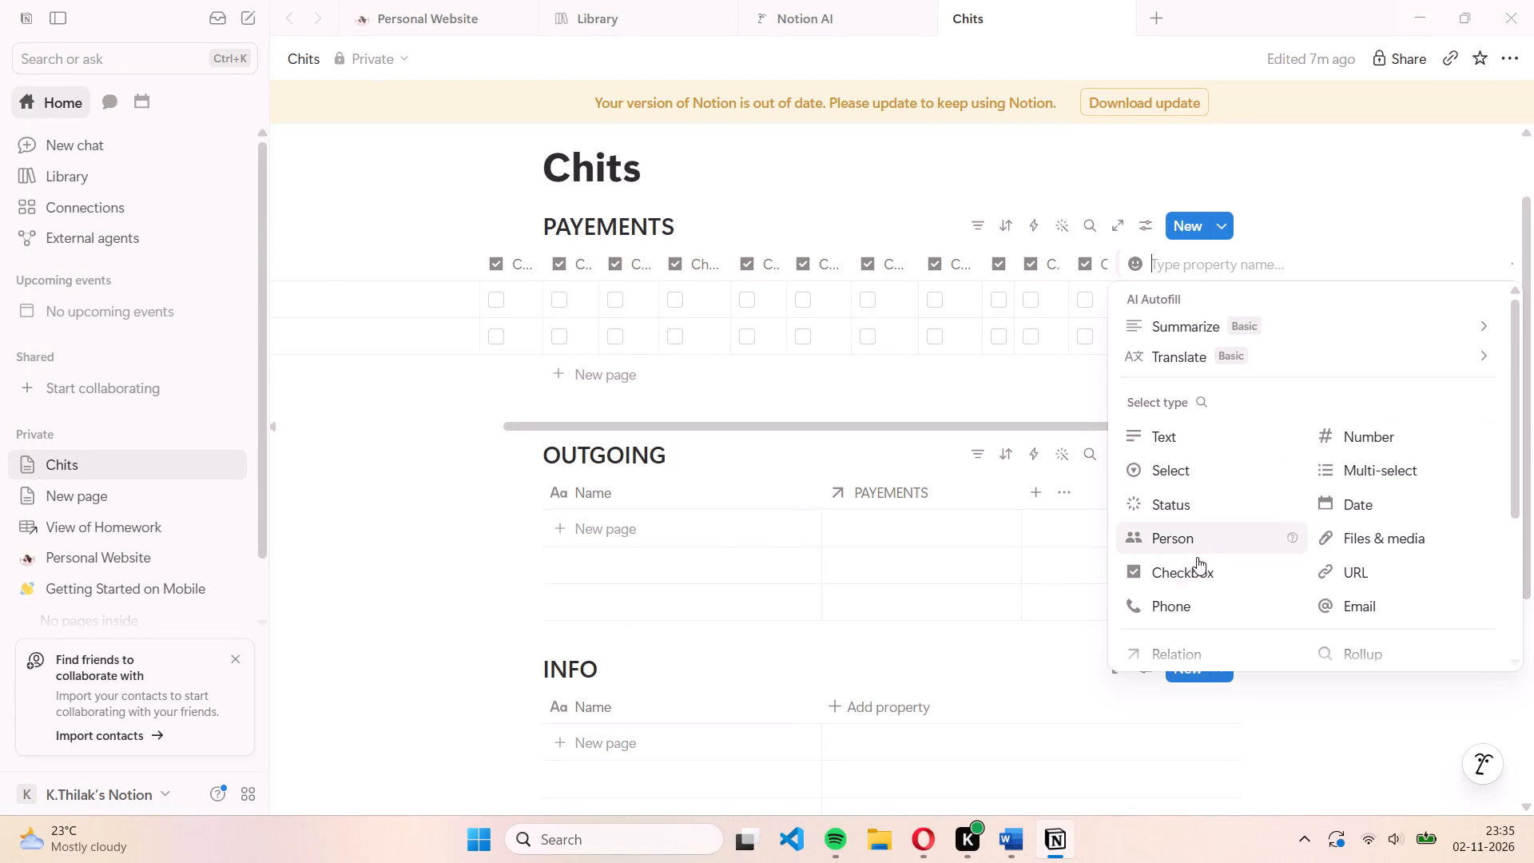
pyautogui.click(1226, 568)
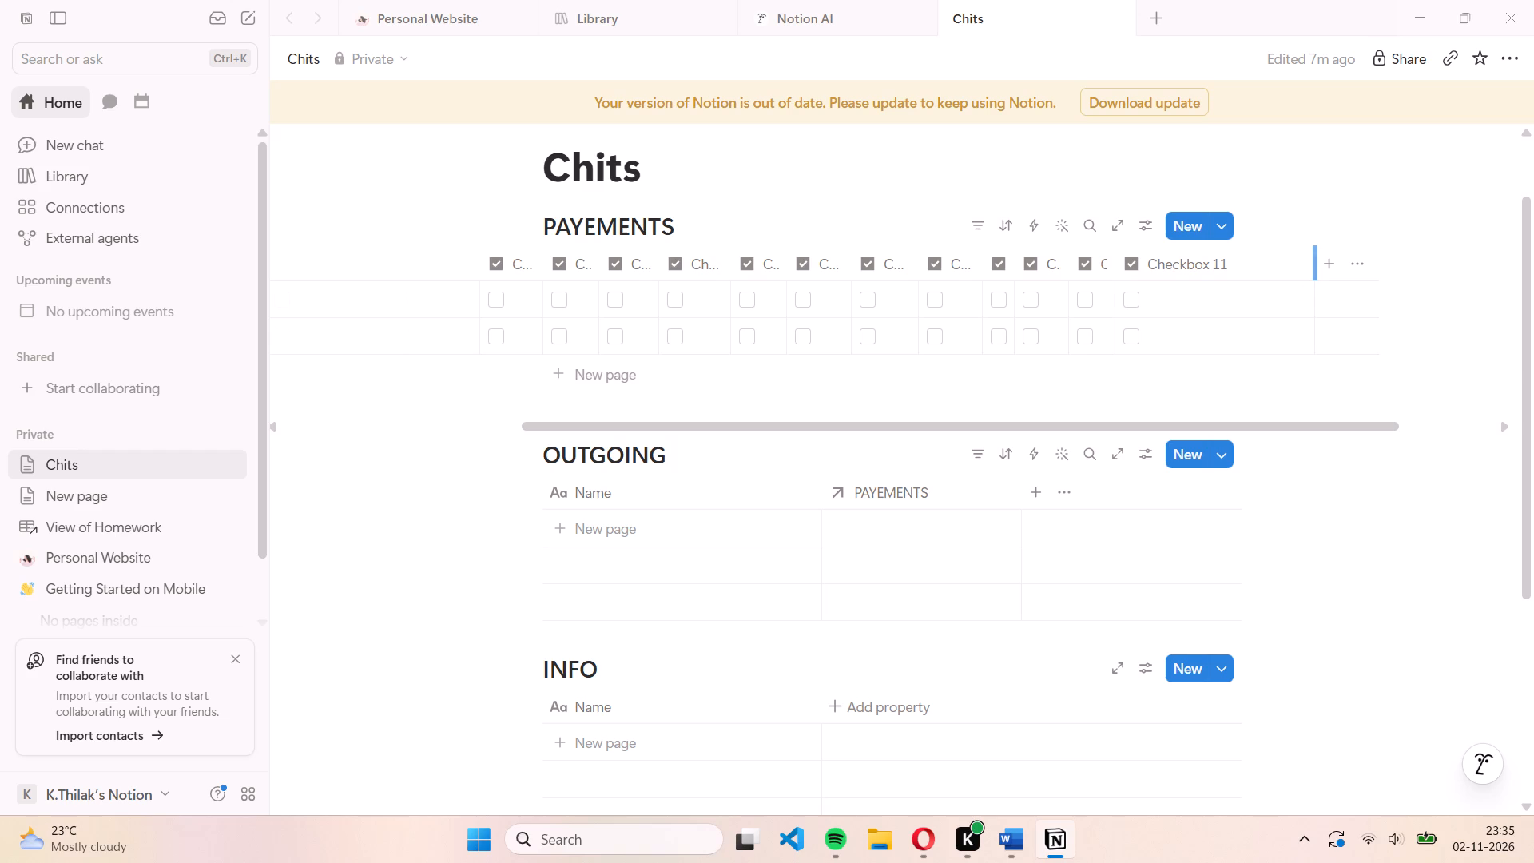
pyautogui.moveTo(1313, 268); pyautogui.dragTo(1143, 269)
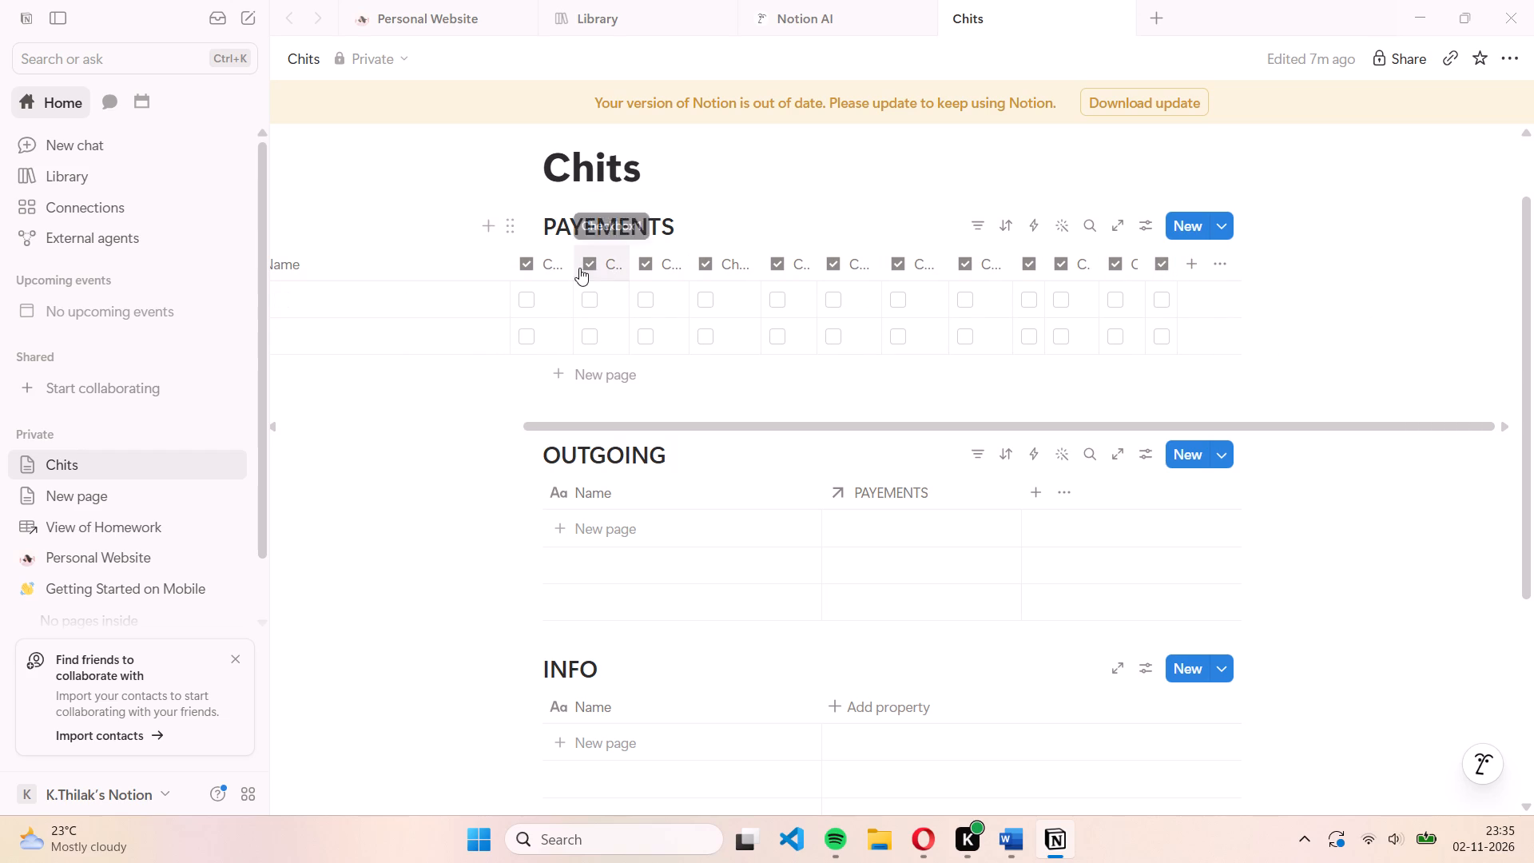
# Rename the first checkbox property in the PAYEMENTS database to NOV.
pyautogui.click(550, 263)
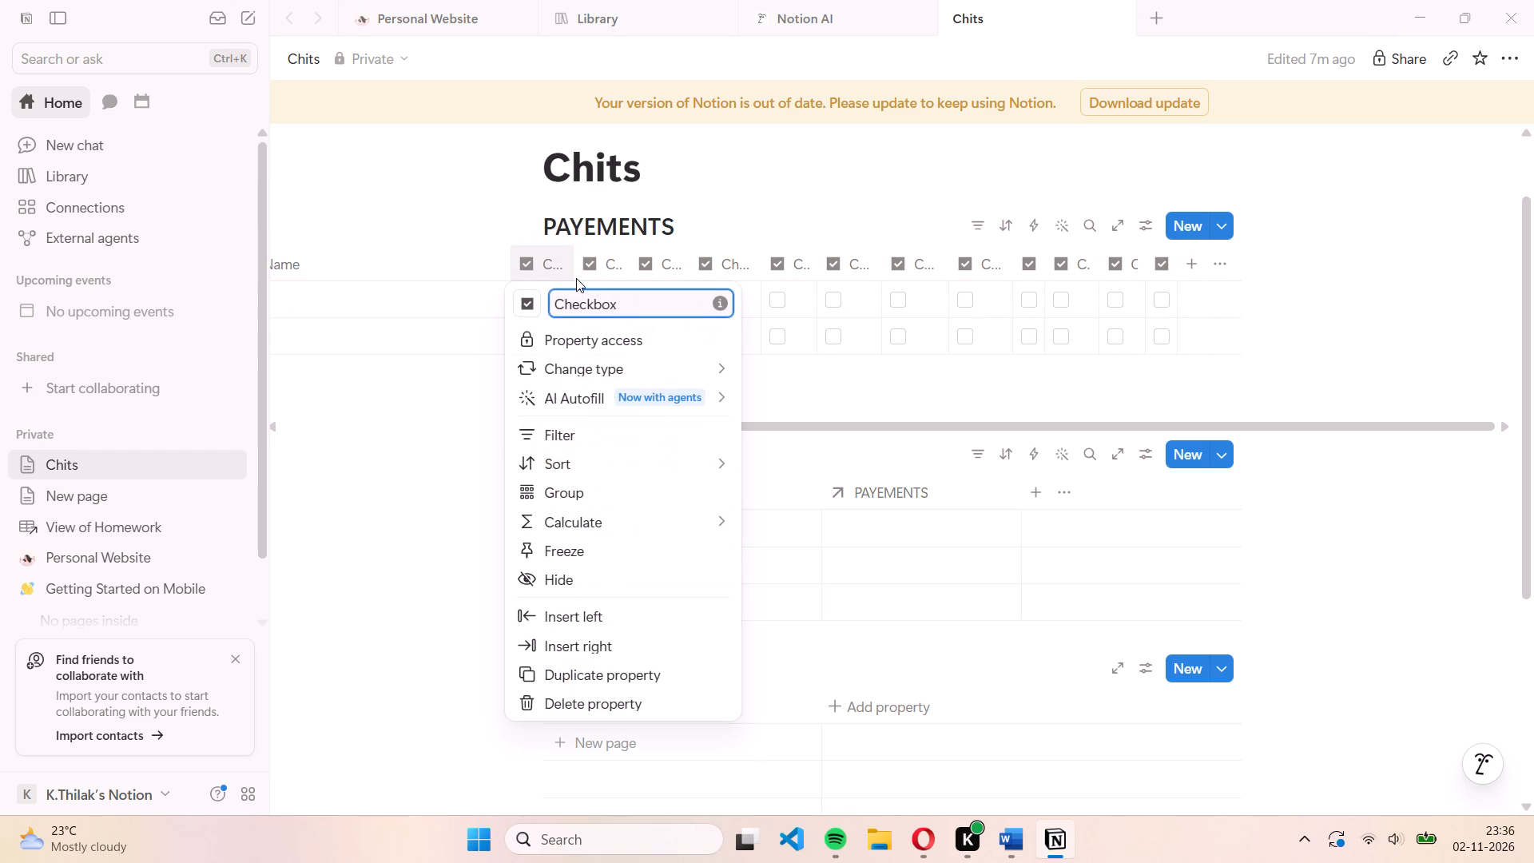
pyautogui.press('BackSpace')
pyautogui.press('BackSpace')
pyautogui.press('BackSpace')
pyautogui.press('BackSpace')
pyautogui.press('BackSpace')
pyautogui.press('BackSpace')
pyautogui.press('BackSpace')
pyautogui.press('BackSpace')
pyautogui.press('BackSpace')
pyautogui.press('BackSpace')
pyautogui.press('BackSpace')
pyautogui.press('BackSpace')
pyautogui.press('BackSpace')
pyautogui.press('BackSpace')
pyautogui.press('BackSpace')
pyautogui.write('NO')
pyautogui.hotkey('shift', 'v')
pyautogui.click(614, 258)
# Rename the second checkbox property in PAYEMENTS, Checkbox 1, to DEC.
pyautogui.doubleClick(614, 258)
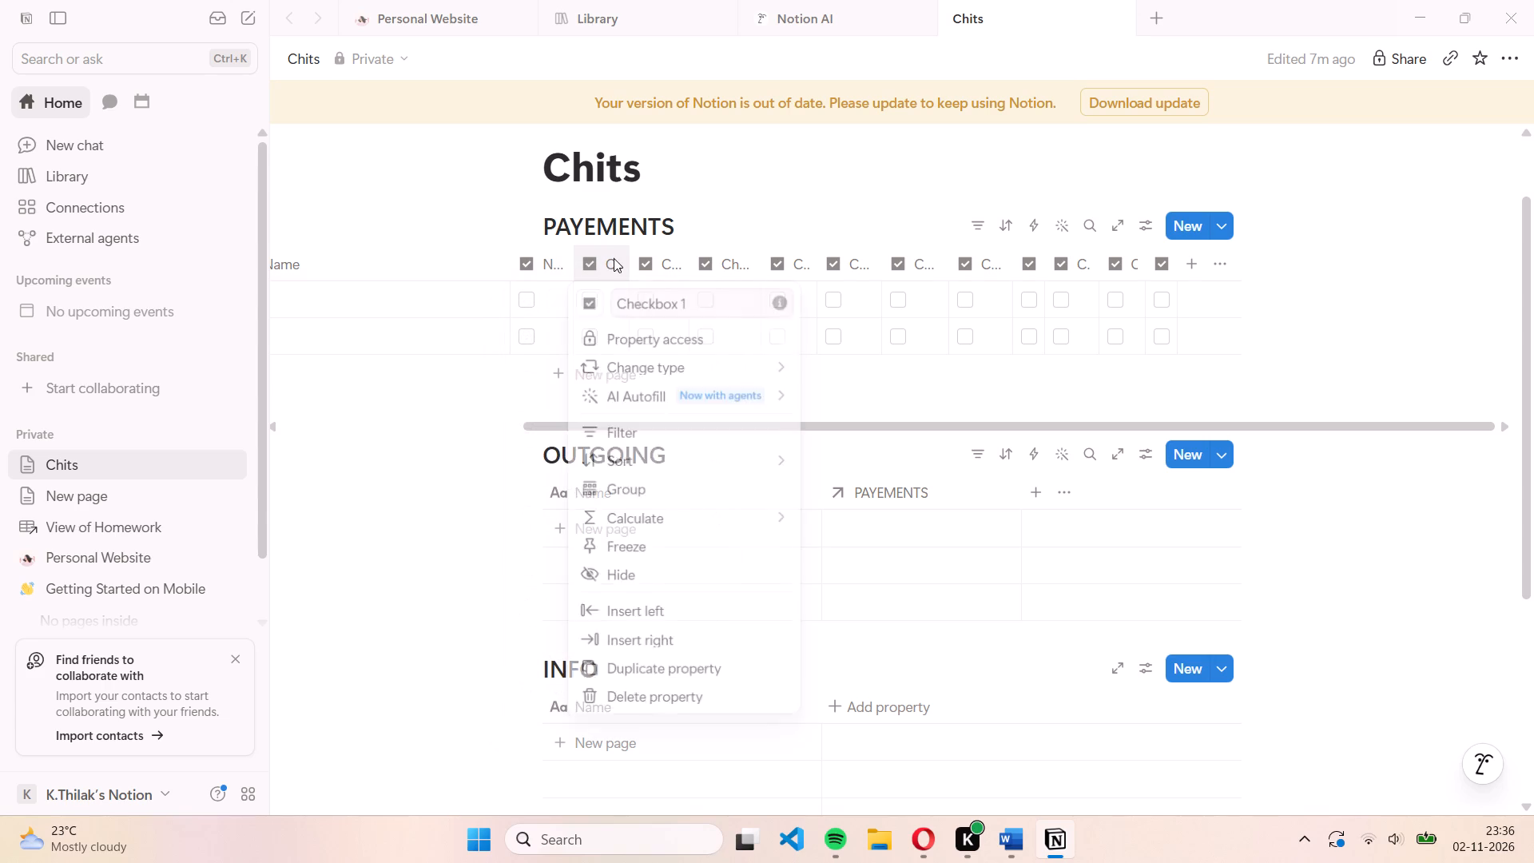
pyautogui.click(614, 258)
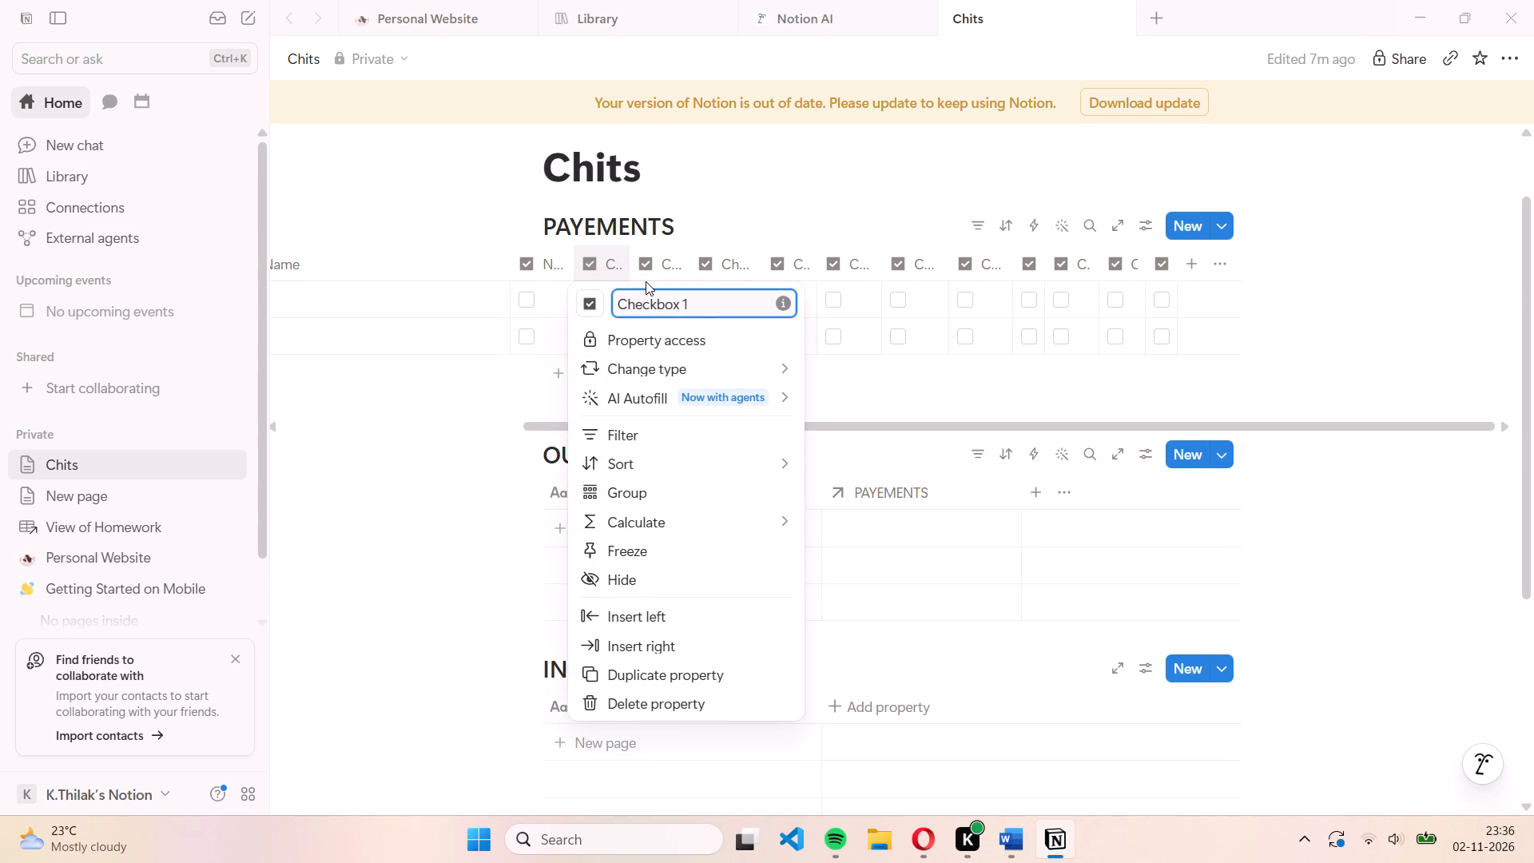
pyautogui.press('BackSpace')
pyautogui.press('BackSpace')
pyautogui.press('BackSpace')
pyautogui.press('BackSpace')
pyautogui.press('BackSpace')
pyautogui.press('BackSpace')
pyautogui.press('BackSpace')
pyautogui.press('BackSpace')
pyautogui.press('BackSpace')
pyautogui.press('BackSpace')
pyautogui.press('BackSpace')
pyautogui.press('BackSpace')
pyautogui.press('BackSpace')
pyautogui.press('BackSpace')
pyautogui.press('BackSpace')
pyautogui.press('BackSpace')
pyautogui.press('BackSpace')
pyautogui.press('BackSpace')
pyautogui.press('BackSpace')
pyautogui.press('BackSpace')
pyautogui.write('DEC')
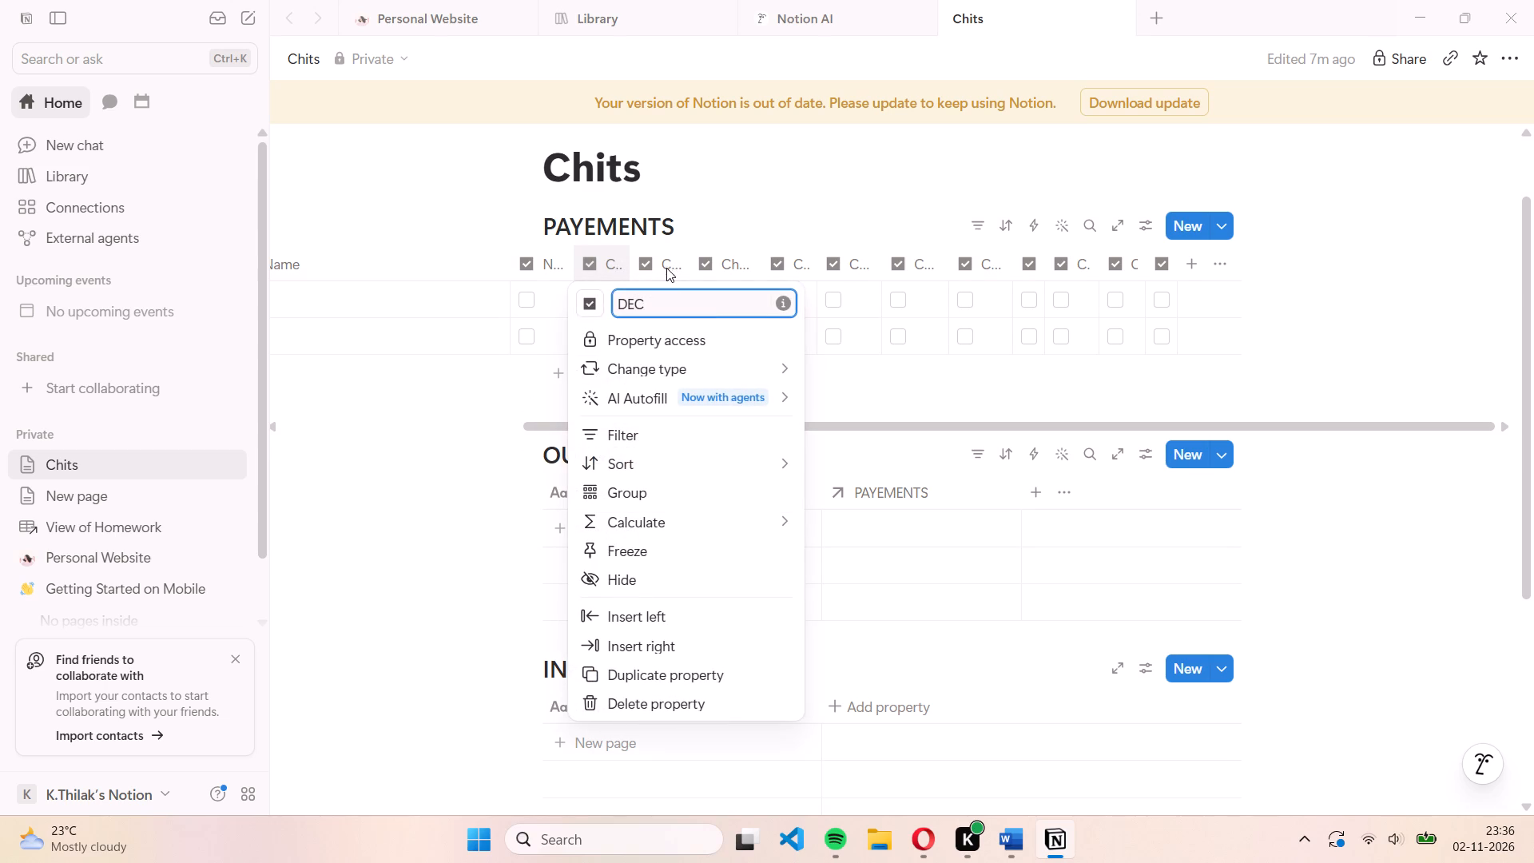
pyautogui.click(667, 268)
# Rename the third checkbox property in PAYEMENTS, Checkbox 2, to JAN.
pyautogui.click(667, 268)
pyautogui.press('BackSpace')
pyautogui.press('BackSpace')
pyautogui.press('BackSpace')
pyautogui.press('BackSpace')
pyautogui.press('BackSpace')
pyautogui.press('BackSpace')
pyautogui.press('BackSpace')
pyautogui.press('BackSpace')
pyautogui.press('BackSpace')
pyautogui.press('BackSpace')
pyautogui.press('BackSpace')
pyautogui.press('BackSpace')
pyautogui.press('BackSpace')
pyautogui.press('BackSpace')
pyautogui.press('BackSpace')
pyautogui.press('BackSpace')
pyautogui.press('BackSpace')
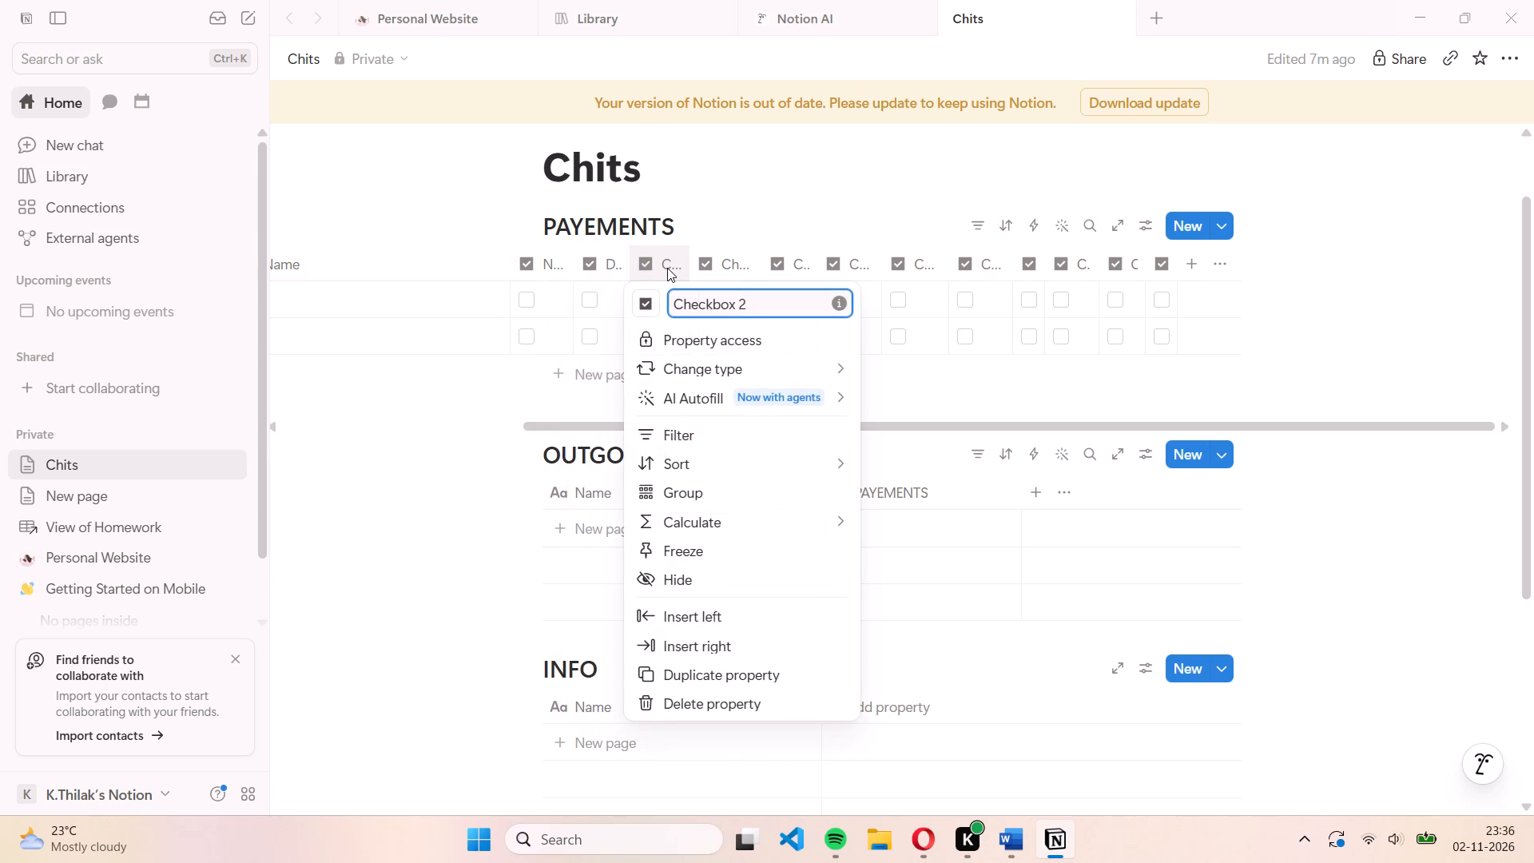
pyautogui.write('JAn')
pyautogui.press('BackSpace')
pyautogui.hotkey('shift', 'n')
pyautogui.click(728, 260)
# Rename the fourth checkbox property in PAYEMENTS, Checkbox 3, to FEB.
pyautogui.click(728, 260)
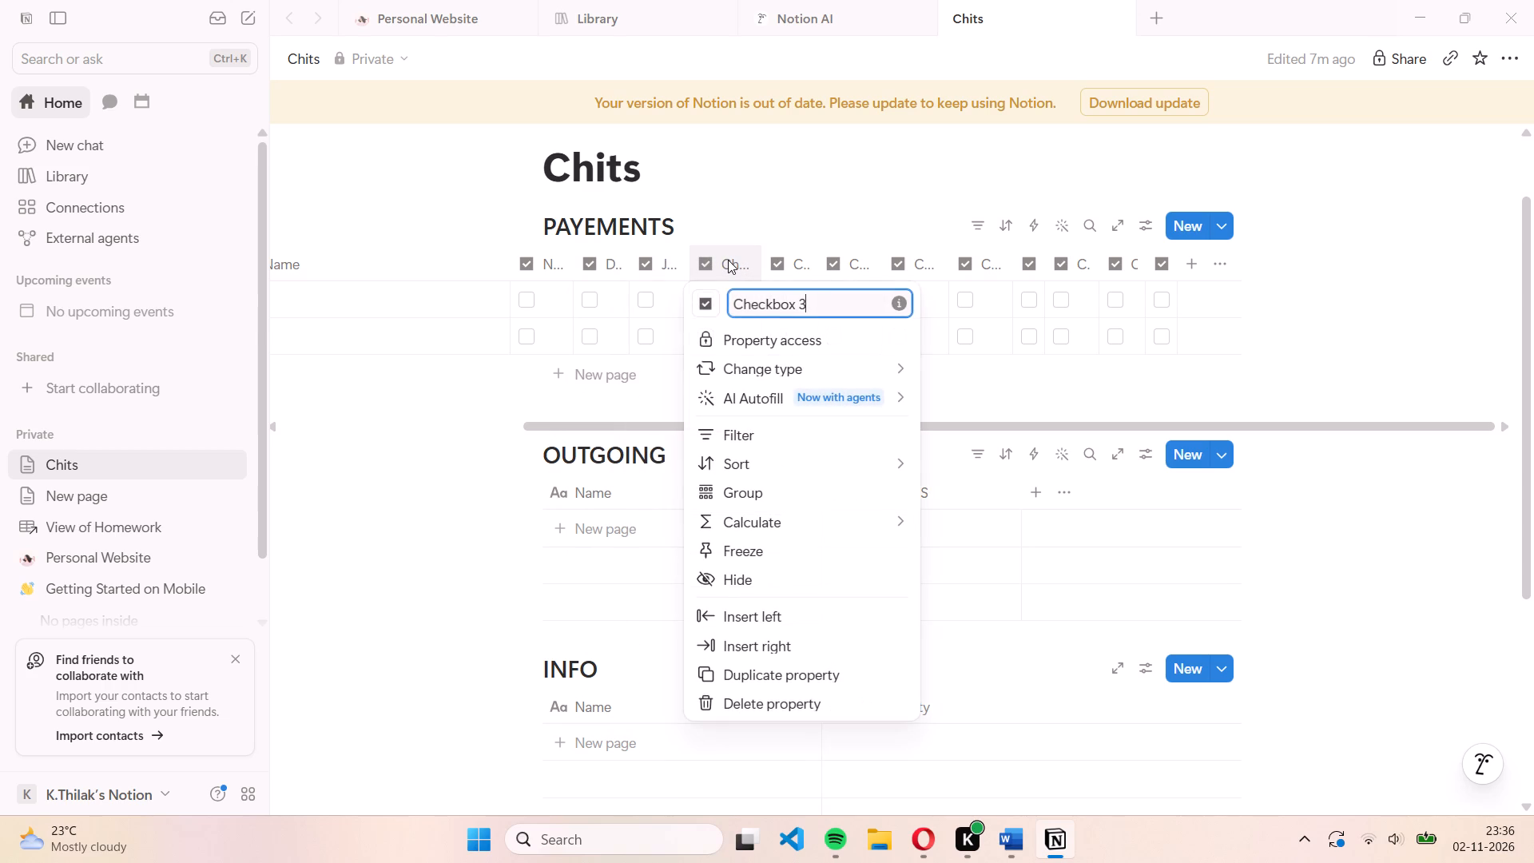
pyautogui.press('BackSpace')
pyautogui.press('BackSpace')
pyautogui.press('BackSpace')
pyautogui.press('BackSpace')
pyautogui.press('BackSpace')
pyautogui.press('BackSpace')
pyautogui.press('BackSpace')
pyautogui.press('BackSpace')
pyautogui.press('BackSpace')
pyautogui.press('BackSpace')
pyautogui.press('BackSpace')
pyautogui.press('BackSpace')
pyautogui.press('BackSpace')
pyautogui.press('BackSpace')
pyautogui.press('BackSpace')
pyautogui.press('BackSpace')
pyautogui.press('BackSpace')
pyautogui.write('FEB')
pyautogui.press('\\')
pyautogui.press('Return')
pyautogui.press('BackSpace')
pyautogui.press('Return')
pyautogui.click(787, 264)
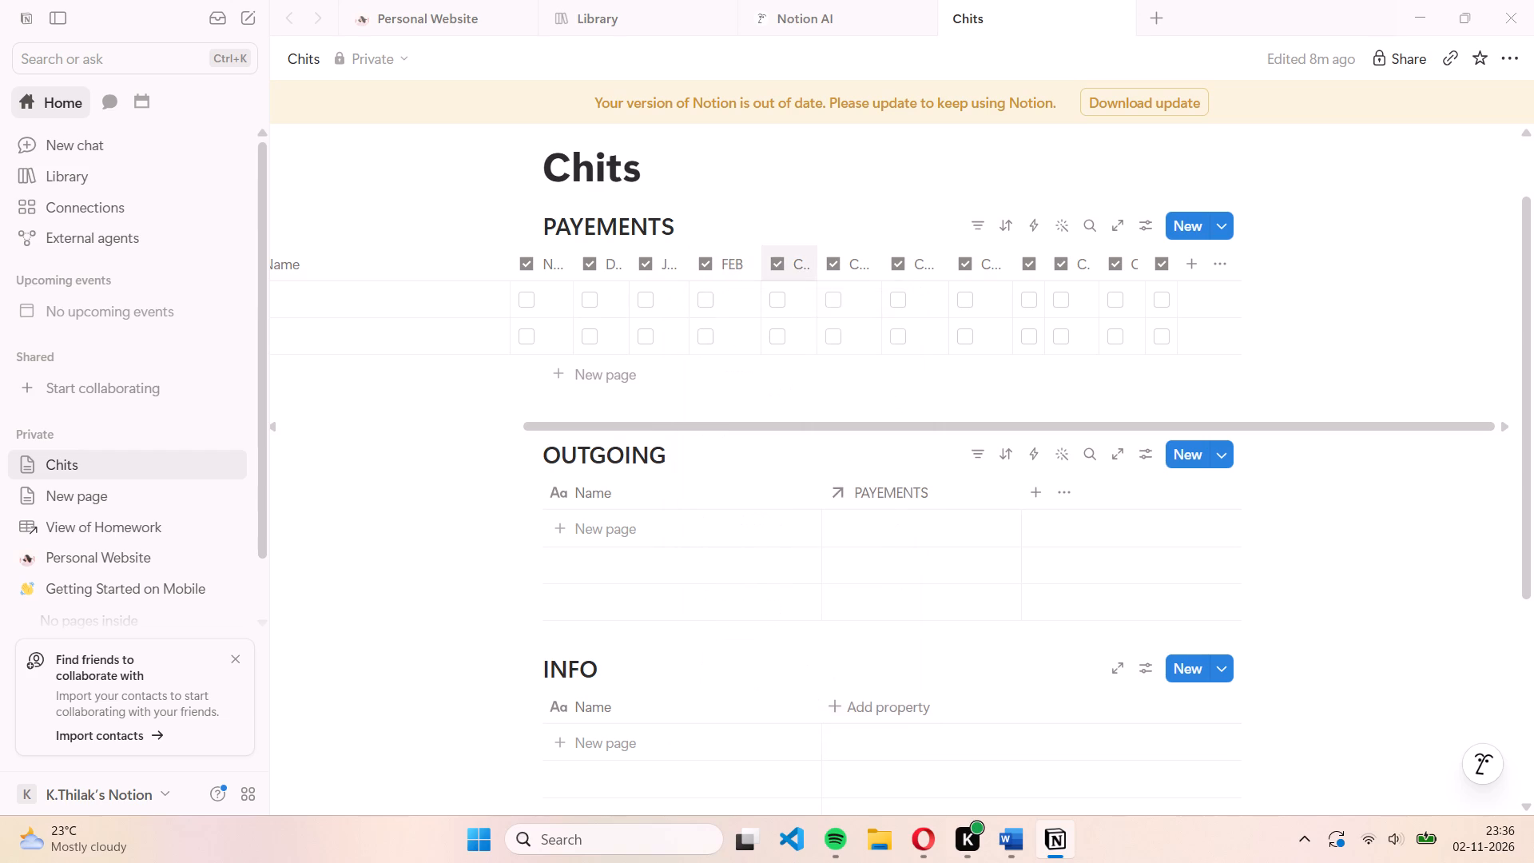
# Rename the checkbox property following FEB in the PAYEMENTS database to MAR.
pyautogui.click(787, 264)
pyautogui.press('BackSpace')
pyautogui.press('BackSpace')
pyautogui.press('BackSpace')
pyautogui.press('BackSpace')
pyautogui.press('BackSpace')
pyautogui.press('BackSpace')
pyautogui.press('BackSpace')
pyautogui.press('BackSpace')
pyautogui.press('BackSpace')
pyautogui.press('BackSpace')
pyautogui.press('BackSpace')
pyautogui.press('BackSpace')
pyautogui.press('BackSpace')
pyautogui.press('BackSpace')
pyautogui.press('BackSpace')
pyautogui.press('BackSpace')
pyautogui.press('BackSpace')
pyautogui.press('BackSpace')
pyautogui.press('BackSpace')
pyautogui.press('BackSpace')
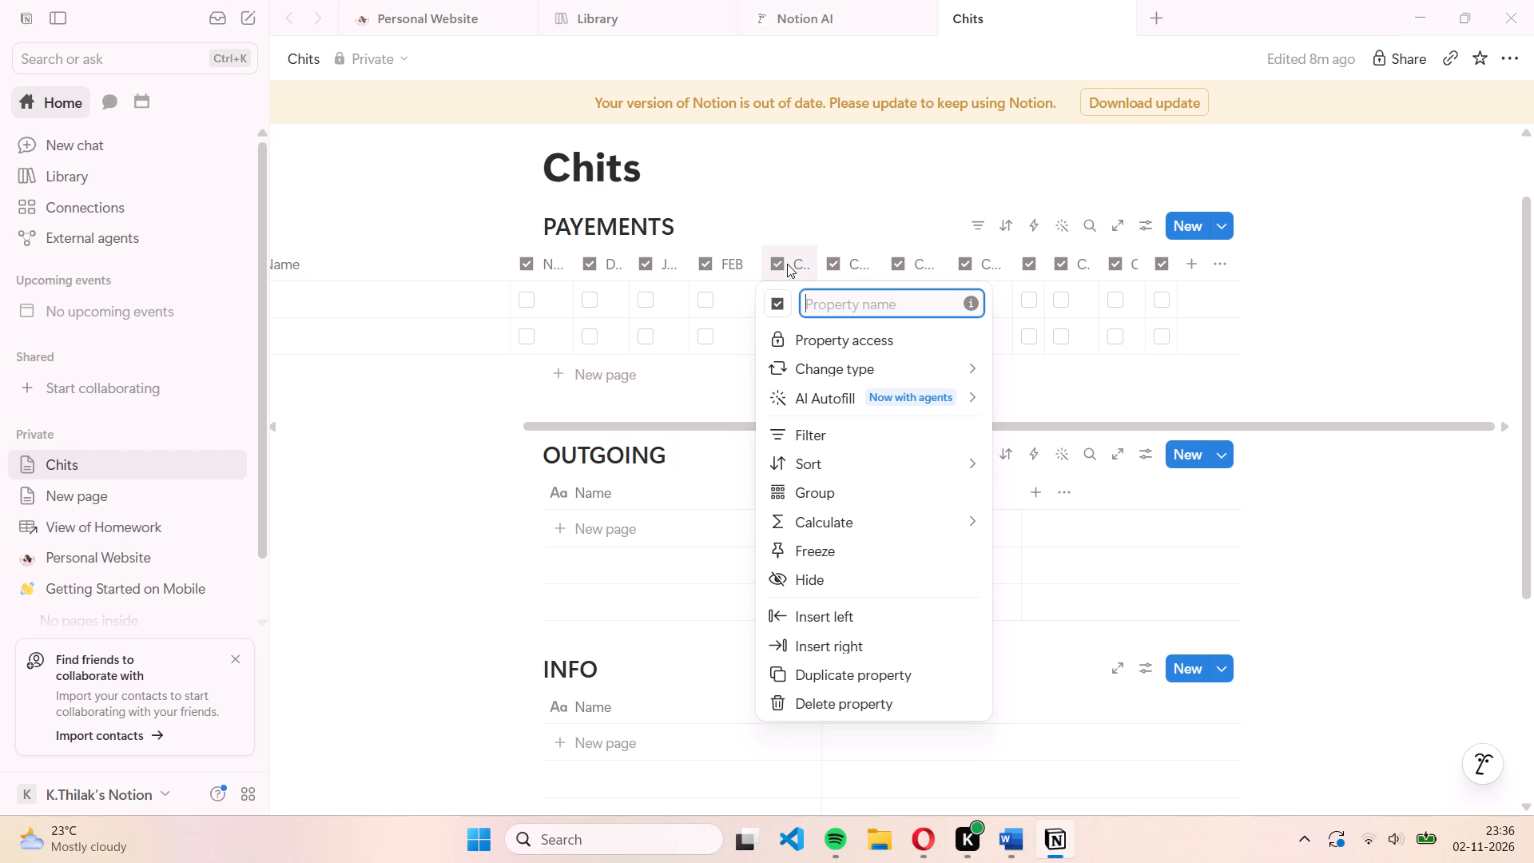
pyautogui.write('MARC')
pyautogui.hotkey('shift', 'BackSpace')
pyautogui.click(848, 264)
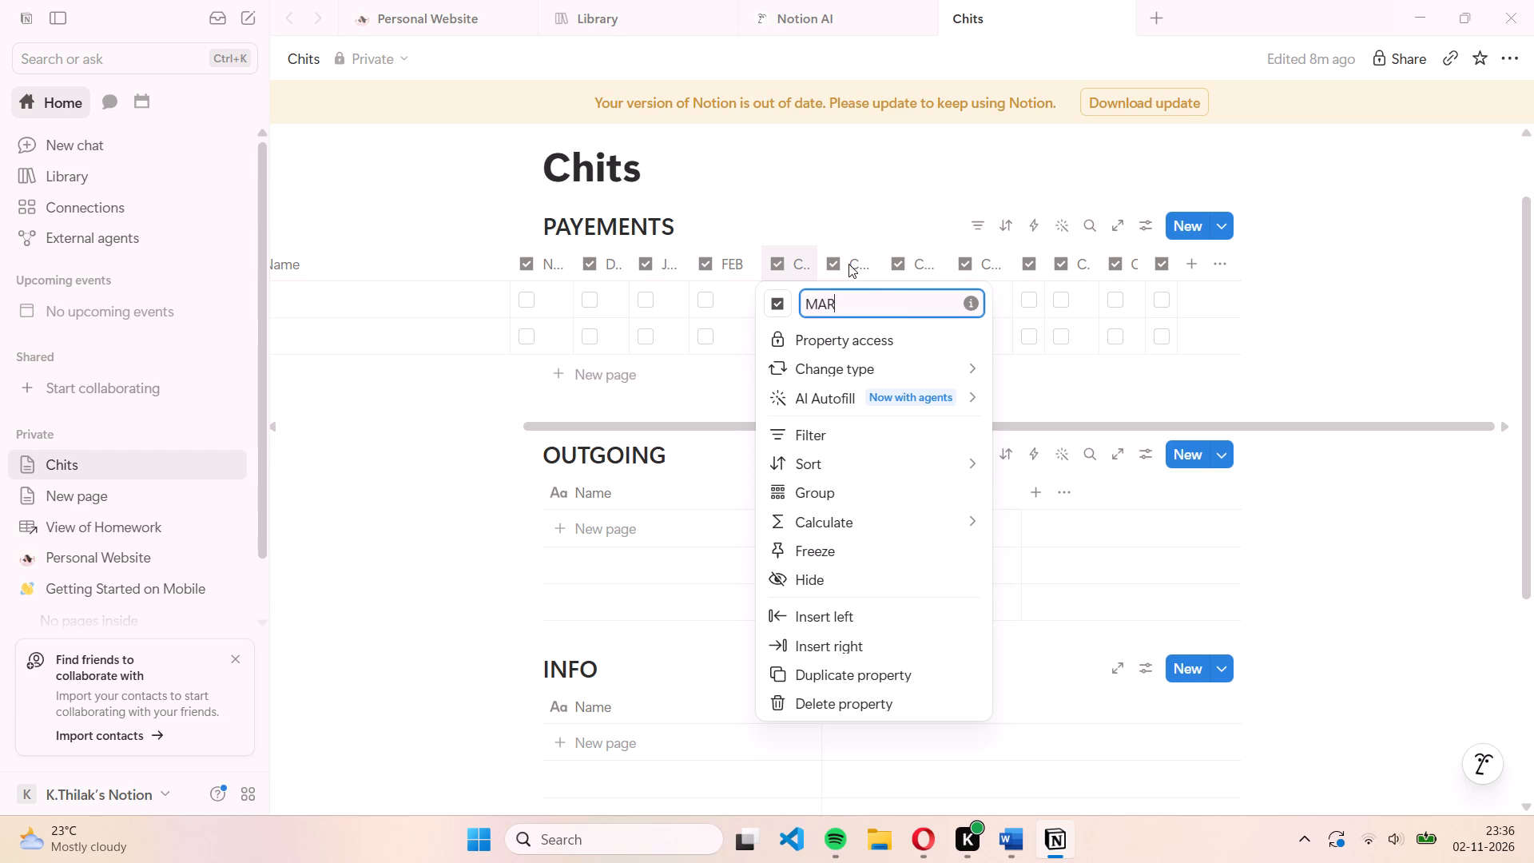
# Rename the checkbox property following MAR in the PAYEMENTS database to APR.
pyautogui.click(848, 264)
pyautogui.press('BackSpace')
pyautogui.press('BackSpace')
pyautogui.press('BackSpace')
pyautogui.press('BackSpace')
pyautogui.press('BackSpace')
pyautogui.press('BackSpace')
pyautogui.press('BackSpace')
pyautogui.press('BackSpace')
pyautogui.press('BackSpace')
pyautogui.press('BackSpace')
pyautogui.press('BackSpace')
pyautogui.press('BackSpace')
pyautogui.press('BackSpace')
pyautogui.press('BackSpace')
pyautogui.press('BackSpace')
pyautogui.press('BackSpace')
pyautogui.press('BackSpace')
pyautogui.press('BackSpace')
pyautogui.press('BackSpace')
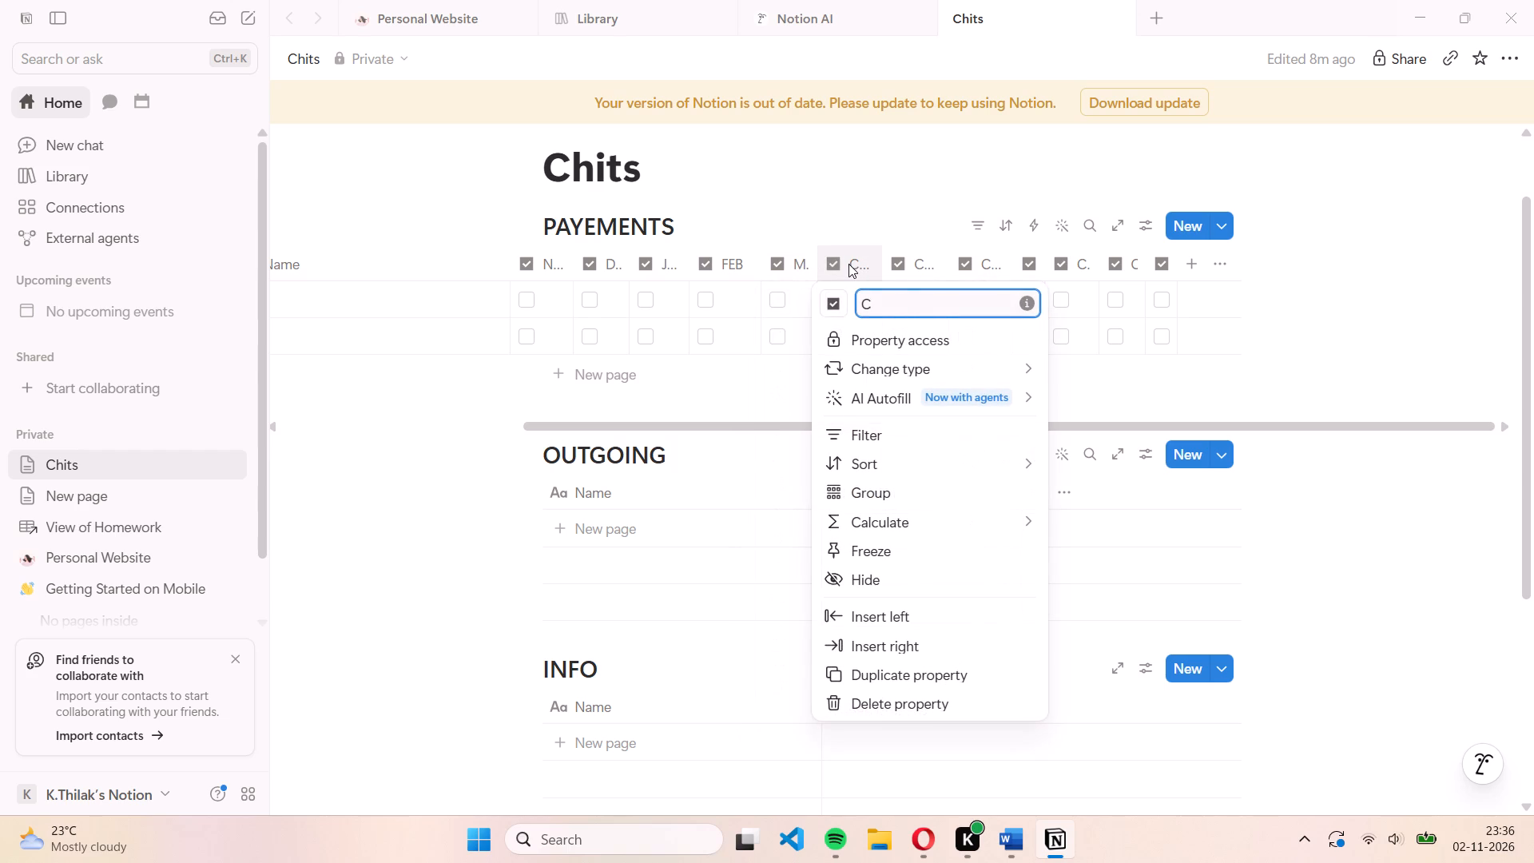
pyautogui.write('APR')
pyautogui.click(923, 251)
# Rename the checkbox property following APR in the PAYEMENTS database to MAY.
pyautogui.click(914, 260)
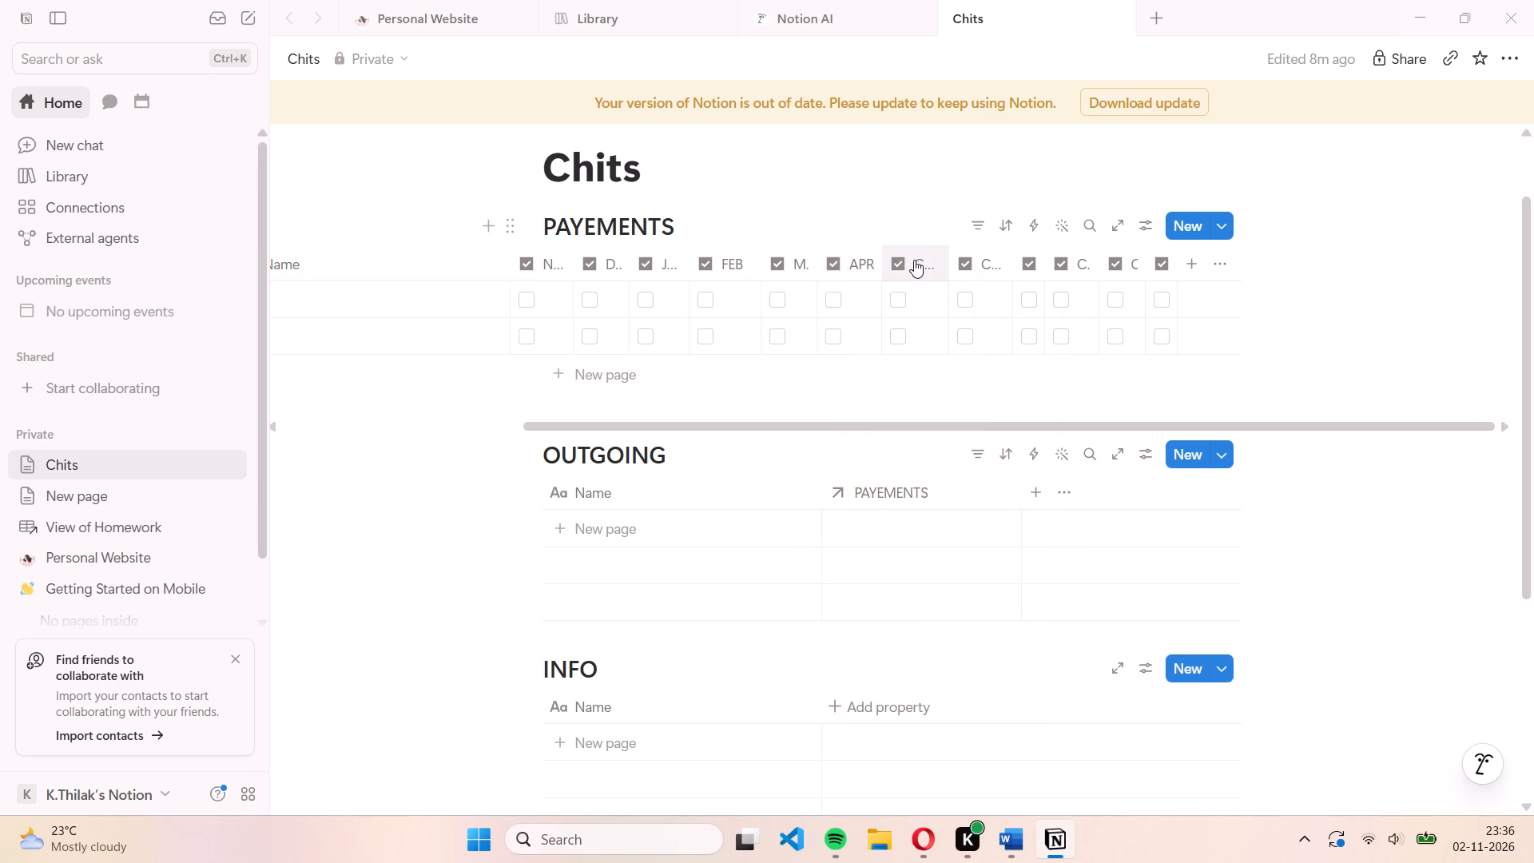
pyautogui.press('BackSpace')
pyautogui.press('BackSpace')
pyautogui.press('BackSpace')
pyautogui.press('BackSpace')
pyautogui.press('BackSpace')
pyautogui.press('BackSpace')
pyautogui.press('BackSpace')
pyautogui.press('BackSpace')
pyautogui.press('BackSpace')
pyautogui.press('BackSpace')
pyautogui.press('BackSpace')
pyautogui.press('BackSpace')
pyautogui.press('BackSpace')
pyautogui.press('BackSpace')
pyautogui.press('BackSpace')
pyautogui.press('BackSpace')
pyautogui.press('BackSpace')
pyautogui.press('BackSpace')
pyautogui.press('BackSpace')
pyautogui.press('BackSpace')
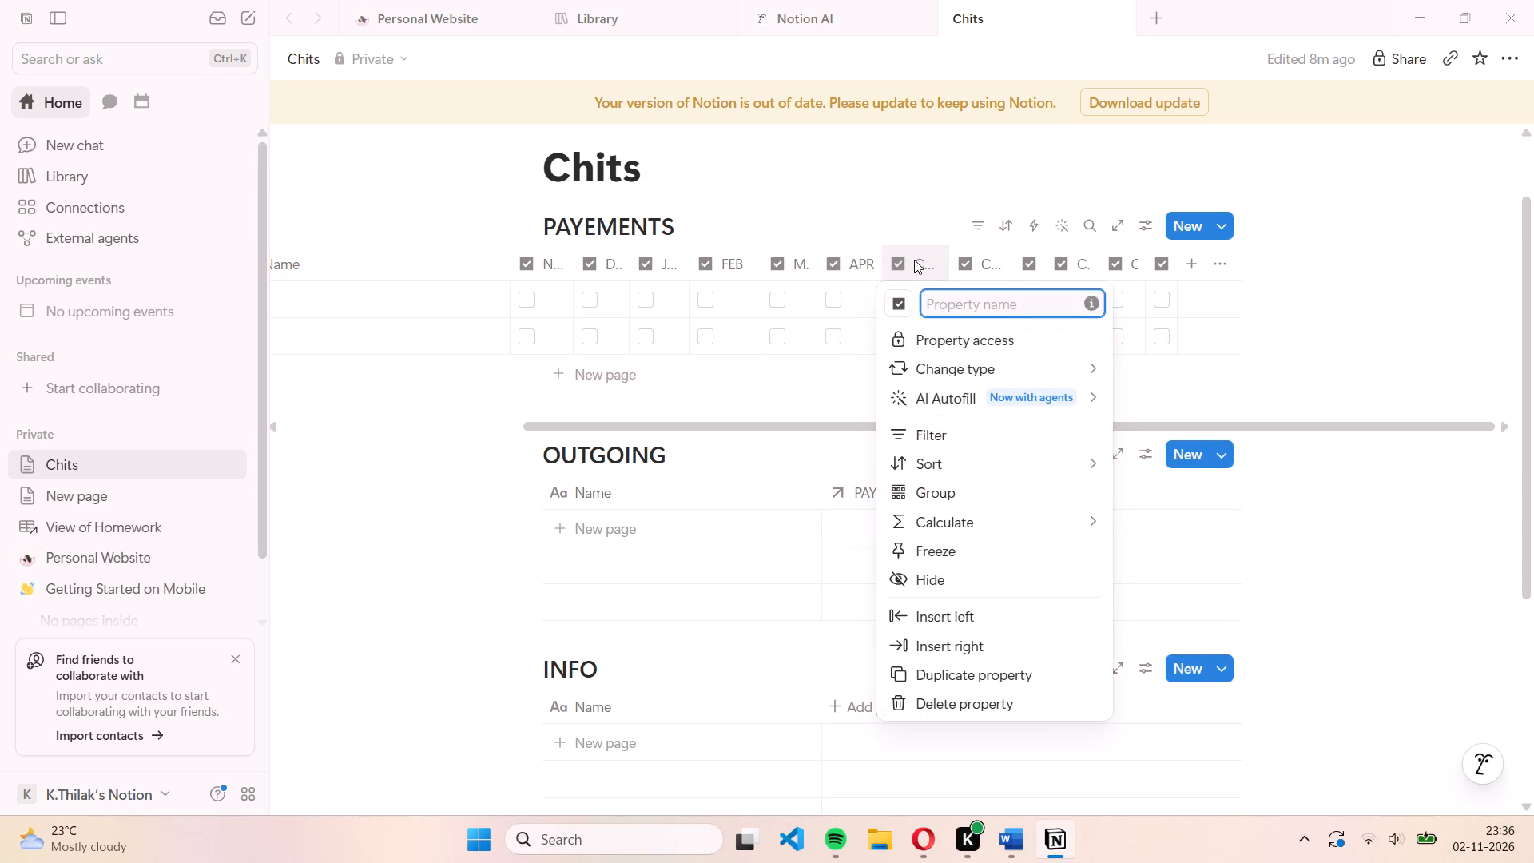
pyautogui.write('MAY')
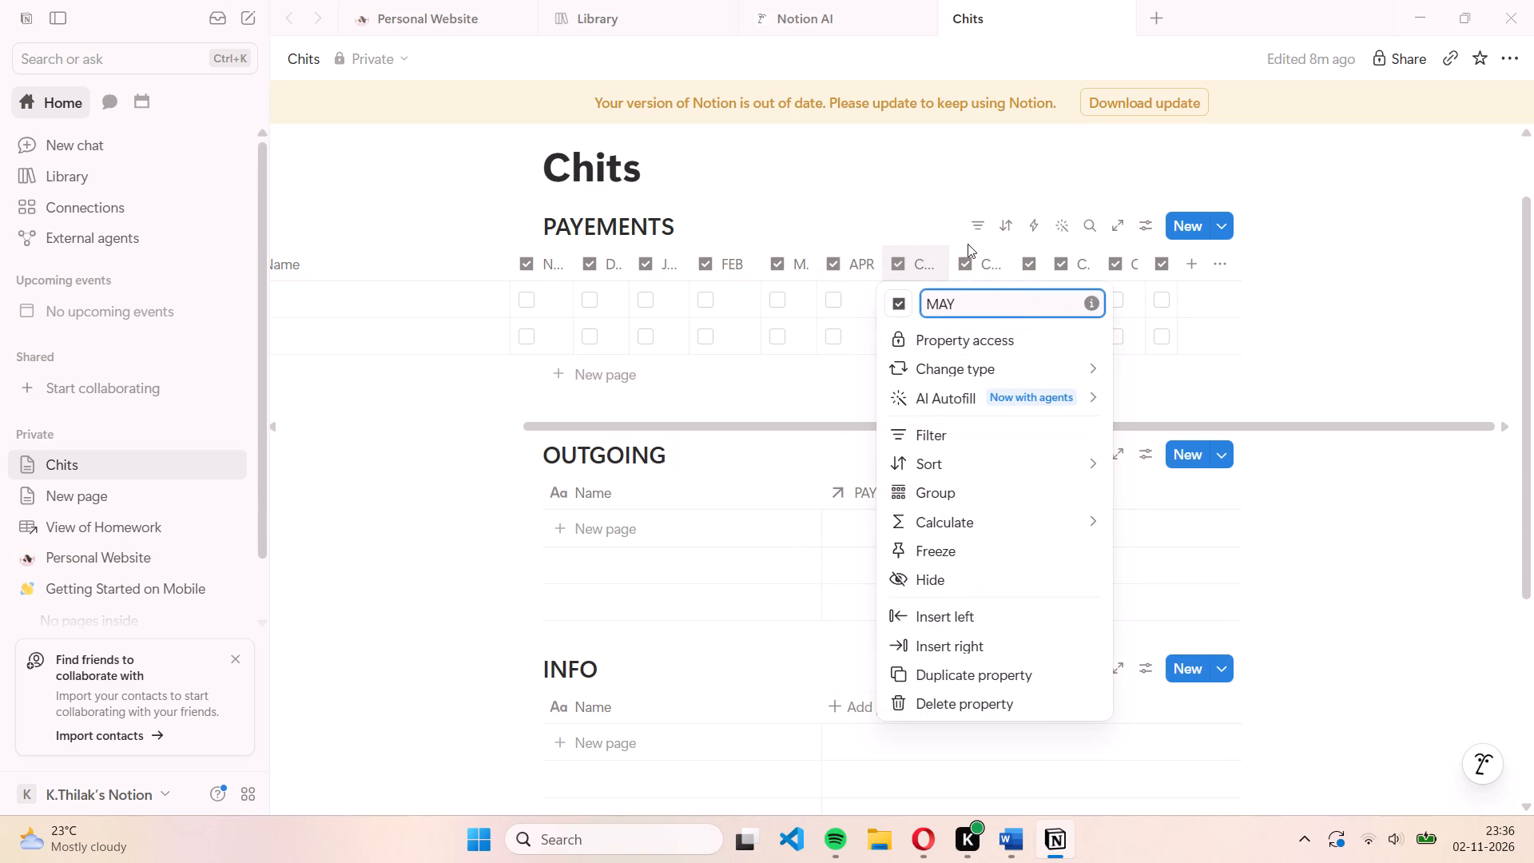
# Rename the checkbox property following MAY in the PAYEMENTS database to JUNE.
pyautogui.click(968, 262)
pyautogui.click(968, 262)
pyautogui.press('BackSpace')
pyautogui.press('BackSpace')
pyautogui.press('BackSpace')
pyautogui.press('BackSpace')
pyautogui.press('BackSpace')
pyautogui.press('BackSpace')
pyautogui.press('BackSpace')
pyautogui.press('BackSpace')
pyautogui.press('BackSpace')
pyautogui.press('BackSpace')
pyautogui.press('BackSpace')
pyautogui.press('BackSpace')
pyautogui.press('BackSpace')
pyautogui.press('BackSpace')
pyautogui.press('BackSpace')
pyautogui.press('BackSpace')
pyautogui.press('BackSpace')
pyautogui.press('BackSpace')
pyautogui.press('BackSpace')
pyautogui.press('BackSpace')
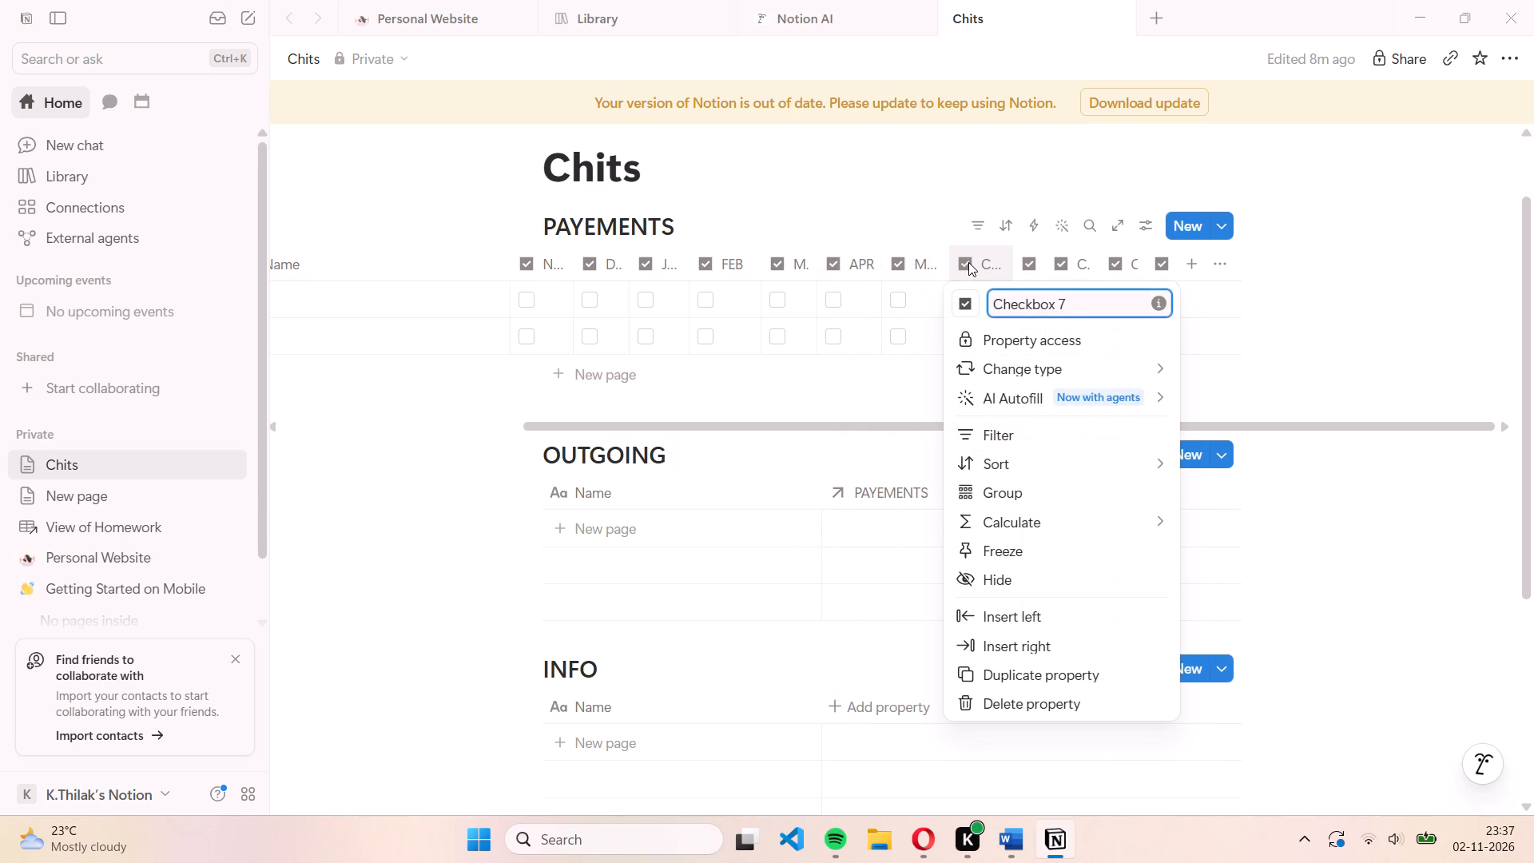
pyautogui.write('JUNE')
# Rename the checkbox property following JUNE in the PAYEMENTS database to JULY.
pyautogui.click(1024, 262)
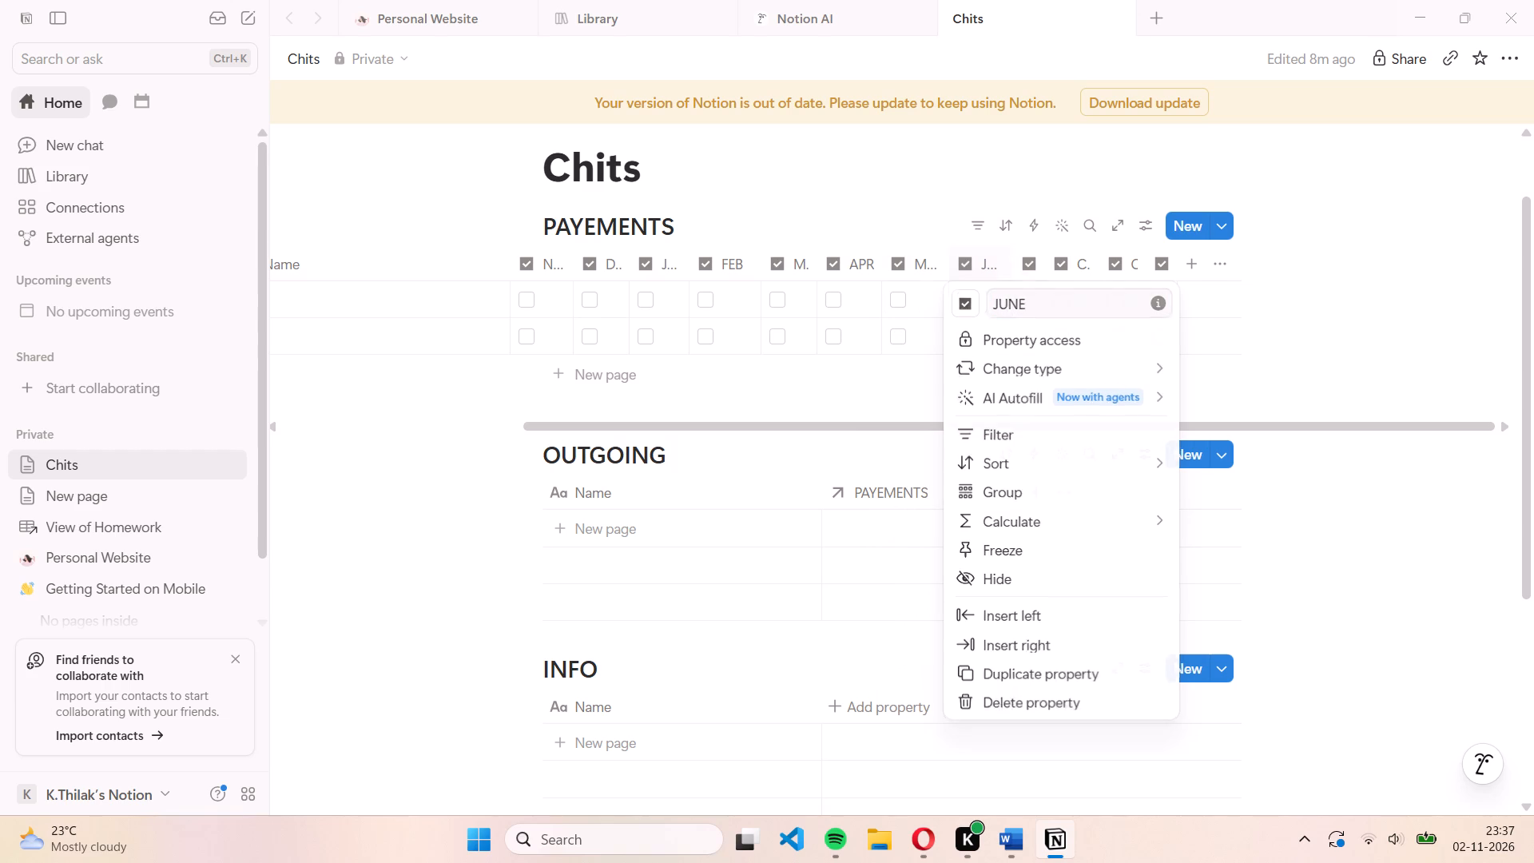
pyautogui.click(1024, 262)
pyautogui.press('BackSpace')
pyautogui.press('BackSpace')
pyautogui.press('BackSpace')
pyautogui.press('BackSpace')
pyautogui.press('BackSpace')
pyautogui.press('BackSpace')
pyautogui.press('BackSpace')
pyautogui.press('BackSpace')
pyautogui.press('BackSpace')
pyautogui.press('BackSpace')
pyautogui.press('BackSpace')
pyautogui.press('BackSpace')
pyautogui.press('BackSpace')
pyautogui.press('BackSpace')
pyautogui.press('BackSpace')
pyautogui.press('BackSpace')
pyautogui.press('BackSpace')
pyautogui.press('BackSpace')
pyautogui.press('BackSpace')
pyautogui.press('BackSpace')
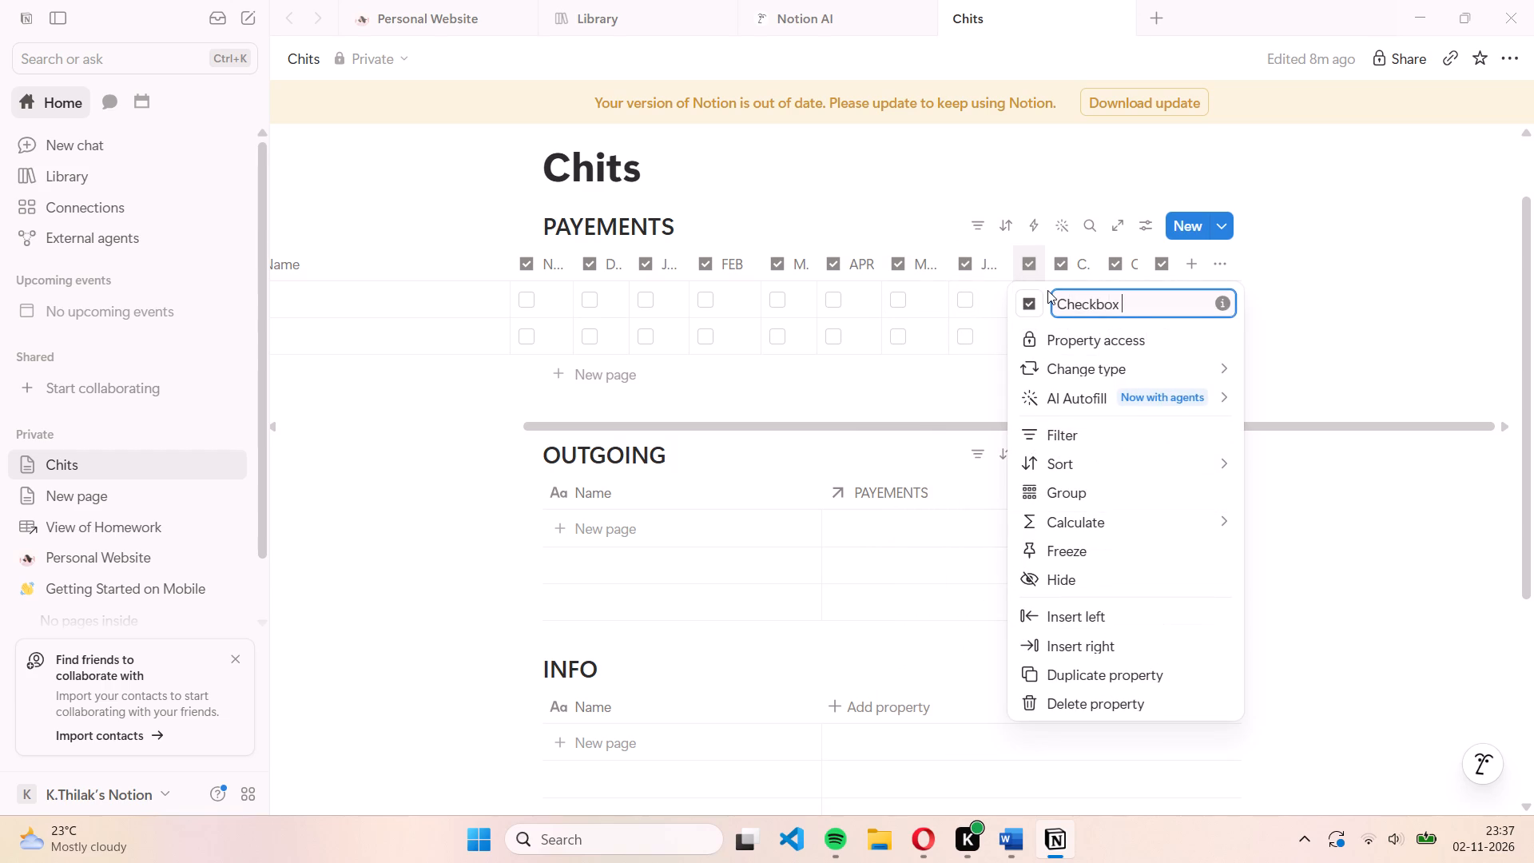
pyautogui.write('JULY')
# Rename the checkbox property following JULY in the PAYEMENTS database to AUG.
pyautogui.click(1077, 275)
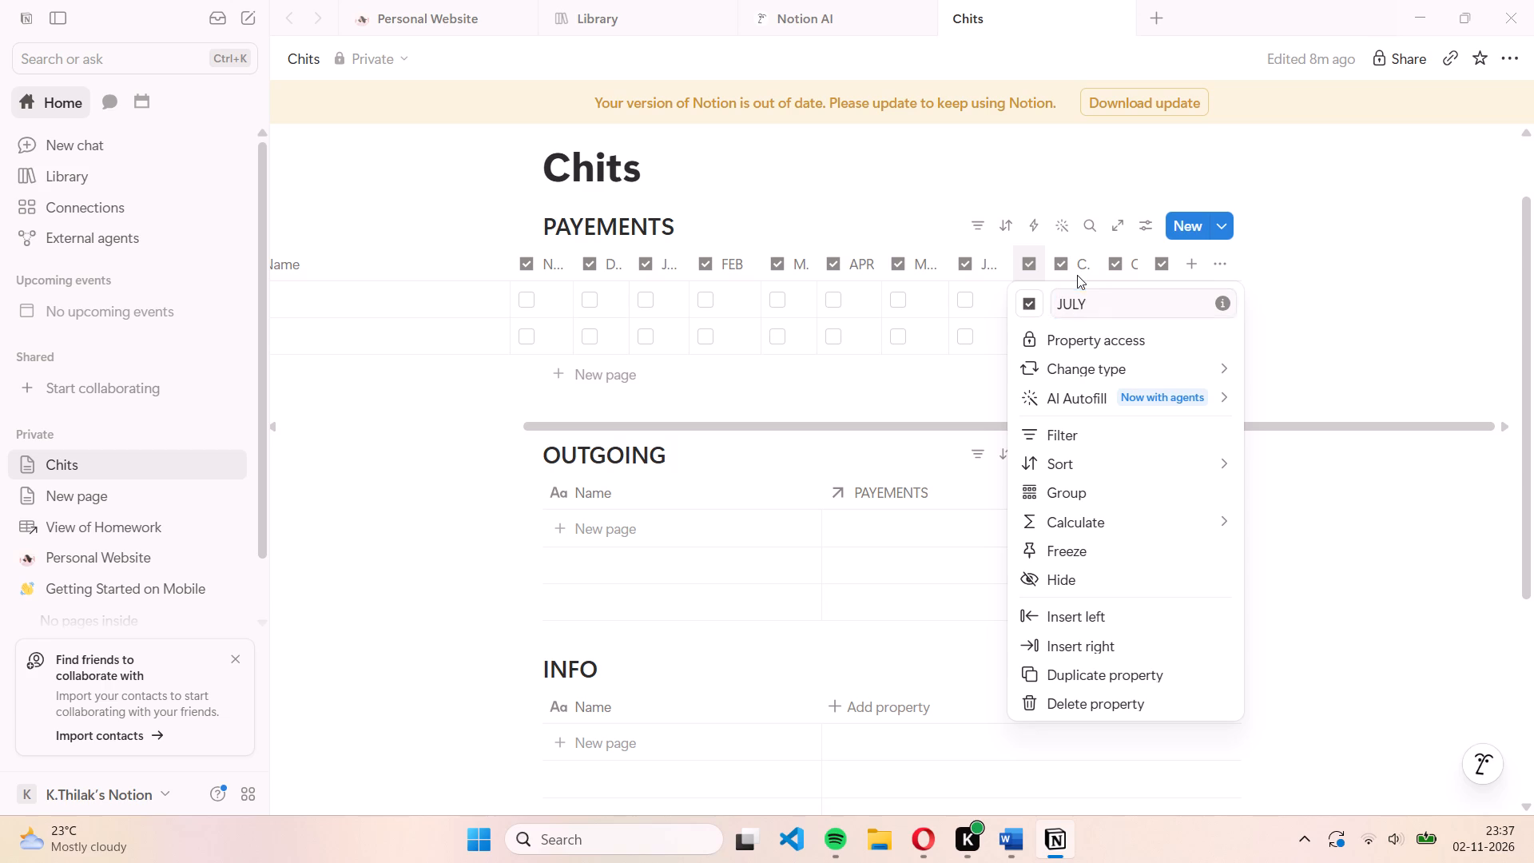
pyautogui.click(1076, 268)
pyautogui.press('BackSpace')
pyautogui.press('BackSpace')
pyautogui.press('BackSpace')
pyautogui.press('BackSpace')
pyautogui.press('BackSpace')
pyautogui.press('BackSpace')
pyautogui.press('BackSpace')
pyautogui.press('BackSpace')
pyautogui.press('BackSpace')
pyautogui.press('BackSpace')
pyautogui.press('BackSpace')
pyautogui.press('BackSpace')
pyautogui.press('BackSpace')
pyautogui.press('BackSpace')
pyautogui.press('BackSpace')
pyautogui.press('BackSpace')
pyautogui.press('BackSpace')
pyautogui.press('BackSpace')
pyautogui.press('BackSpace')
pyautogui.press('BackSpace')
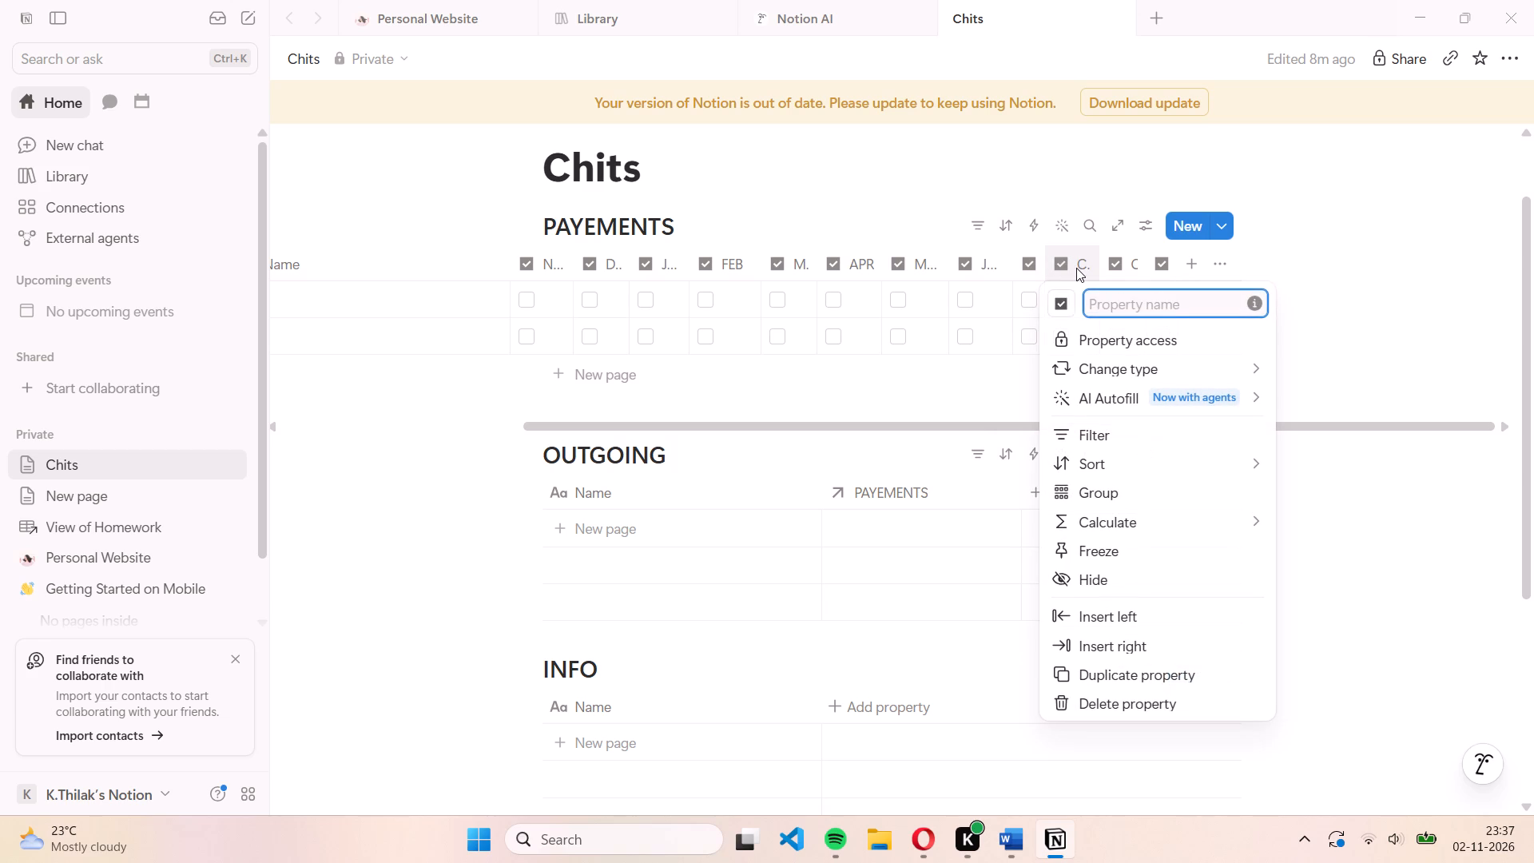
pyautogui.write('AUG')
# Rename the checkbox property following AUG in the PAYEMENTS database to SEP.
pyautogui.click(1135, 263)
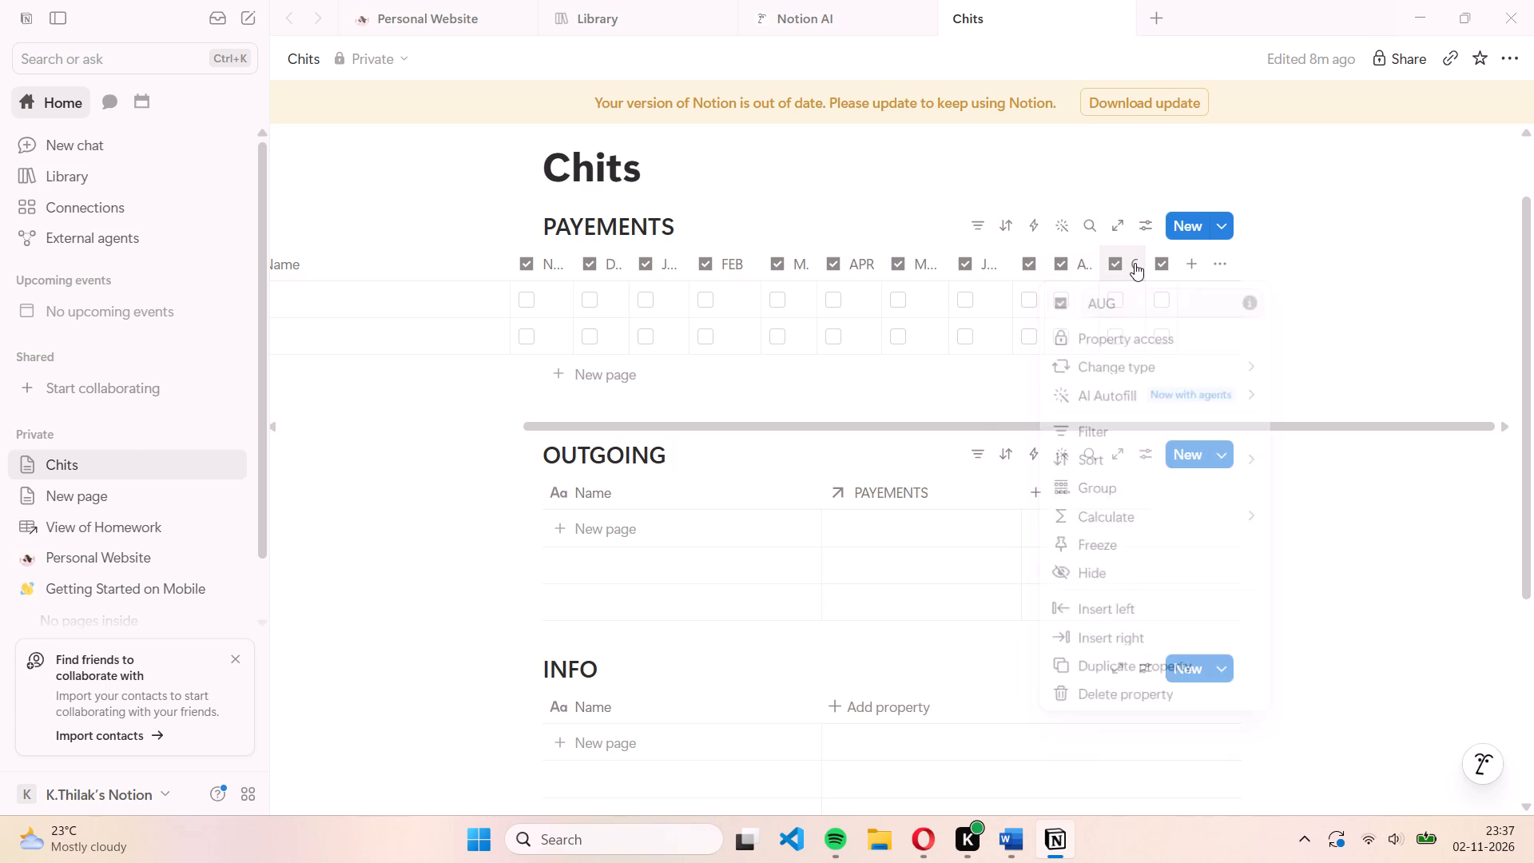
pyautogui.click(1135, 263)
pyautogui.press('BackSpace')
pyautogui.press('BackSpace')
pyautogui.press('BackSpace')
pyautogui.press('BackSpace')
pyautogui.press('BackSpace')
pyautogui.press('BackSpace')
pyautogui.press('BackSpace')
pyautogui.press('BackSpace')
pyautogui.press('BackSpace')
pyautogui.press('BackSpace')
pyautogui.press('BackSpace')
pyautogui.press('BackSpace')
pyautogui.press('BackSpace')
pyautogui.press('BackSpace')
pyautogui.press('BackSpace')
pyautogui.press('BackSpace')
pyautogui.press('BackSpace')
pyautogui.press('BackSpace')
pyautogui.press('BackSpace')
pyautogui.press('BackSpace')
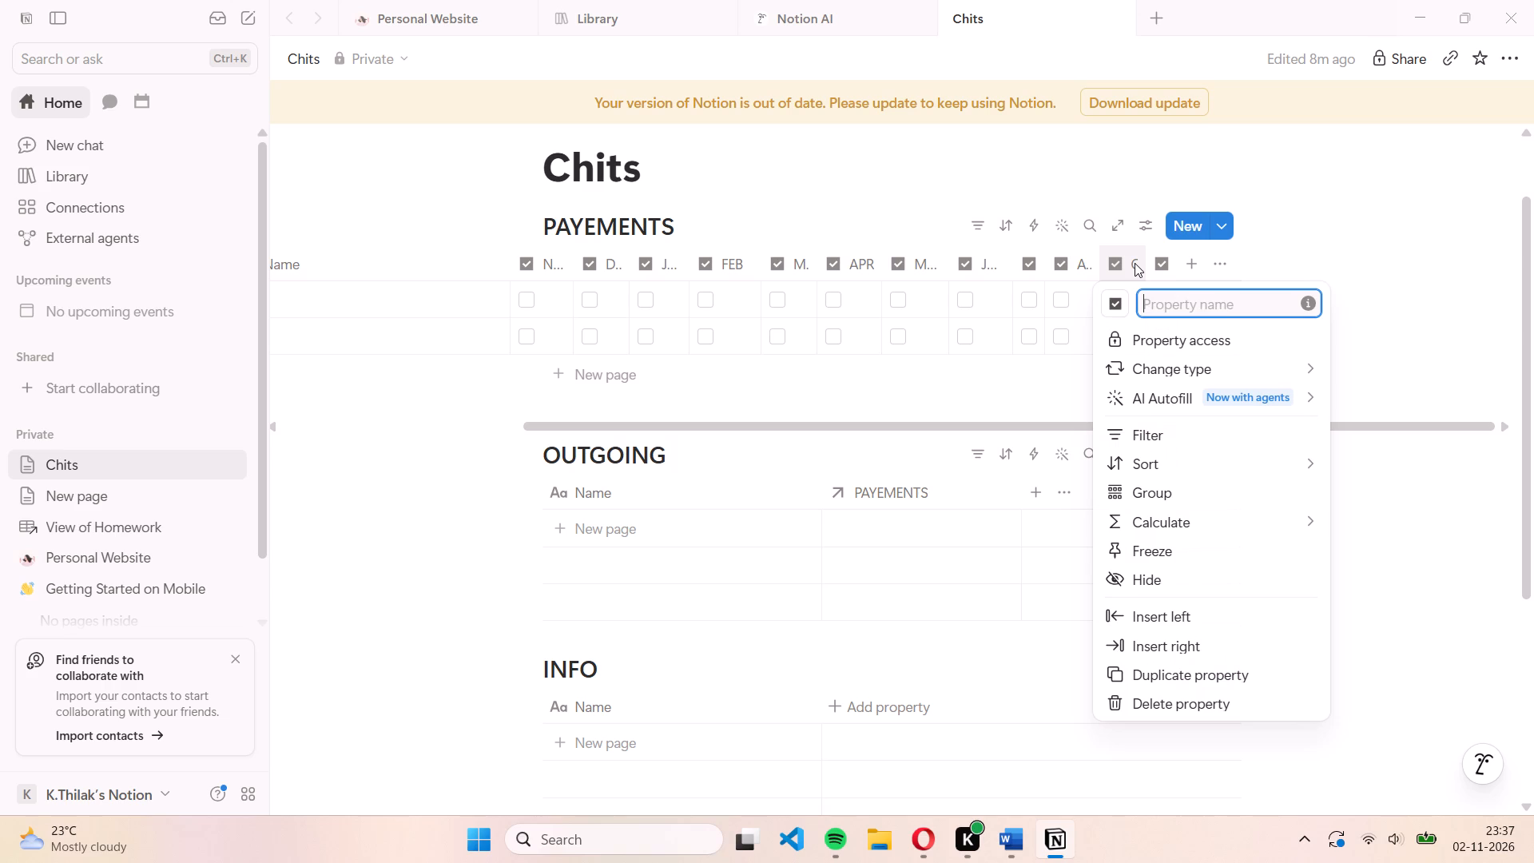
pyautogui.write('Se')
pyautogui.press('BackSpace')
pyautogui.write('EP')
# Rename the last checkbox property in the PAYEMENTS database, following SEP, to OCT.
pyautogui.click(1160, 261)
pyautogui.click(1160, 261)
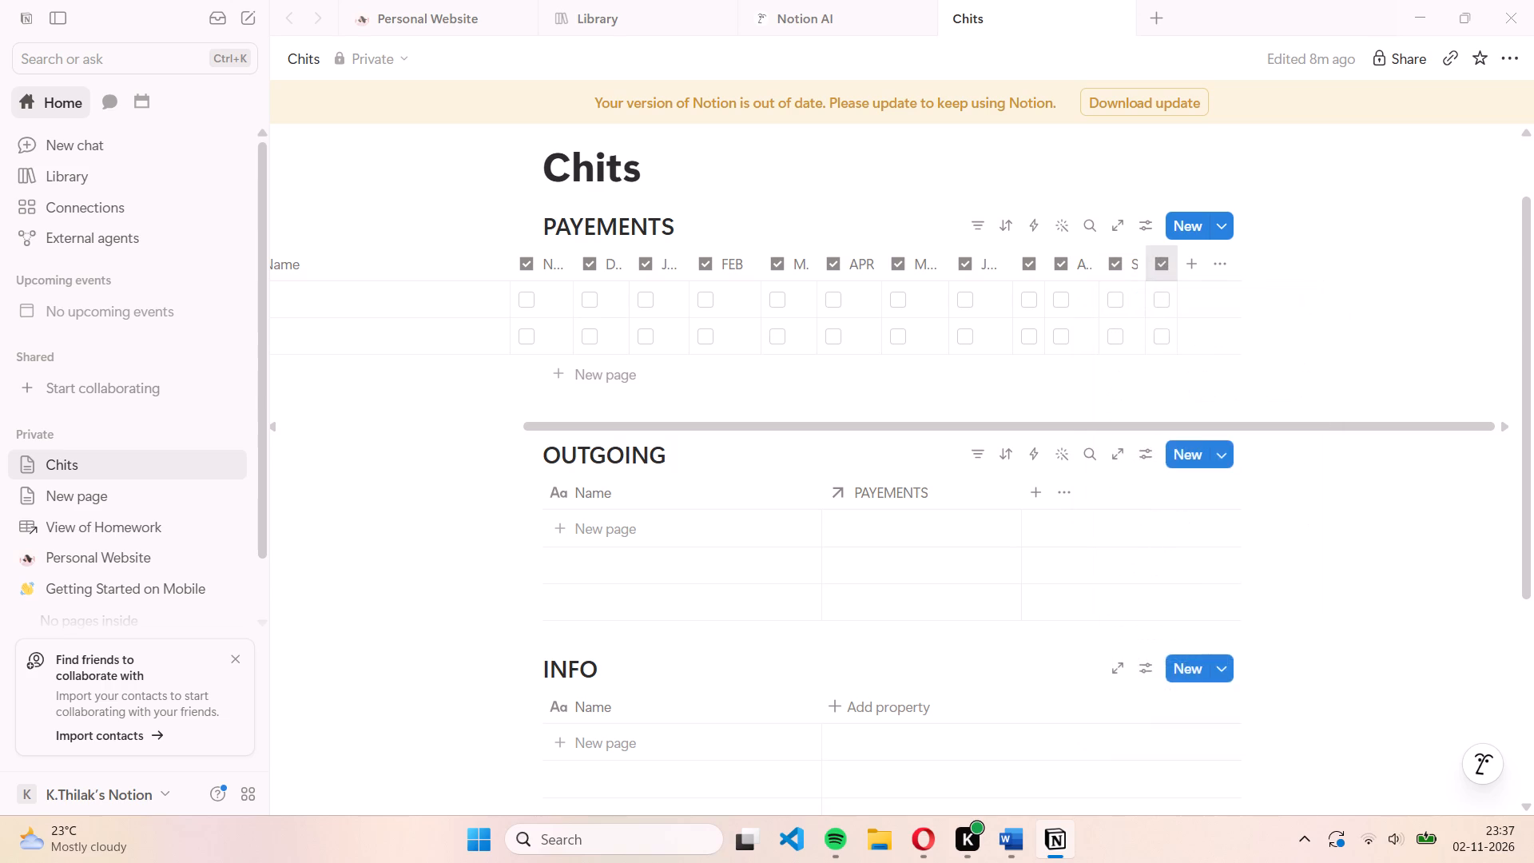
pyautogui.press('BackSpace')
pyautogui.press('BackSpace')
pyautogui.press('BackSpace')
pyautogui.press('BackSpace')
pyautogui.press('BackSpace')
pyautogui.press('BackSpace')
pyautogui.press('BackSpace')
pyautogui.press('BackSpace')
pyautogui.press('BackSpace')
pyautogui.press('BackSpace')
pyautogui.press('BackSpace')
pyautogui.press('BackSpace')
pyautogui.press('BackSpace')
pyautogui.press('BackSpace')
pyautogui.press('BackSpace')
pyautogui.press('BackSpace')
pyautogui.press('BackSpace')
pyautogui.press('BackSpace')
pyautogui.press('BackSpace')
pyautogui.press('BackSpace')
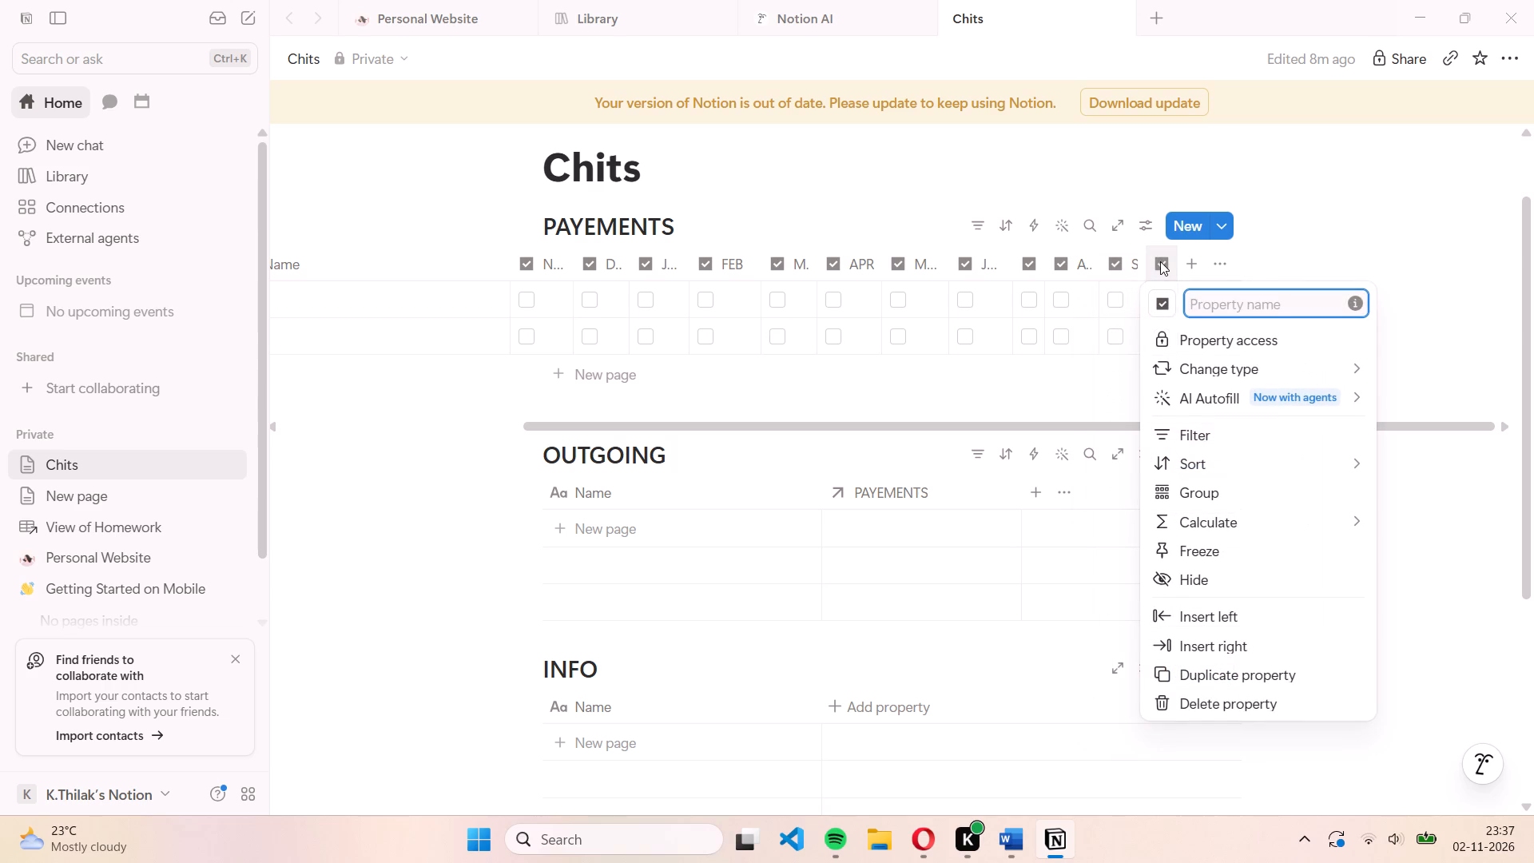
pyautogui.write('OCT')
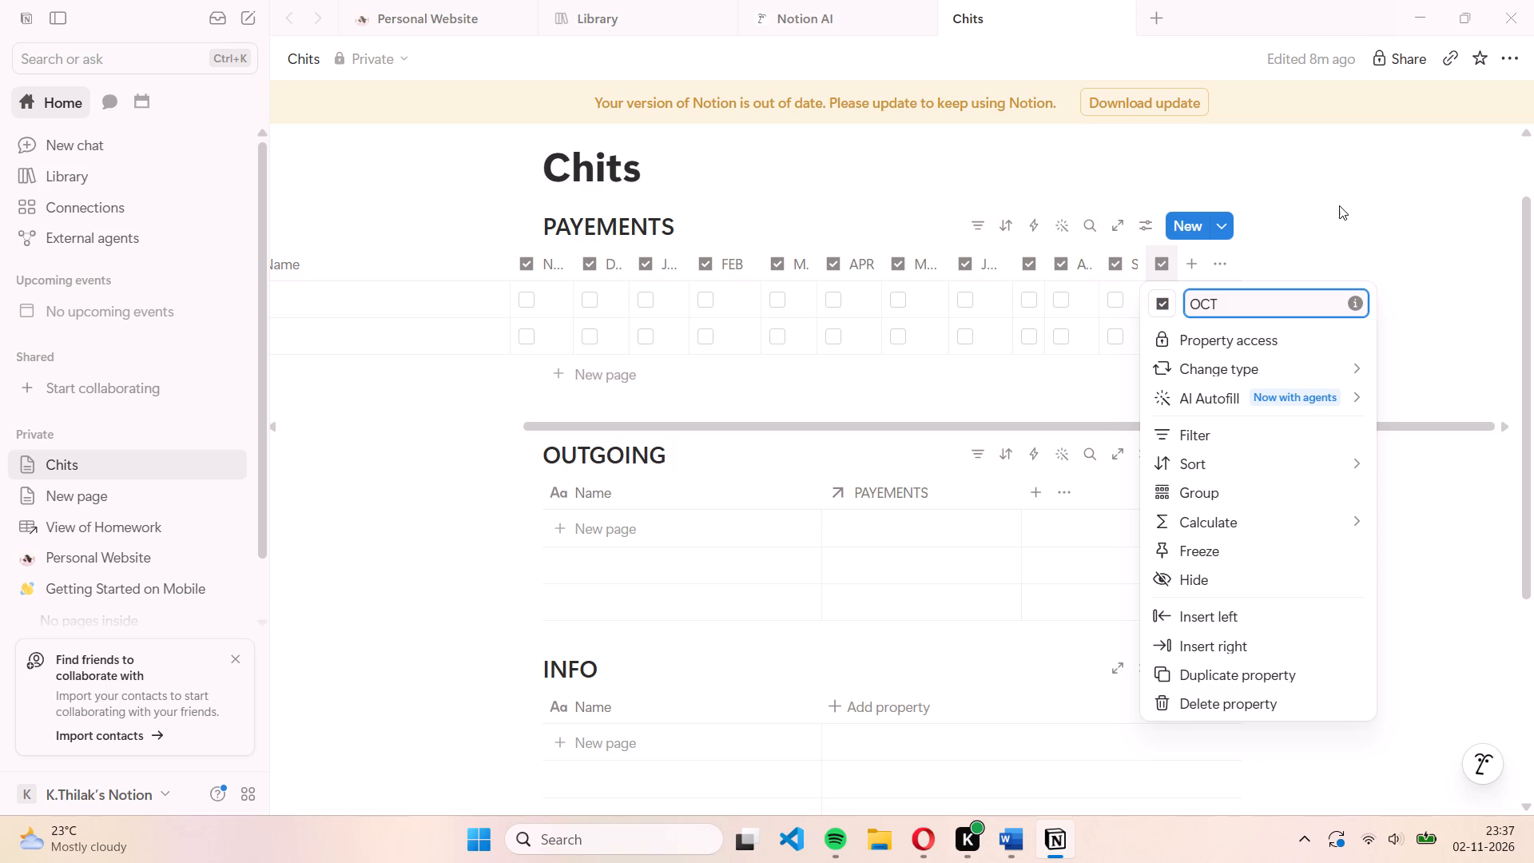
pyautogui.click(1340, 206)
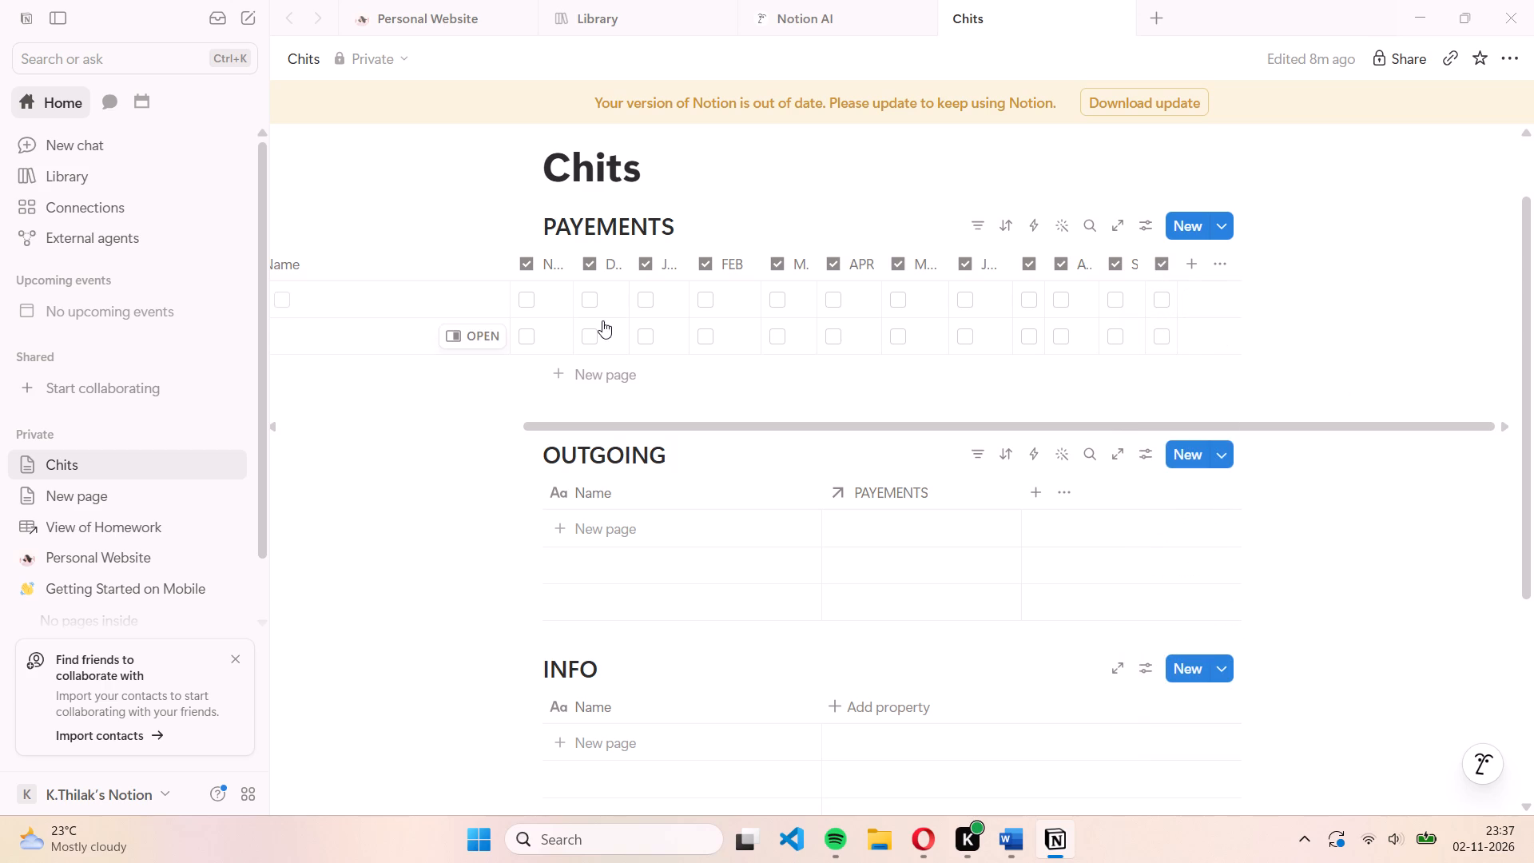
# Narrow the first four month columns of PAYEMENTS, through FEB, to just the width of their checkbox icons.
pyautogui.moveTo(571, 264); pyautogui.dragTo(539, 264)
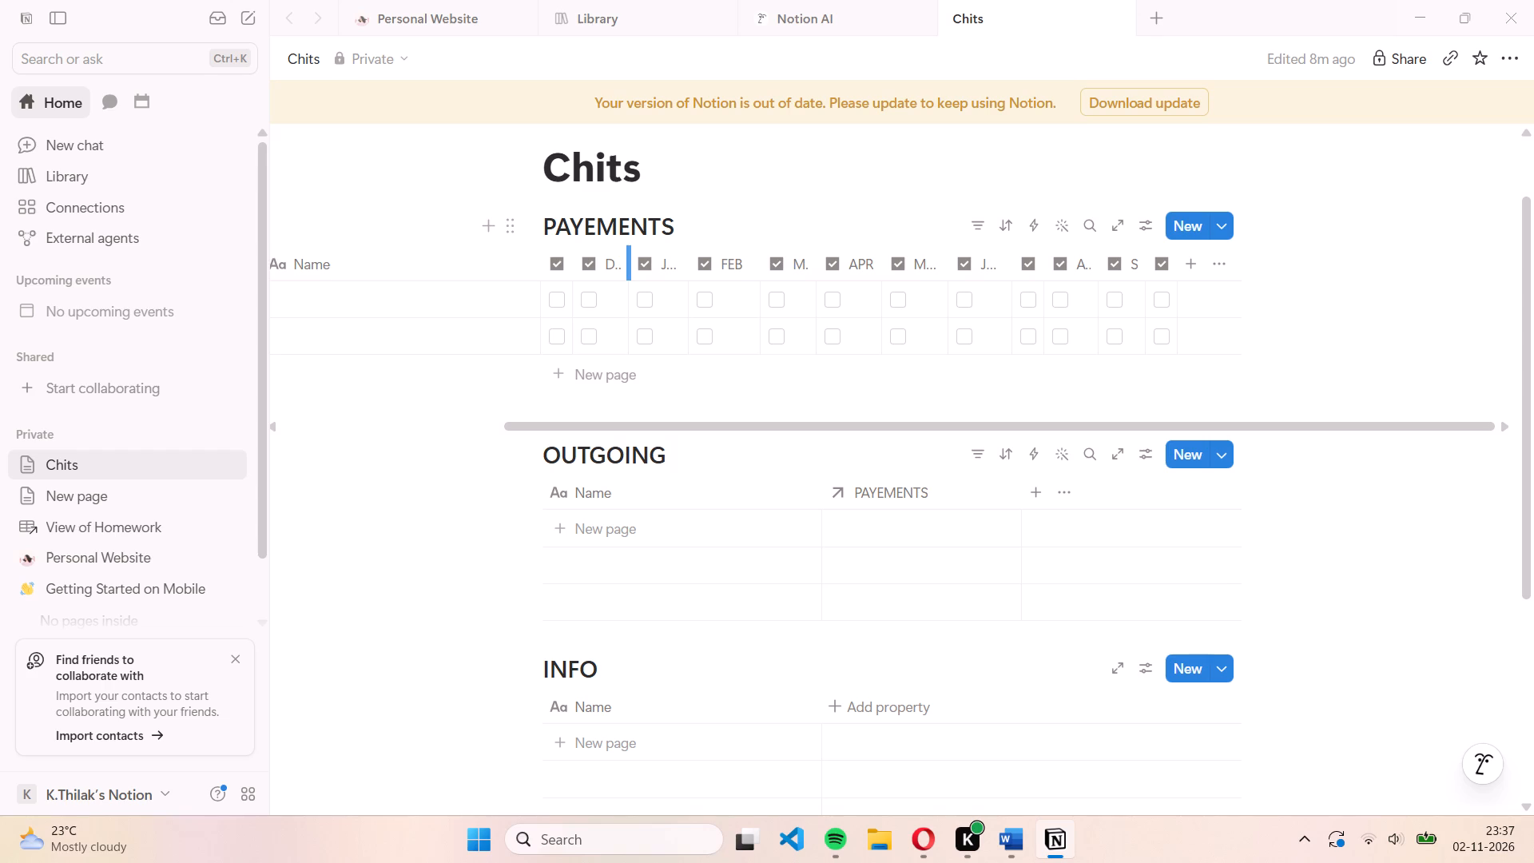
pyautogui.moveTo(626, 264); pyautogui.dragTo(595, 264)
pyautogui.click(673, 262)
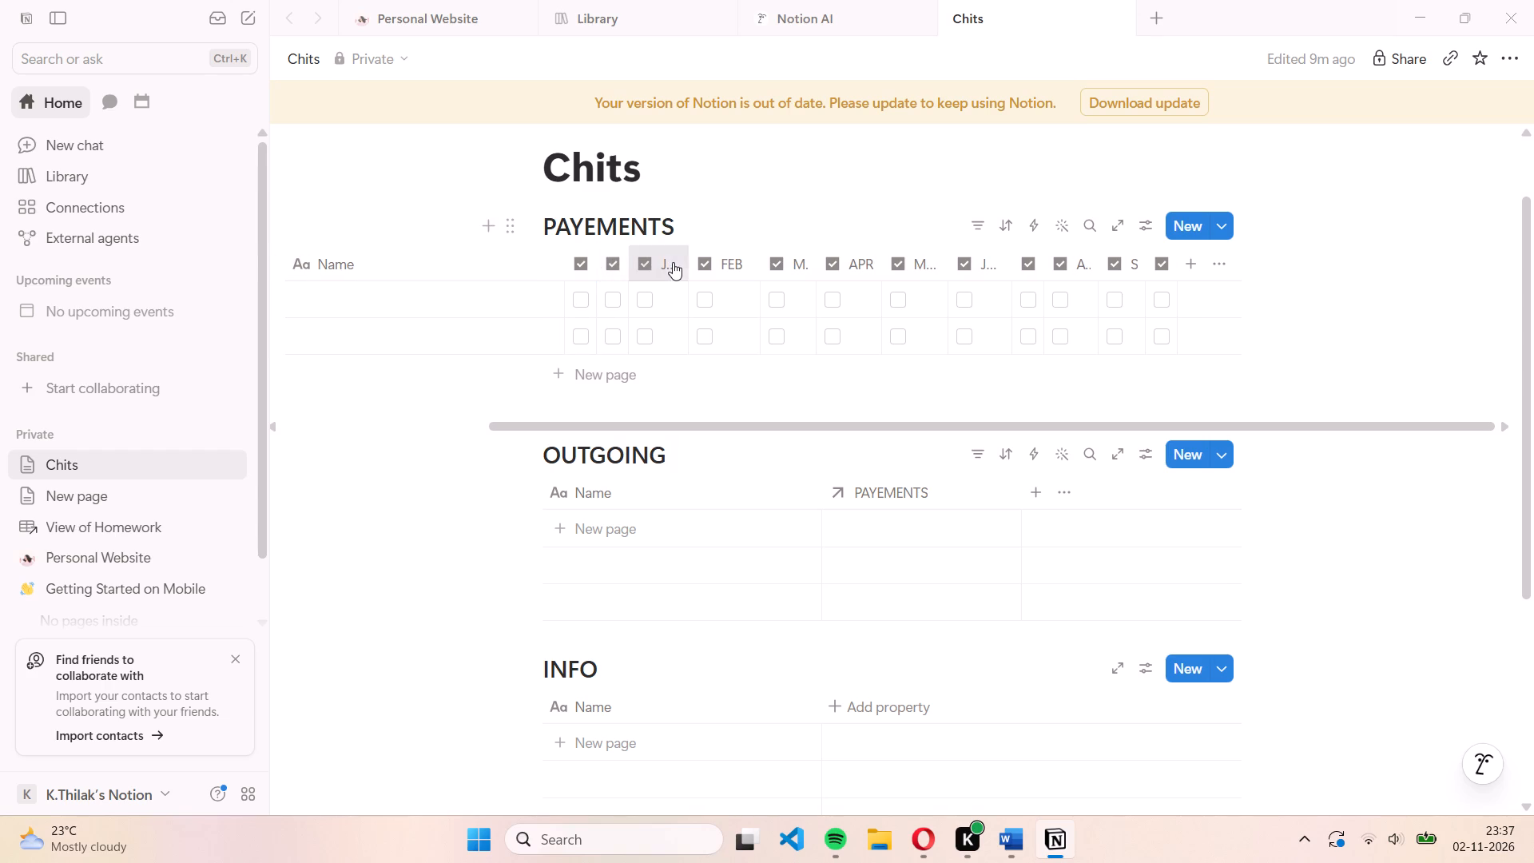
pyautogui.click(694, 230)
pyautogui.moveTo(687, 264); pyautogui.dragTo(669, 264)
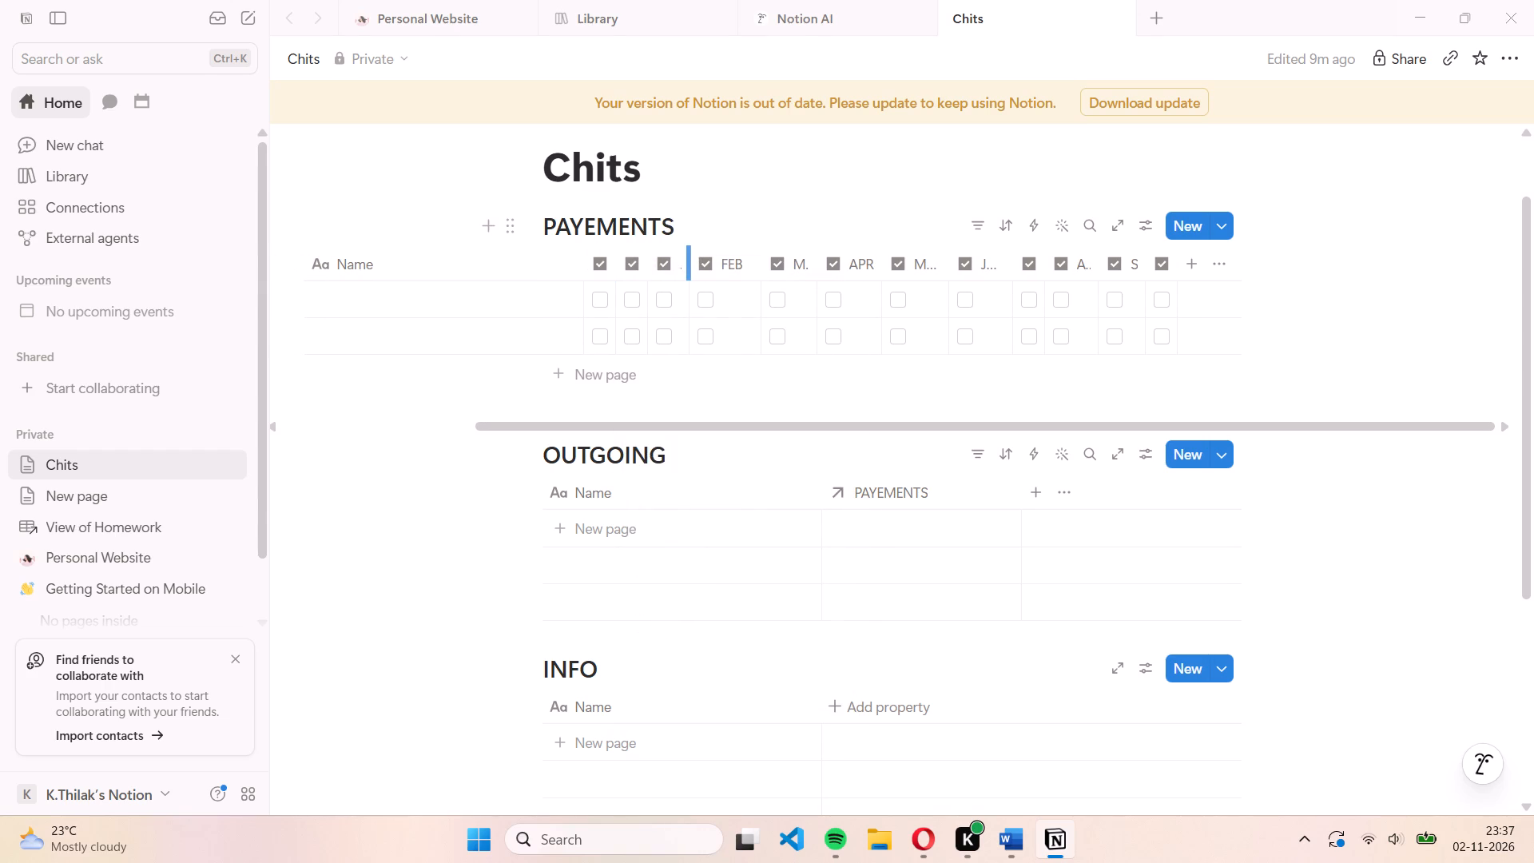
pyautogui.moveTo(687, 264); pyautogui.dragTo(664, 264)
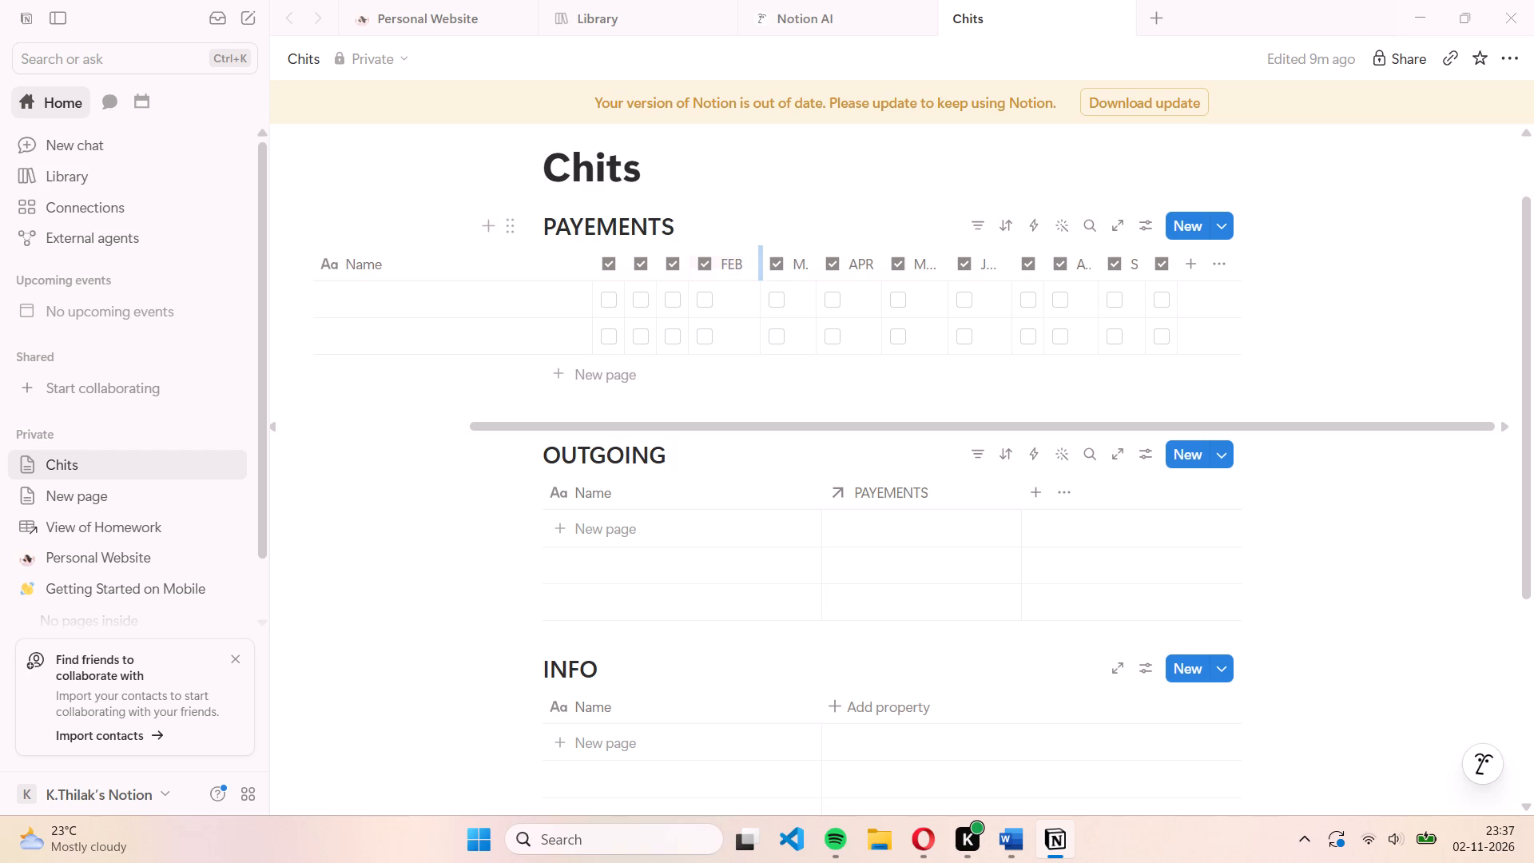
pyautogui.moveTo(757, 260); pyautogui.dragTo(713, 260)
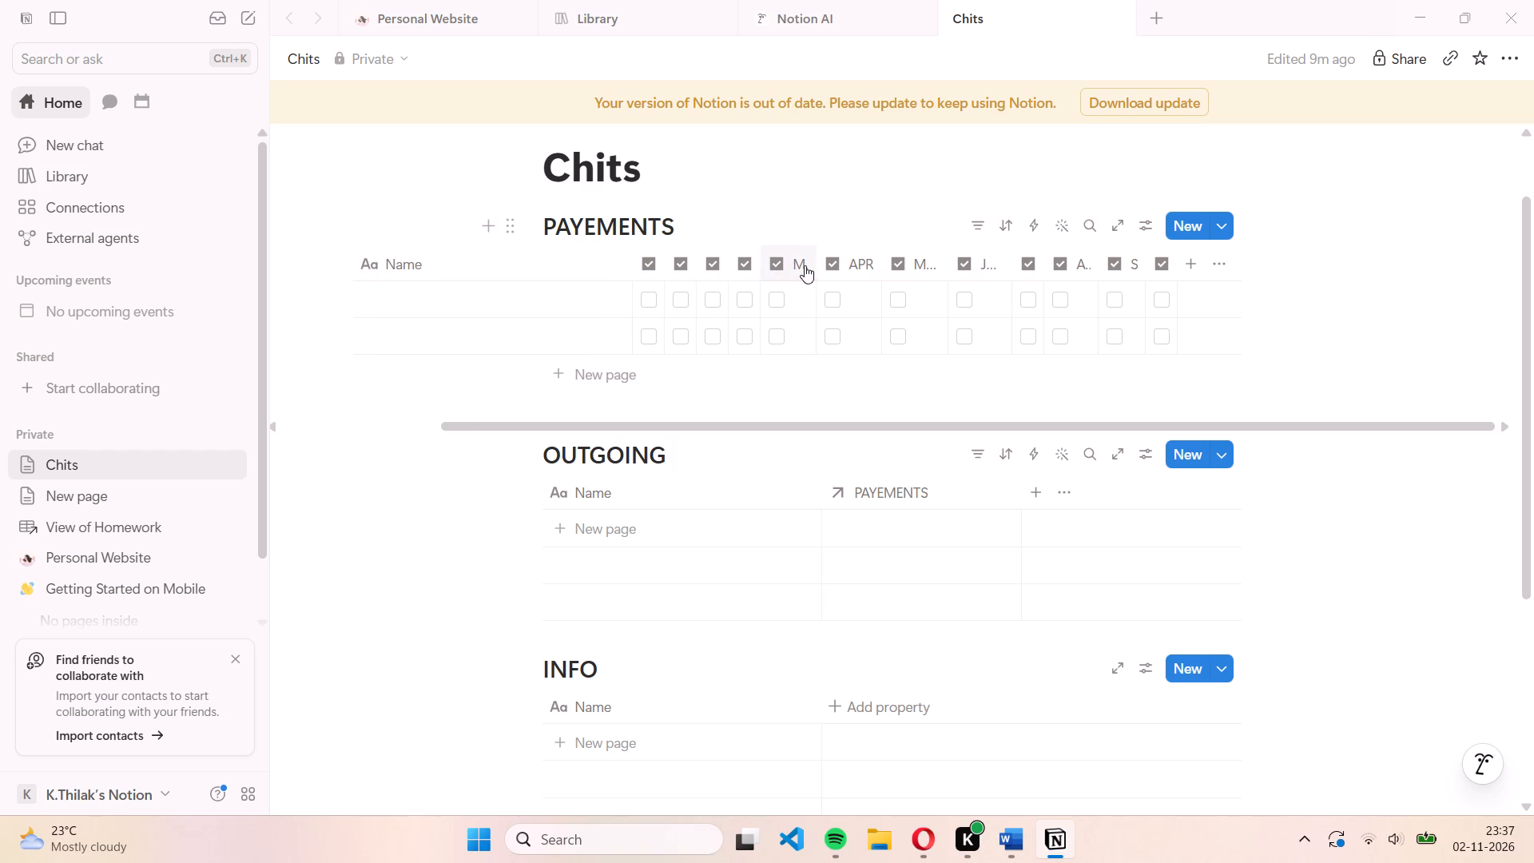
# Narrow the MAR, APR, MAY, JUNE, AUG and SEP columns of PAYEMENTS to about the width of their checkbox icons.
pyautogui.moveTo(813, 262); pyautogui.dragTo(784, 262)
pyautogui.moveTo(880, 263); pyautogui.dragTo(862, 263)
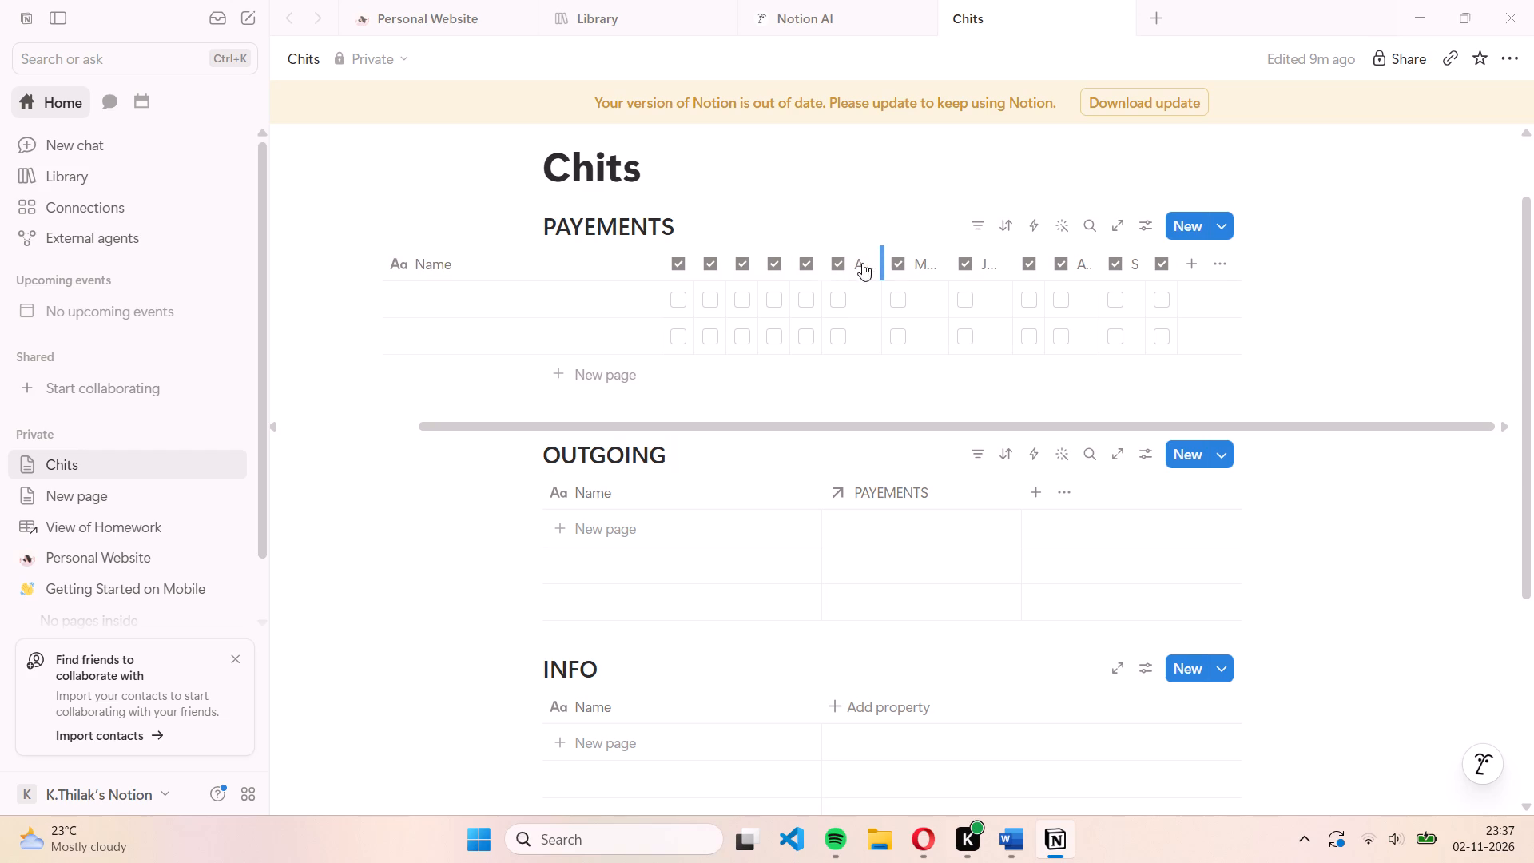
pyautogui.moveTo(862, 263); pyautogui.dragTo(857, 263)
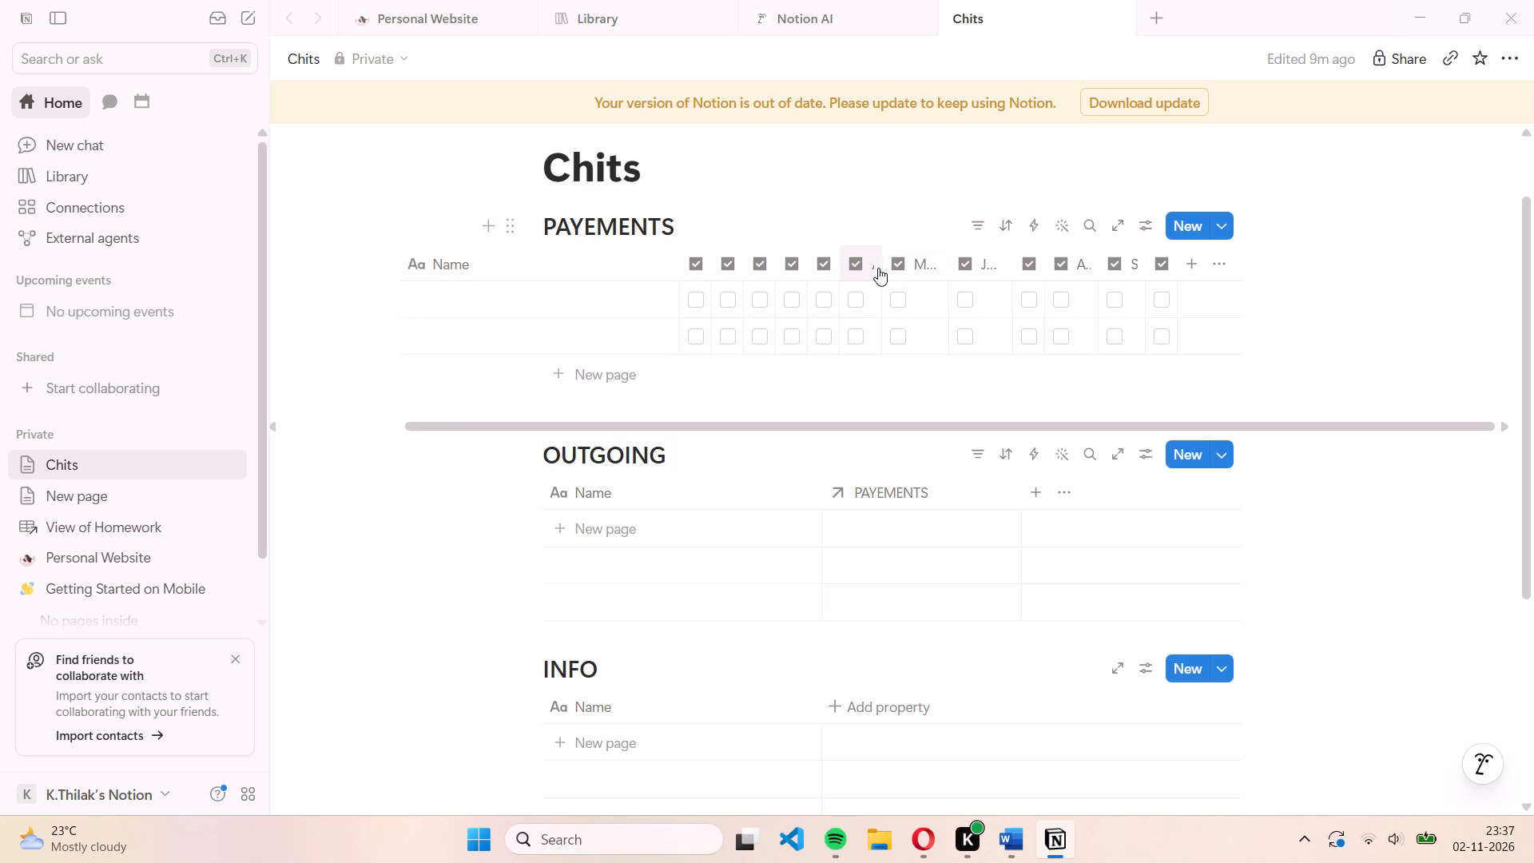
pyautogui.moveTo(880, 268); pyautogui.dragTo(876, 268)
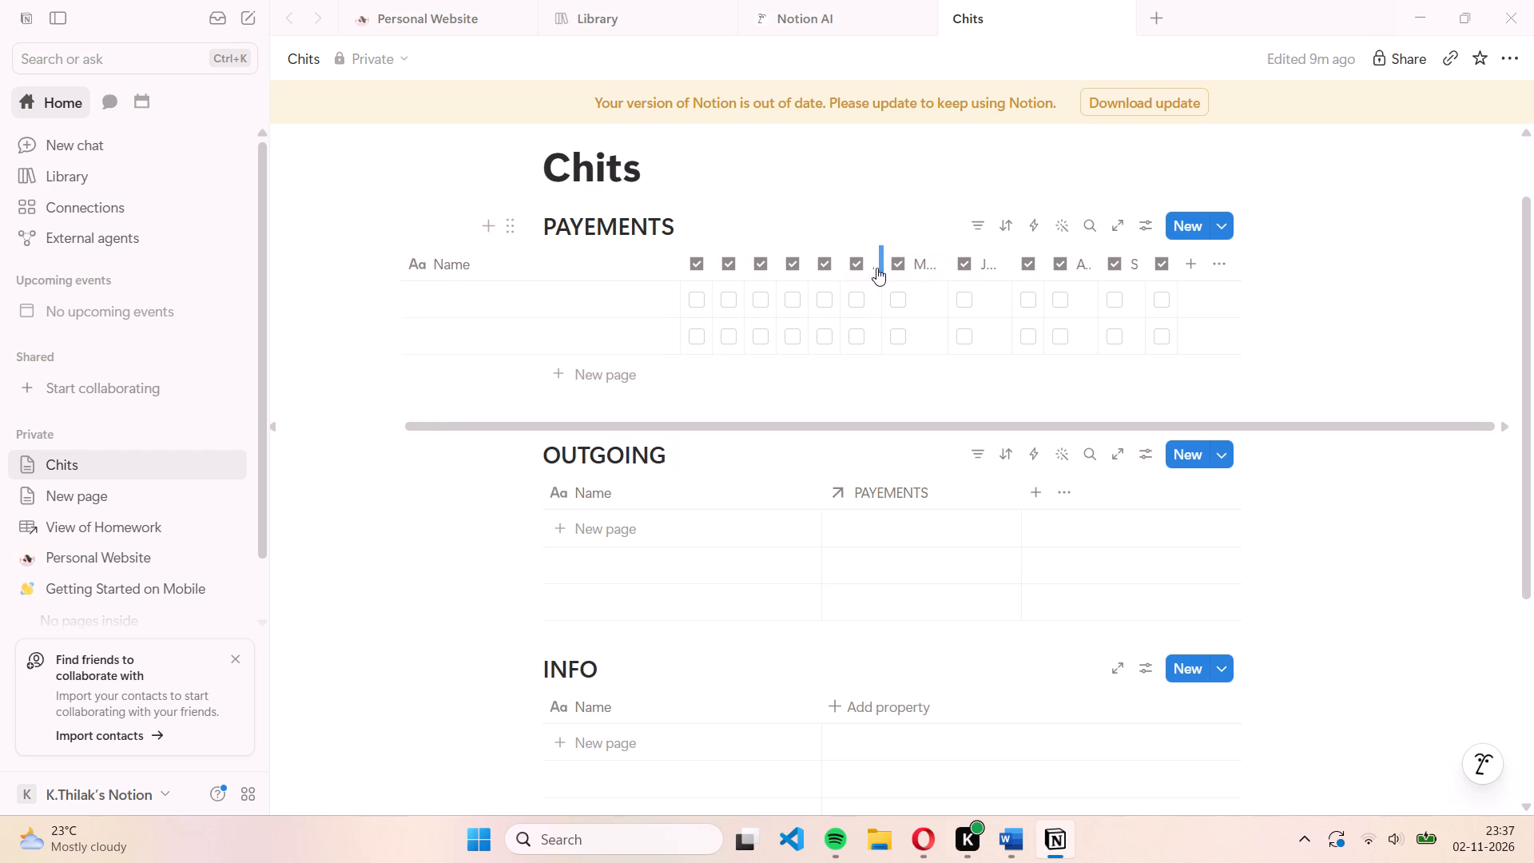
pyautogui.moveTo(876, 268); pyautogui.dragTo(863, 268)
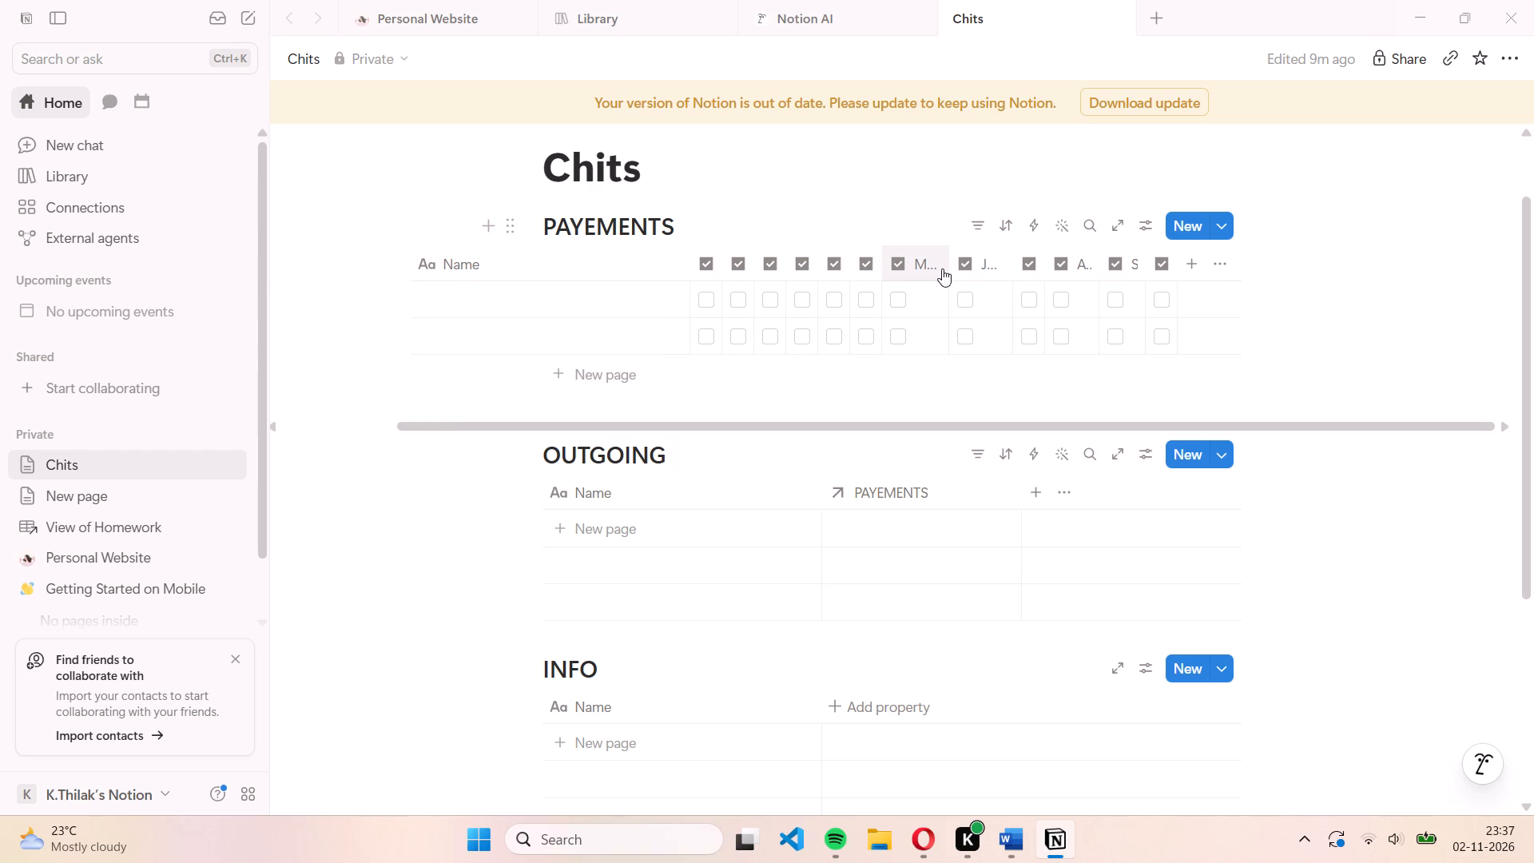
pyautogui.moveTo(946, 268); pyautogui.dragTo(928, 268)
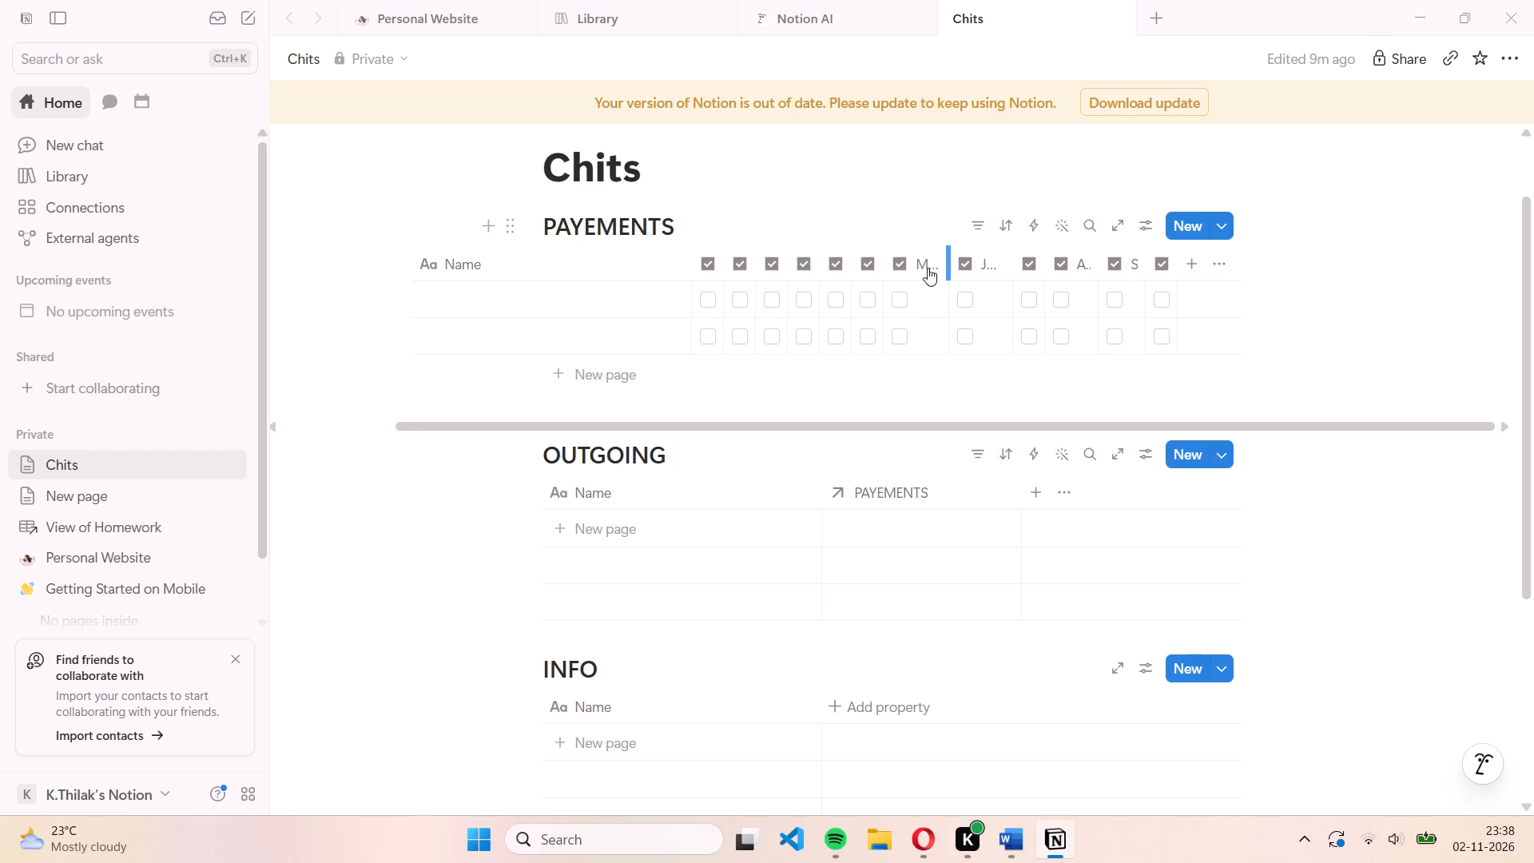
pyautogui.moveTo(928, 268); pyautogui.dragTo(916, 268)
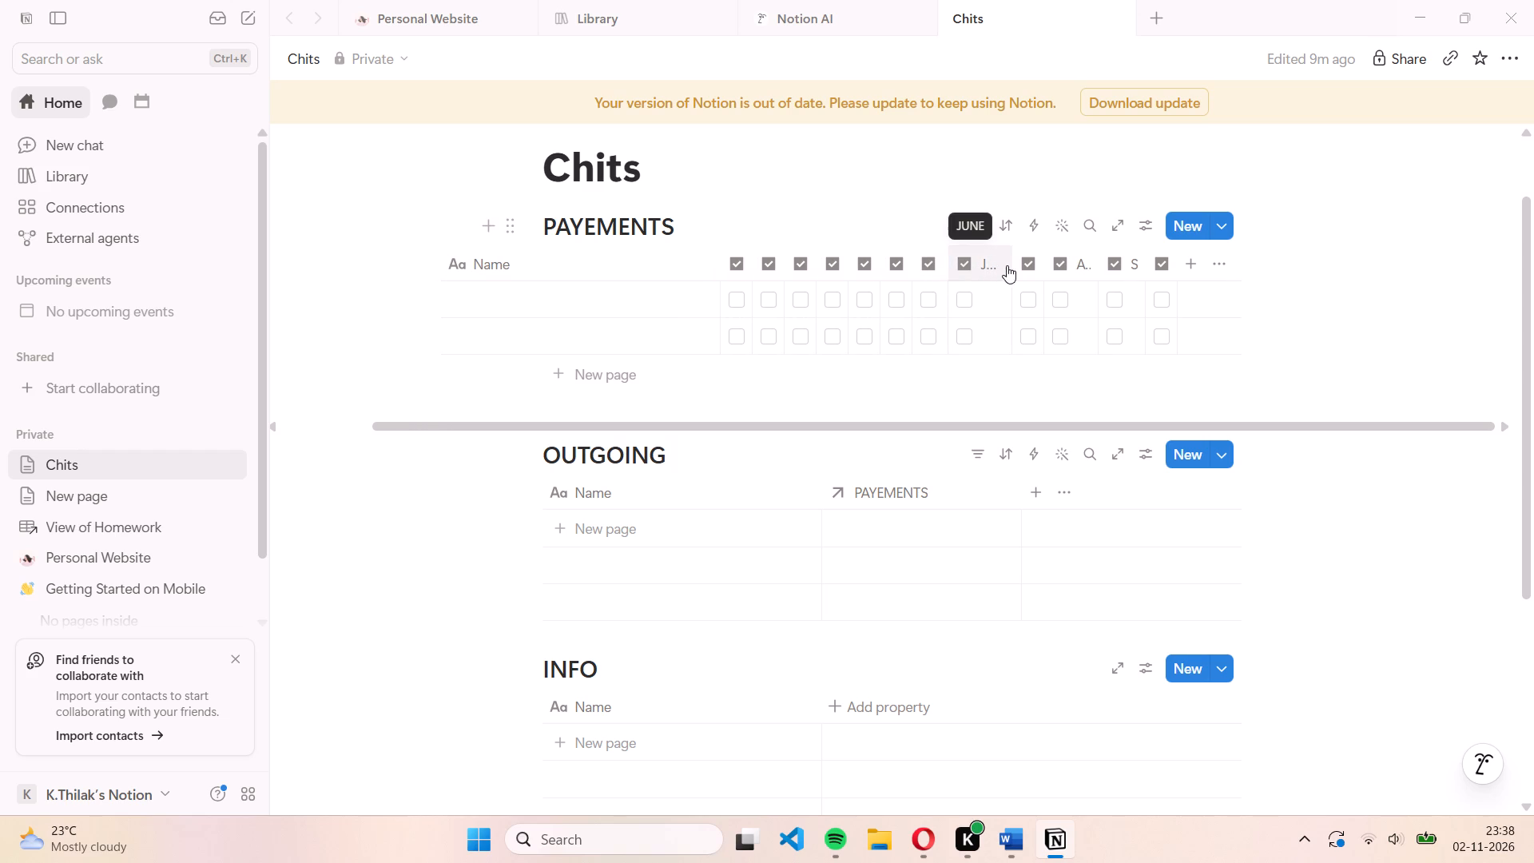
pyautogui.moveTo(1011, 265); pyautogui.dragTo(956, 265)
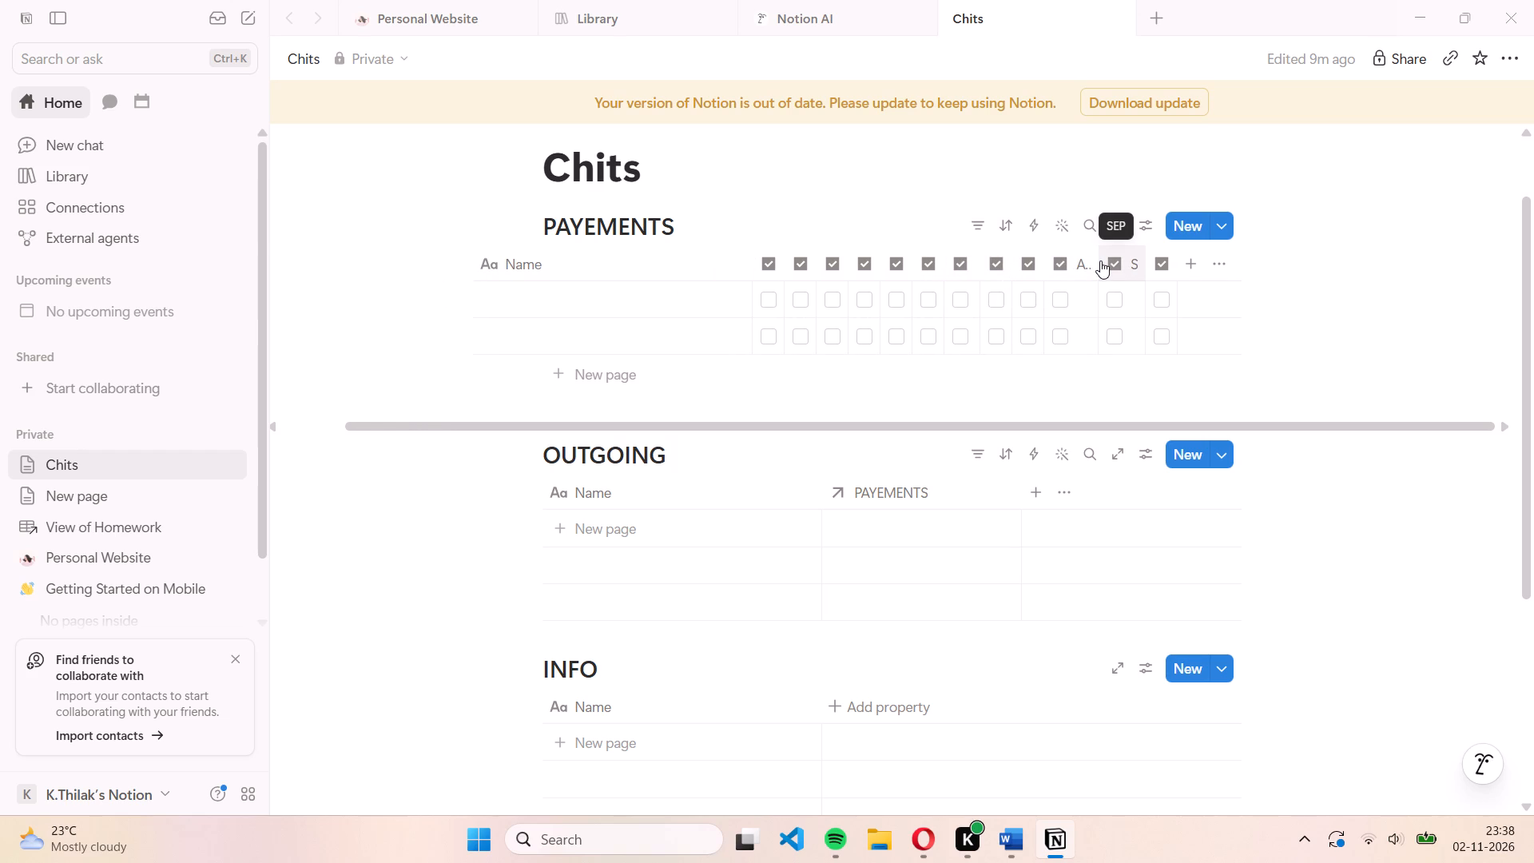
pyautogui.moveTo(1095, 260); pyautogui.dragTo(1053, 268)
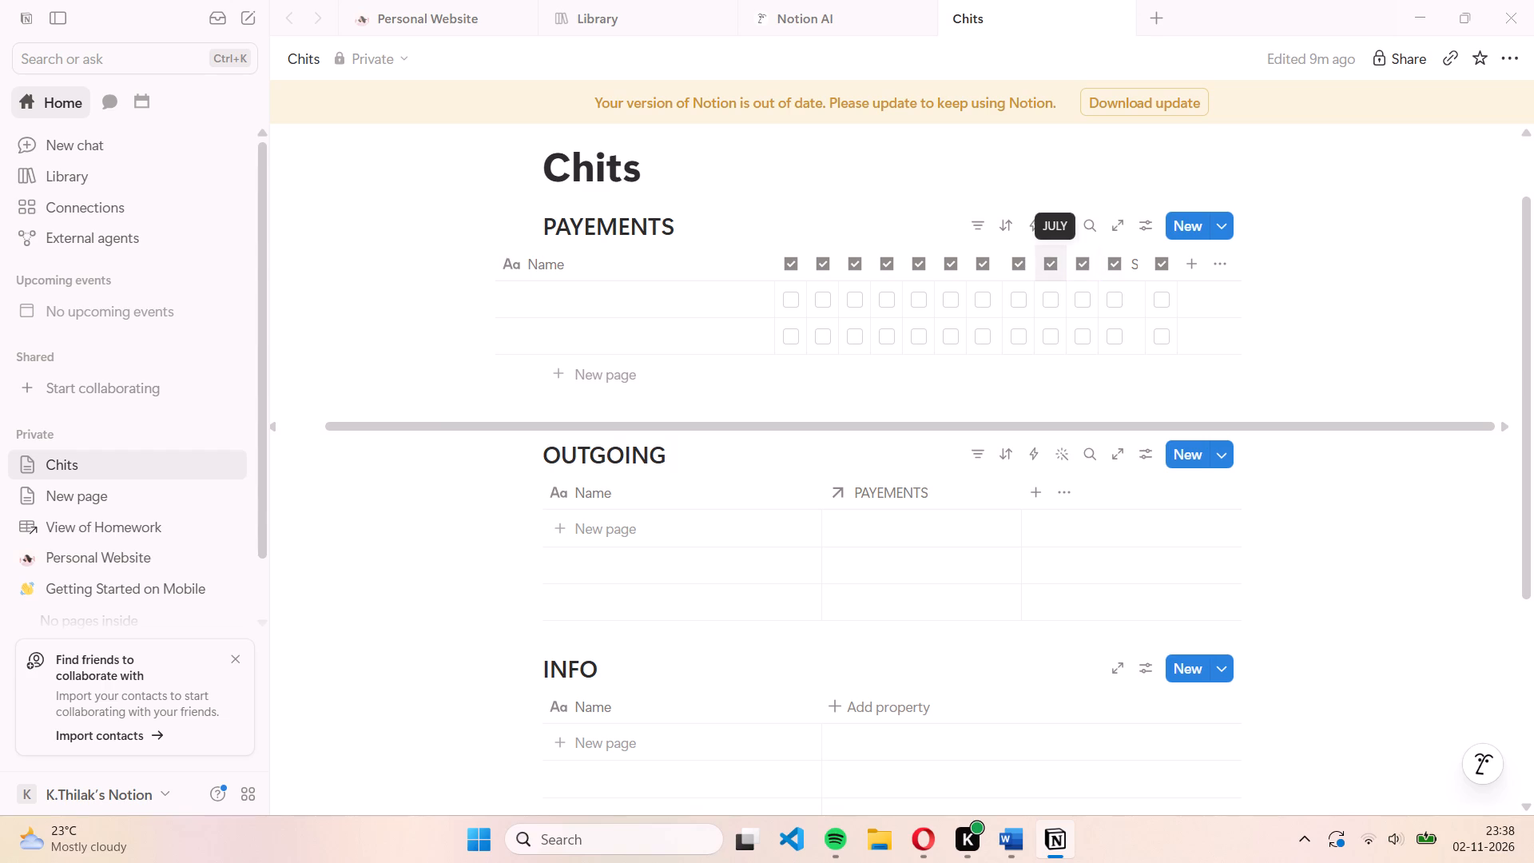
pyautogui.moveTo(1143, 259); pyautogui.dragTo(1110, 264)
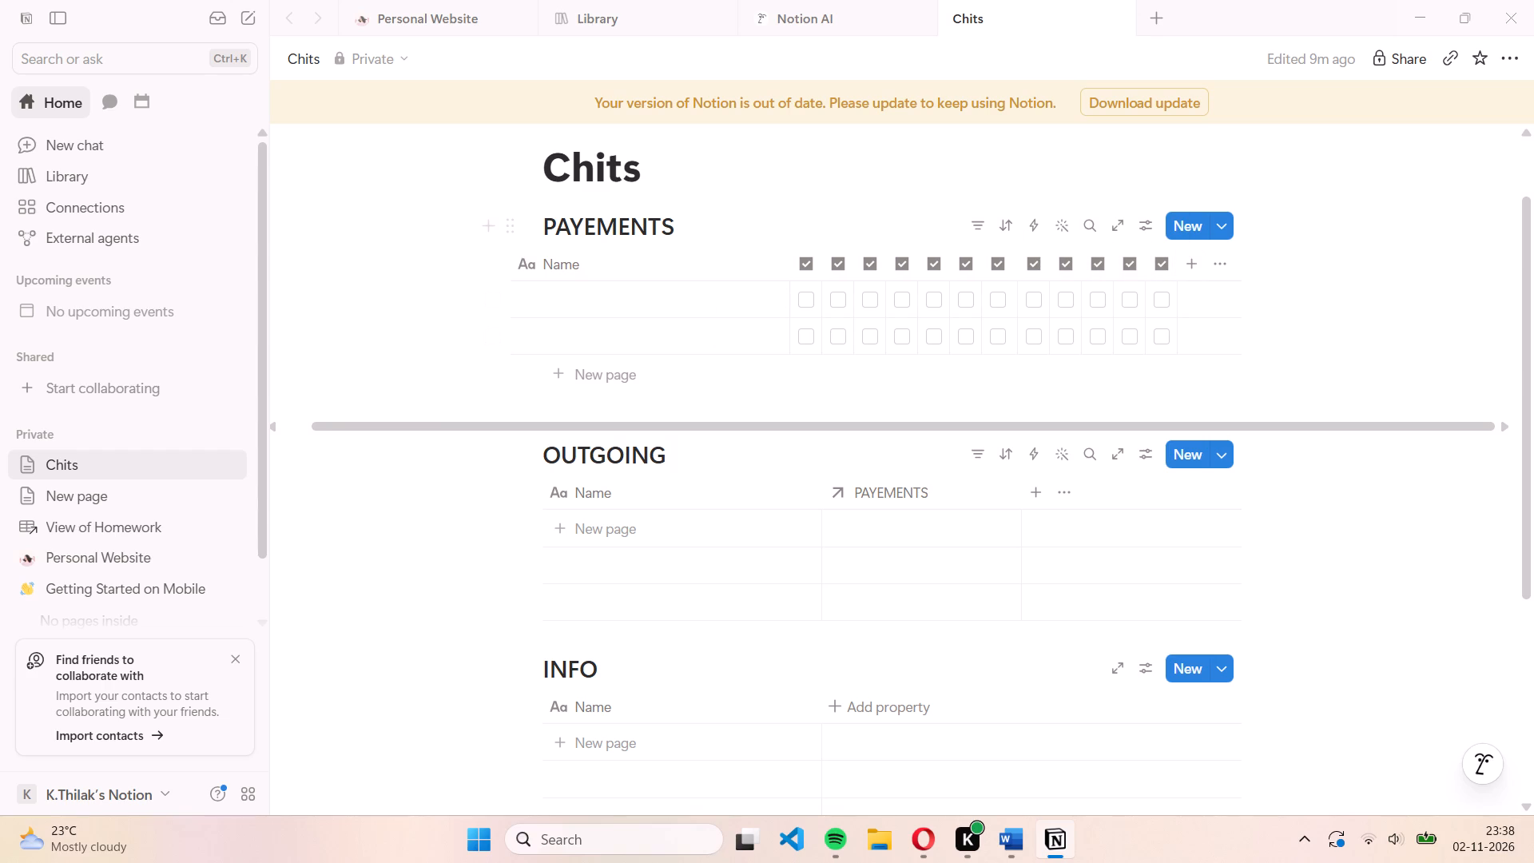
# Rename the Name title property of the PAYEMENTS database to NAMES.
pyautogui.click(592, 264)
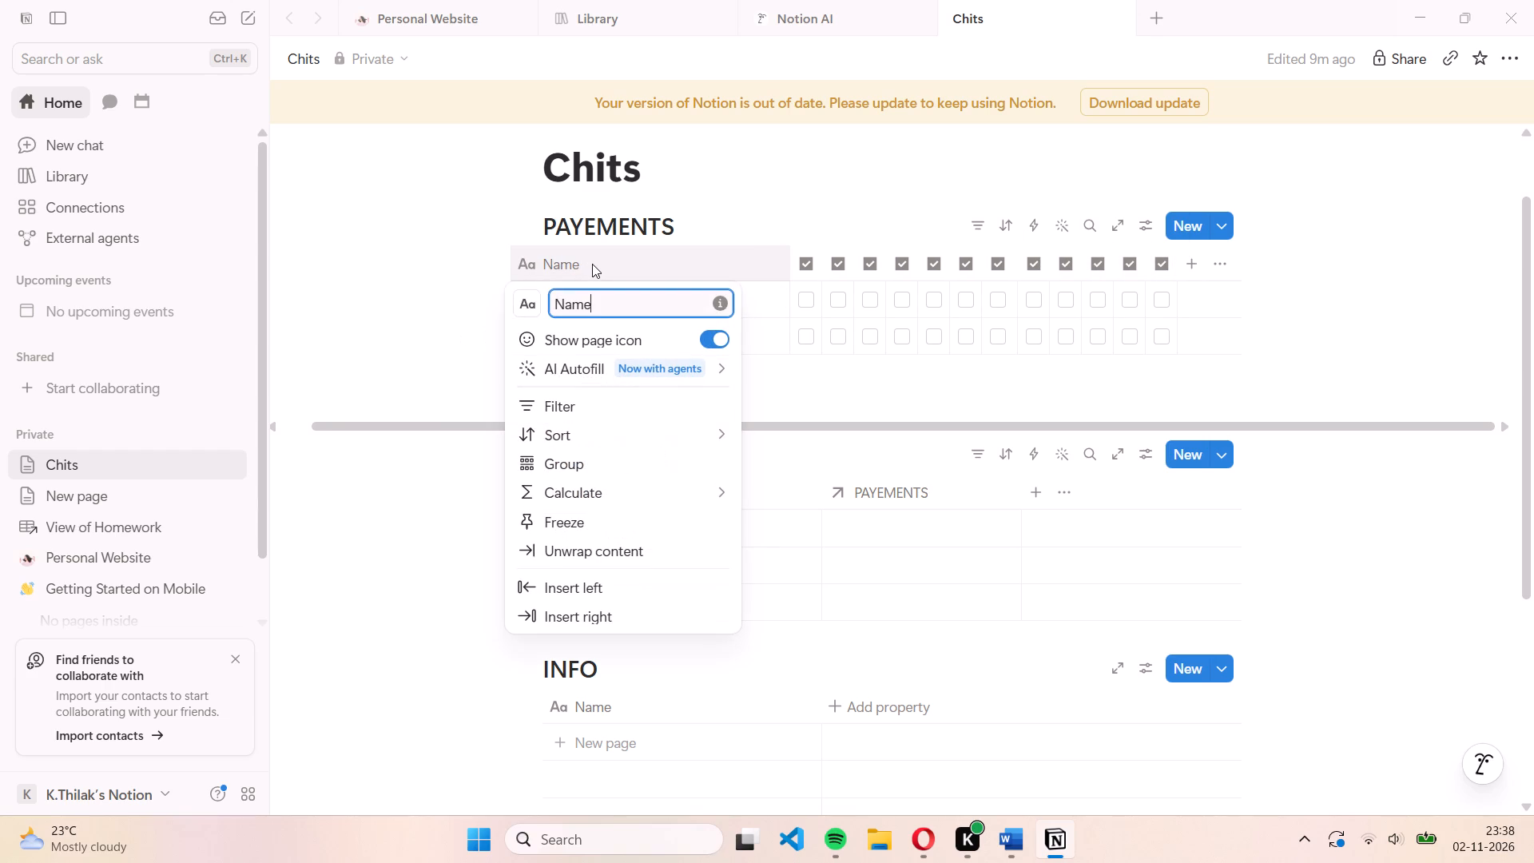
pyautogui.press('BackSpace')
pyautogui.press('BackSpace')
pyautogui.press('BackSpace')
pyautogui.press('BackSpace')
pyautogui.press('BackSpace')
pyautogui.press('BackSpace')
pyautogui.press('BackSpace')
pyautogui.press('BackSpace')
pyautogui.write('NAM')
pyautogui.write('ES')
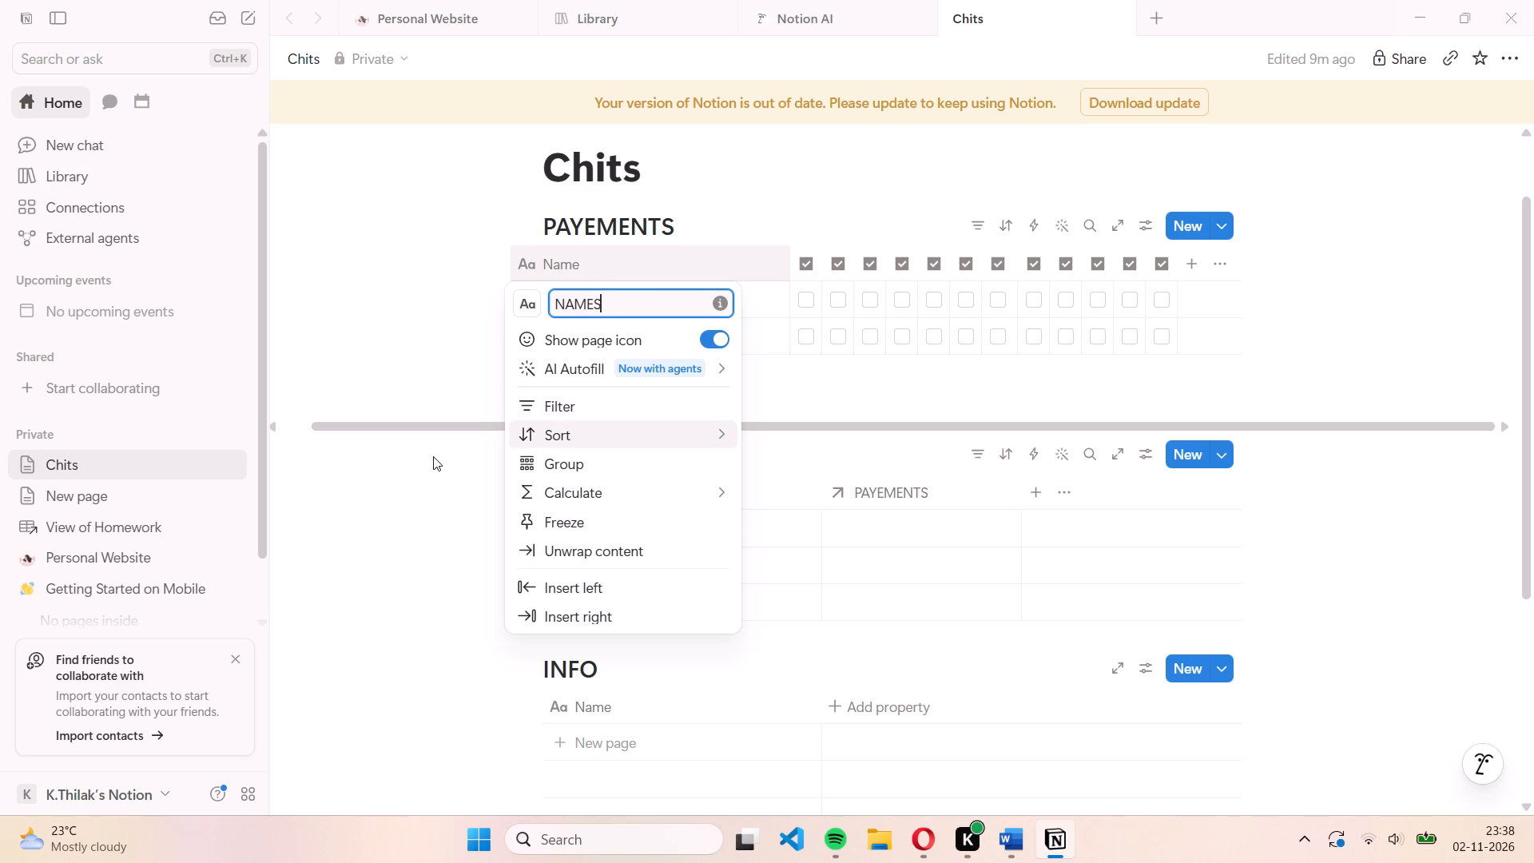
pyautogui.click(433, 456)
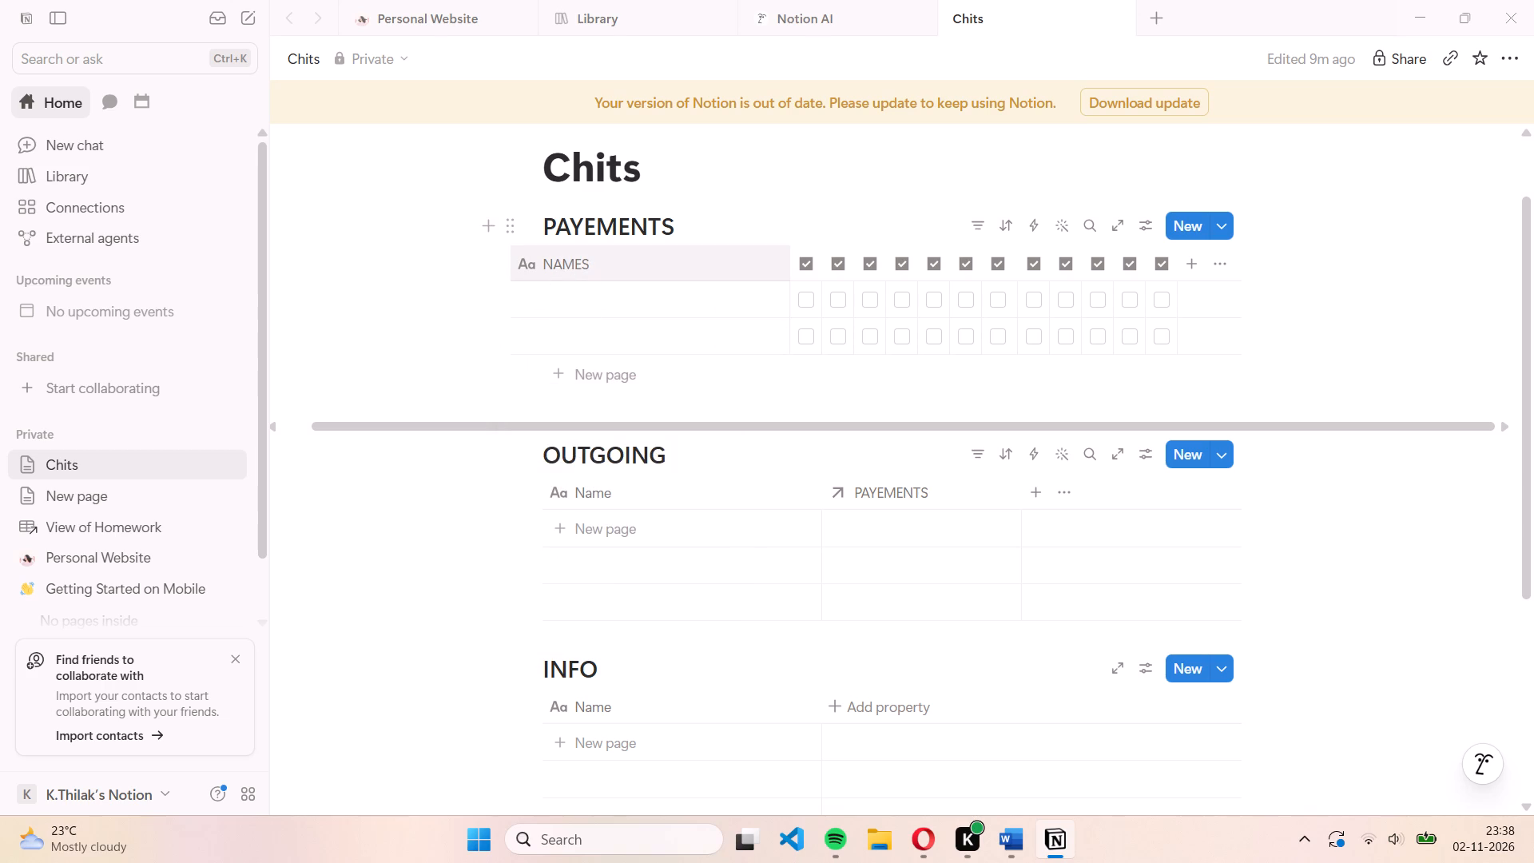
# Name the first empty entry in the PAYEMENTS database "10k Sushant 10k Ganesh".
pyautogui.click(562, 290)
pyautogui.write('10')
pyautogui.write('k S')
pyautogui.write('US')
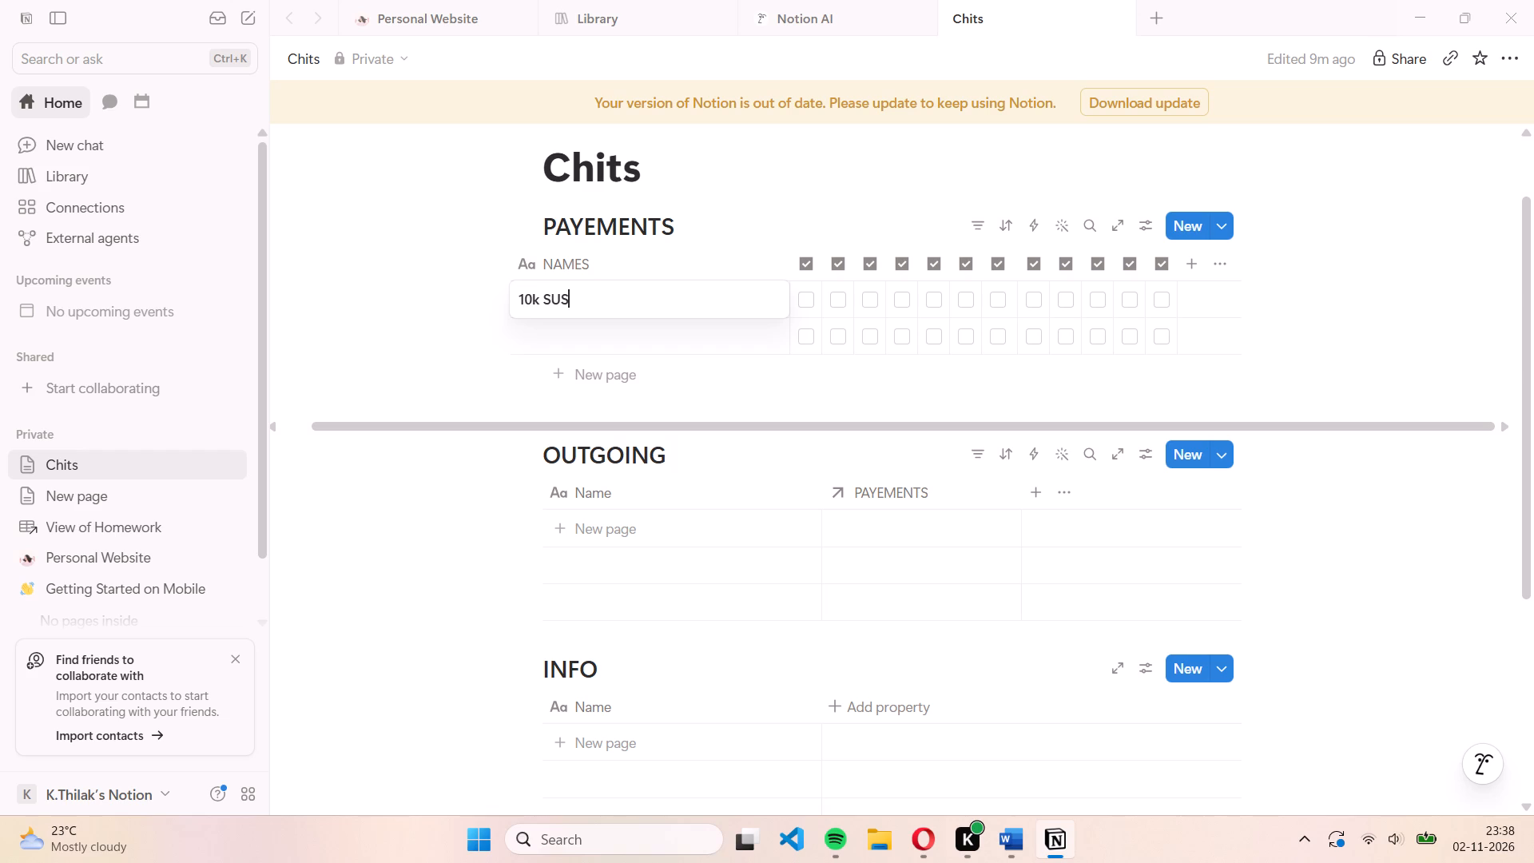
pyautogui.press('BackSpace')
pyautogui.press('BackSpace')
pyautogui.write('ushanth')
pyautogui.press('space')
pyautogui.write('10')
pyautogui.press('space')
pyautogui.write('Ganesh')
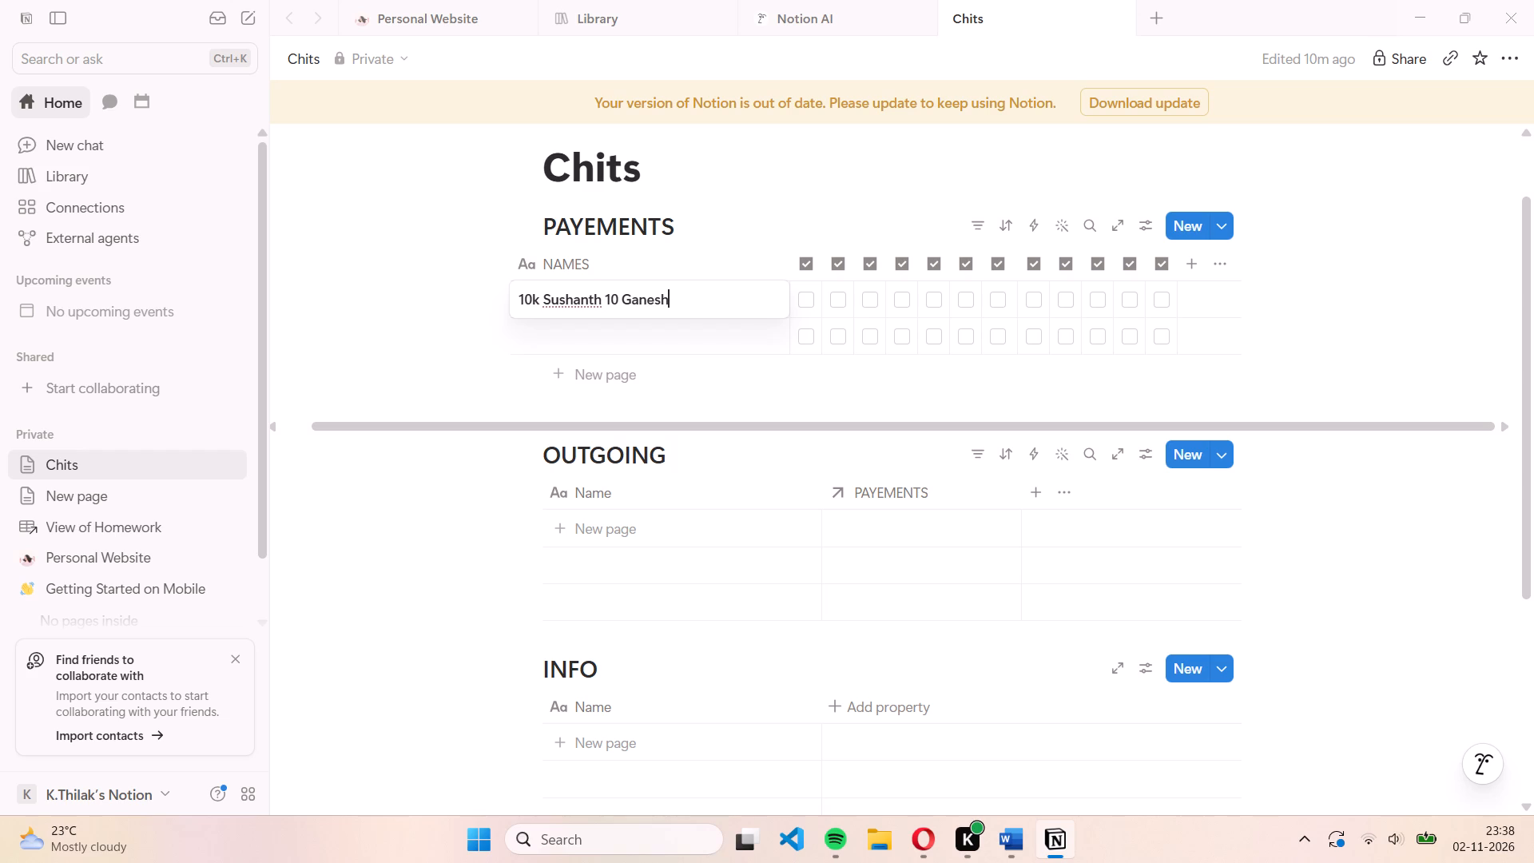
pyautogui.click(602, 296)
pyautogui.press('BackSpace')
pyautogui.click(681, 292)
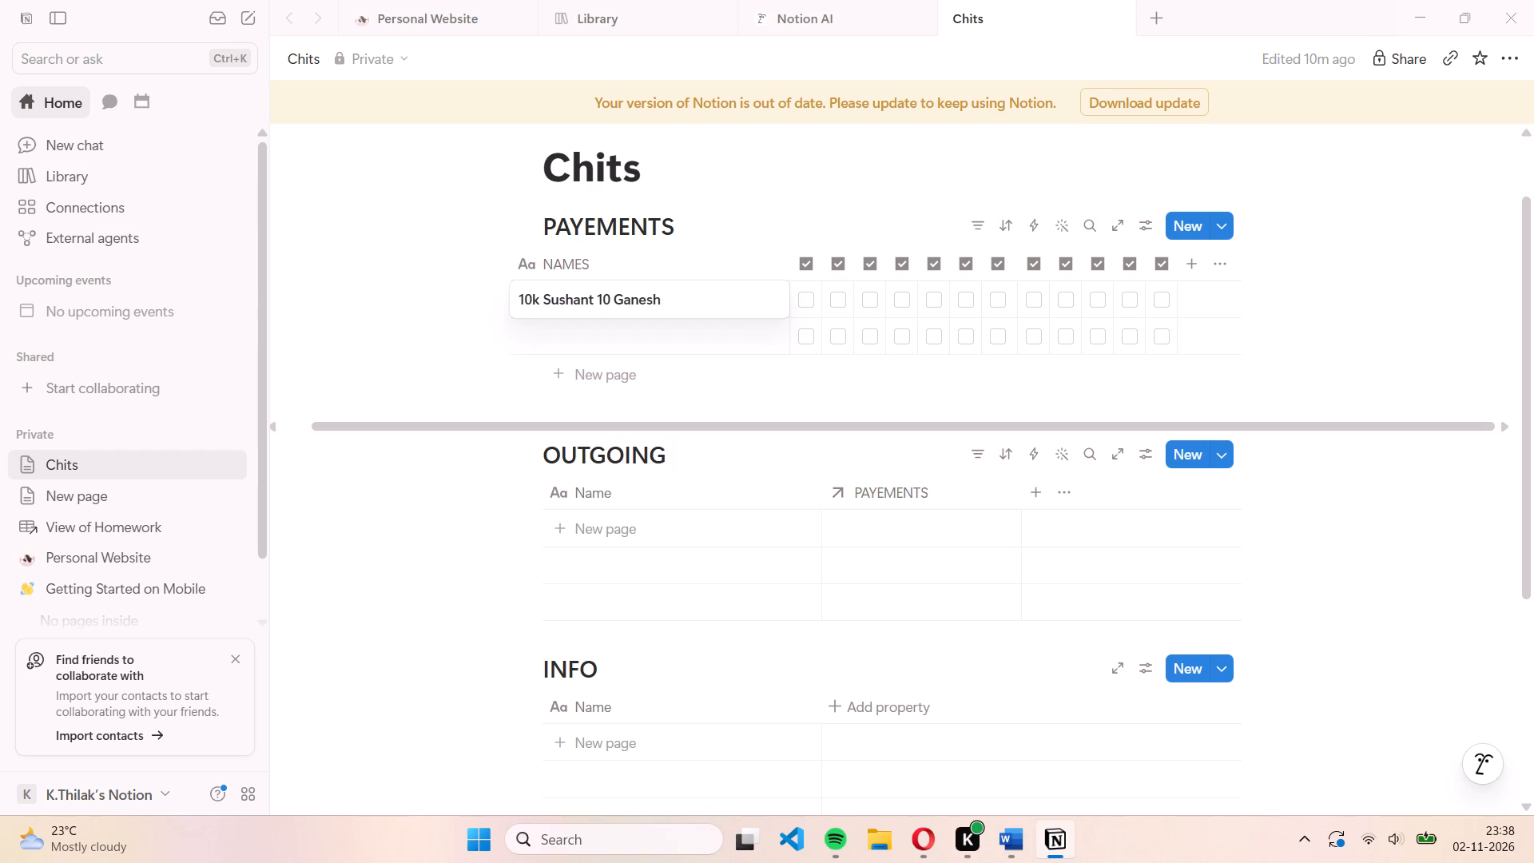
pyautogui.click(604, 294)
pyautogui.click(609, 298)
pyautogui.press('k')
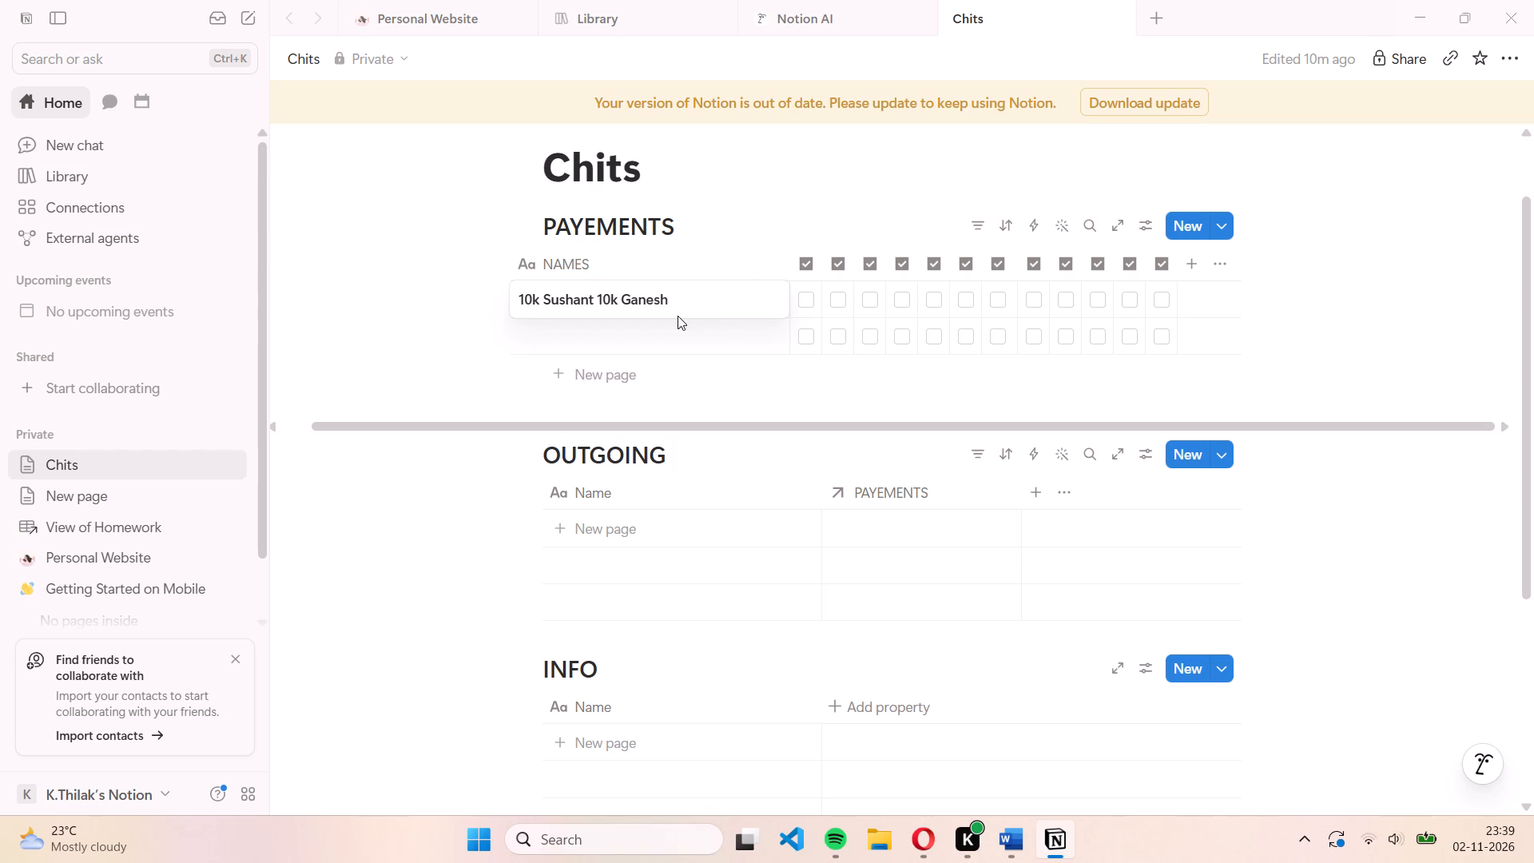
pyautogui.click(671, 321)
# Name the second empty entry in the PAYEMENTS database "20k Sushant".
pyautogui.click(651, 342)
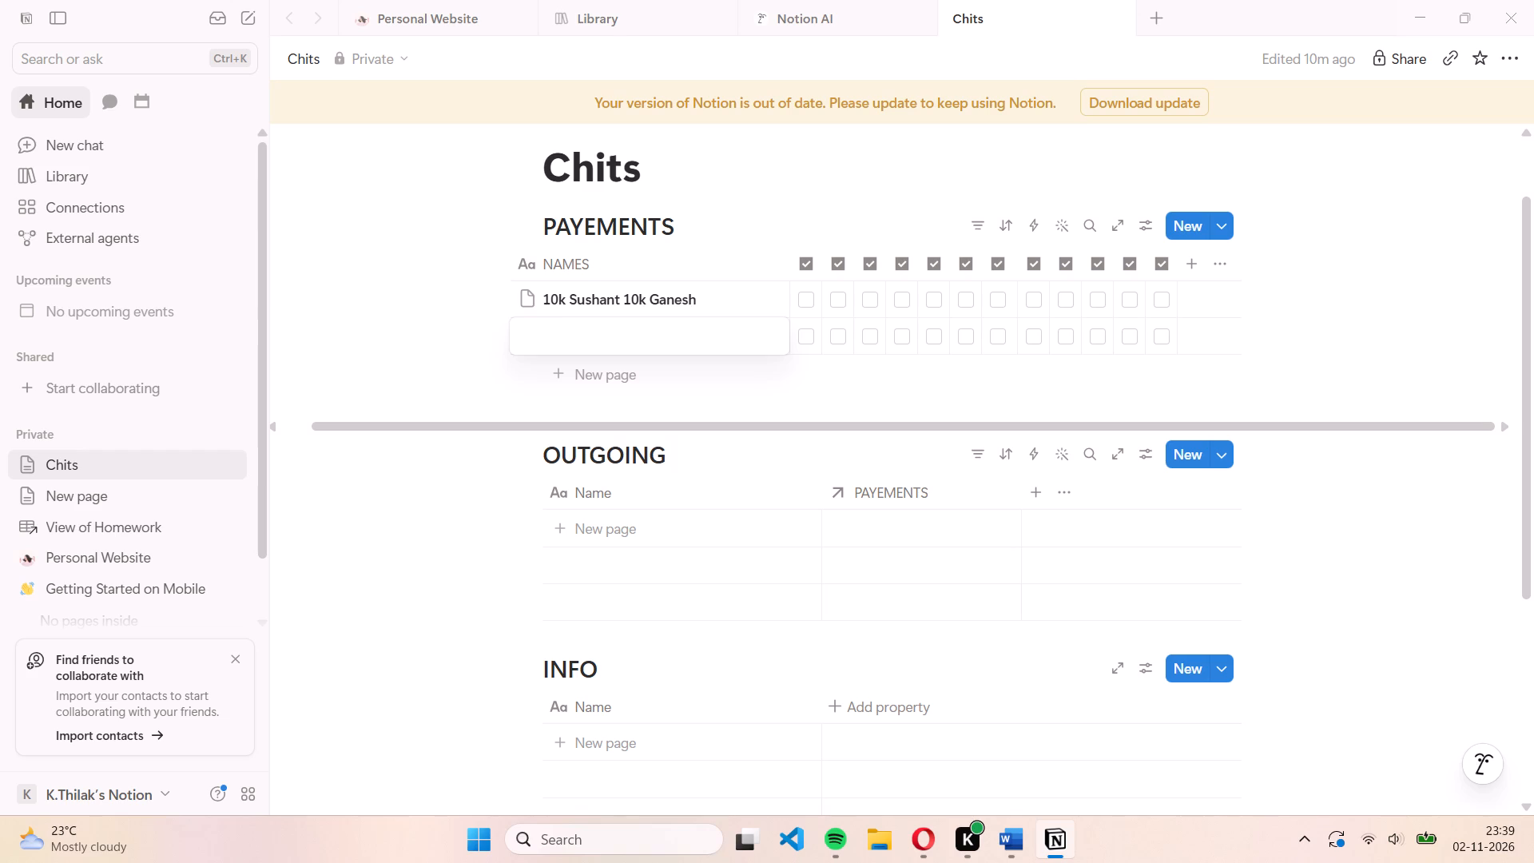
pyautogui.press('2')
pyautogui.press('0')
pyautogui.write('k Sus')
pyautogui.write('han')
pyautogui.press('t')
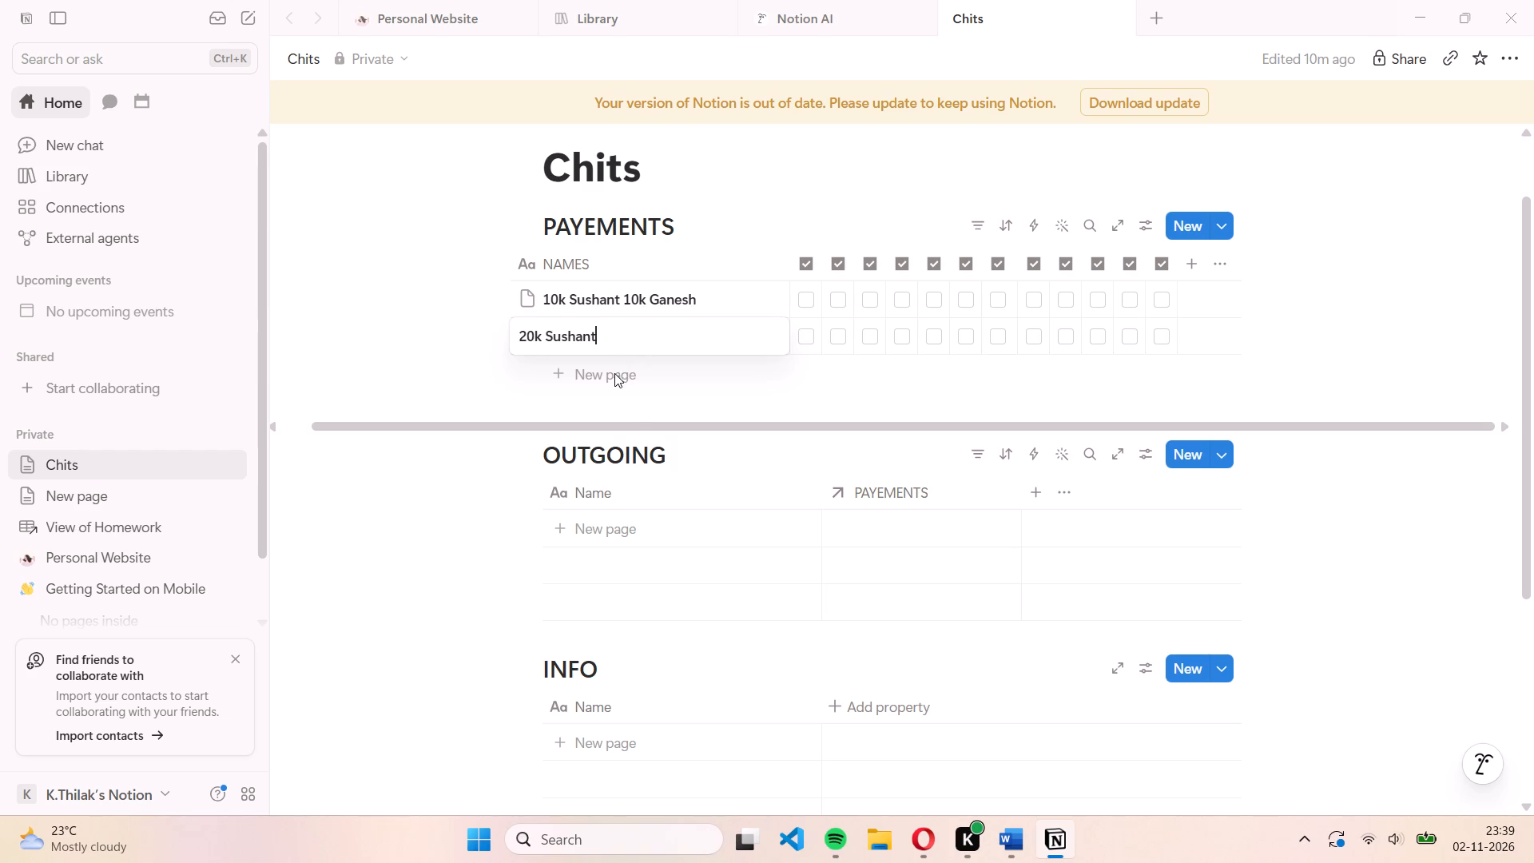
pyautogui.click(614, 373)
# Add a third entry to the PAYEMENTS database and name it "20k Sushant" as well.
pyautogui.click(614, 373)
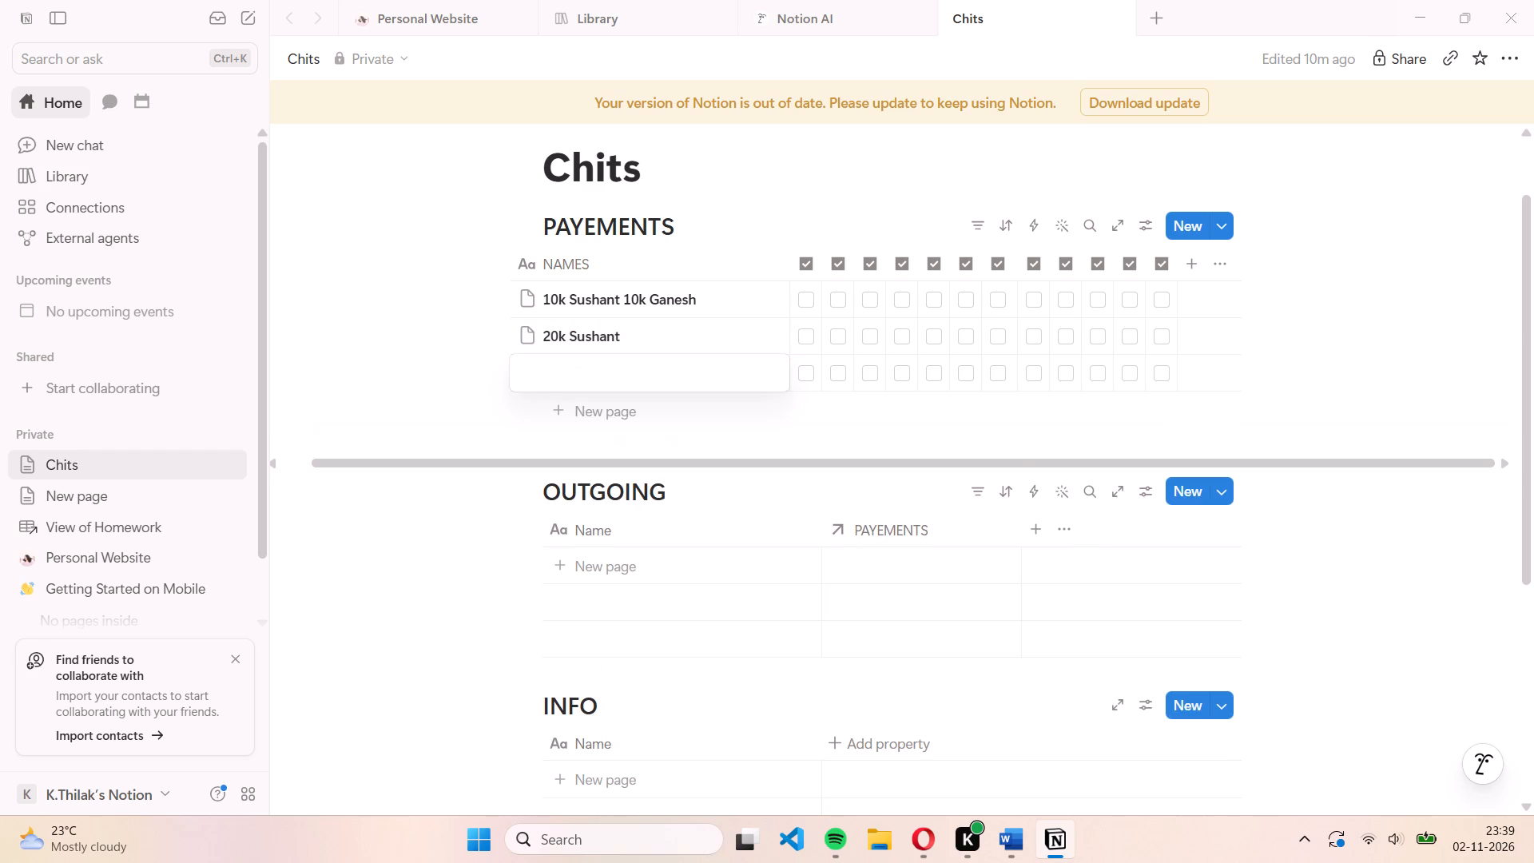
pyautogui.click(614, 374)
pyautogui.write('20')
pyautogui.write('k')
pyautogui.press('space')
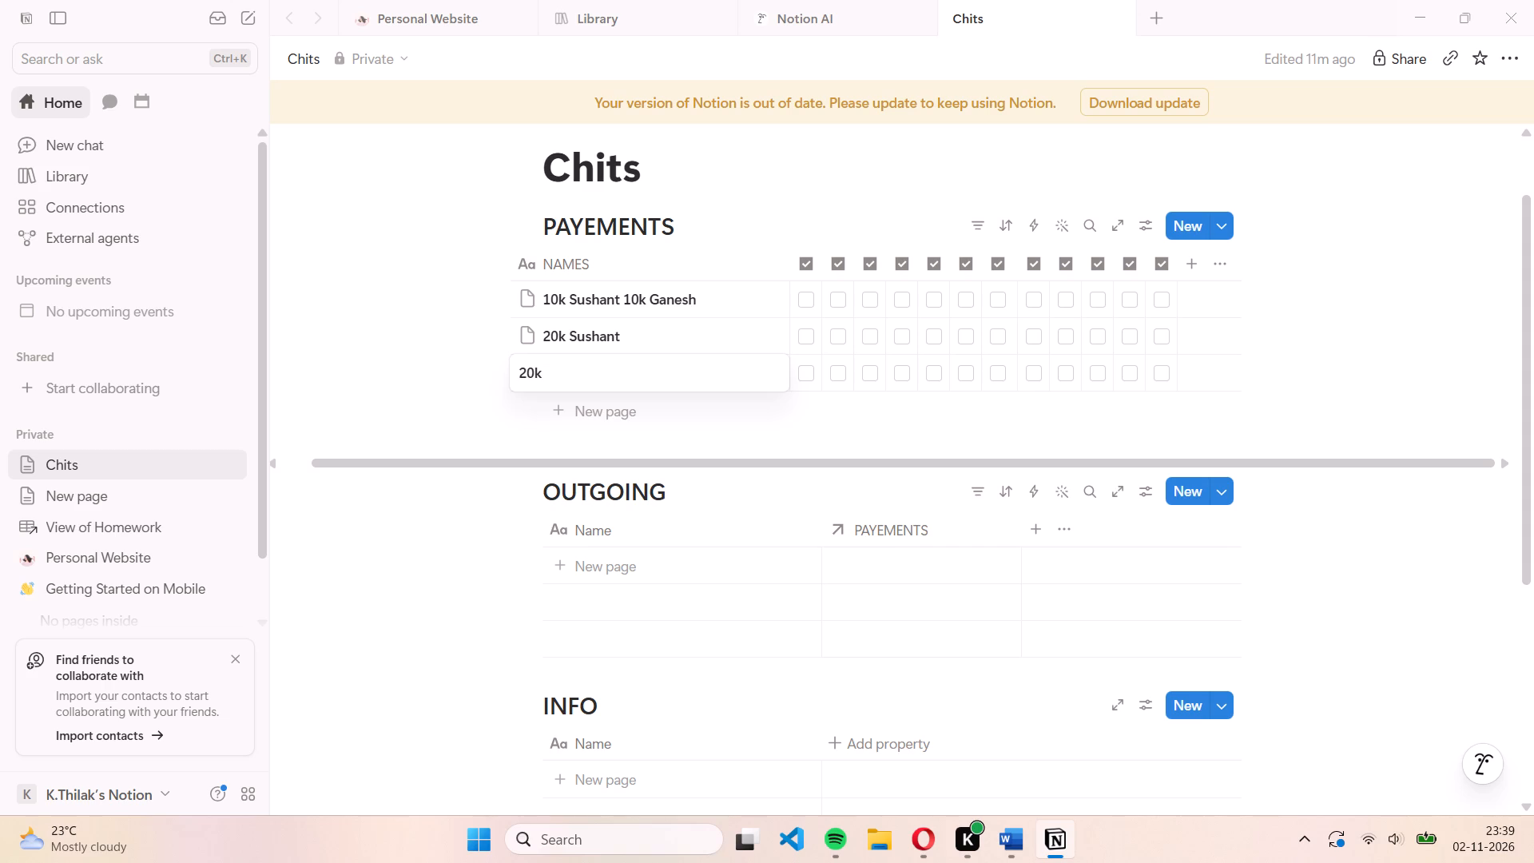
pyautogui.write('Jan')
pyautogui.press('BackSpace')
pyautogui.press('BackSpace')
pyautogui.press('BackSpace')
pyautogui.write('Sus')
pyautogui.write('hant')
pyautogui.press('Return')
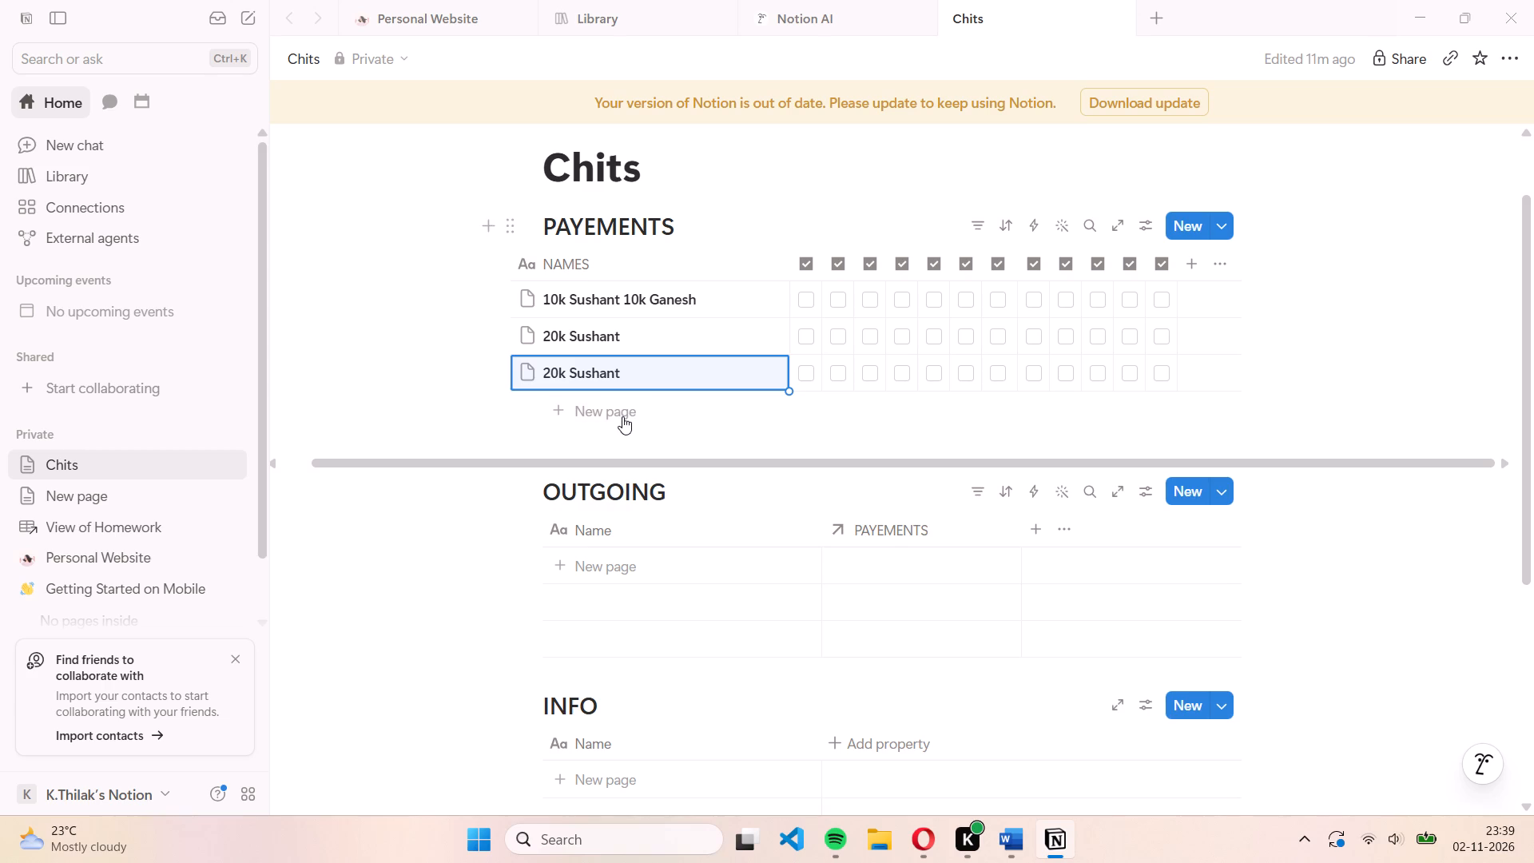
# Add a fourth entry to the PAYEMENTS database named "10k Deva 10k Gopi anna".
pyautogui.click(622, 416)
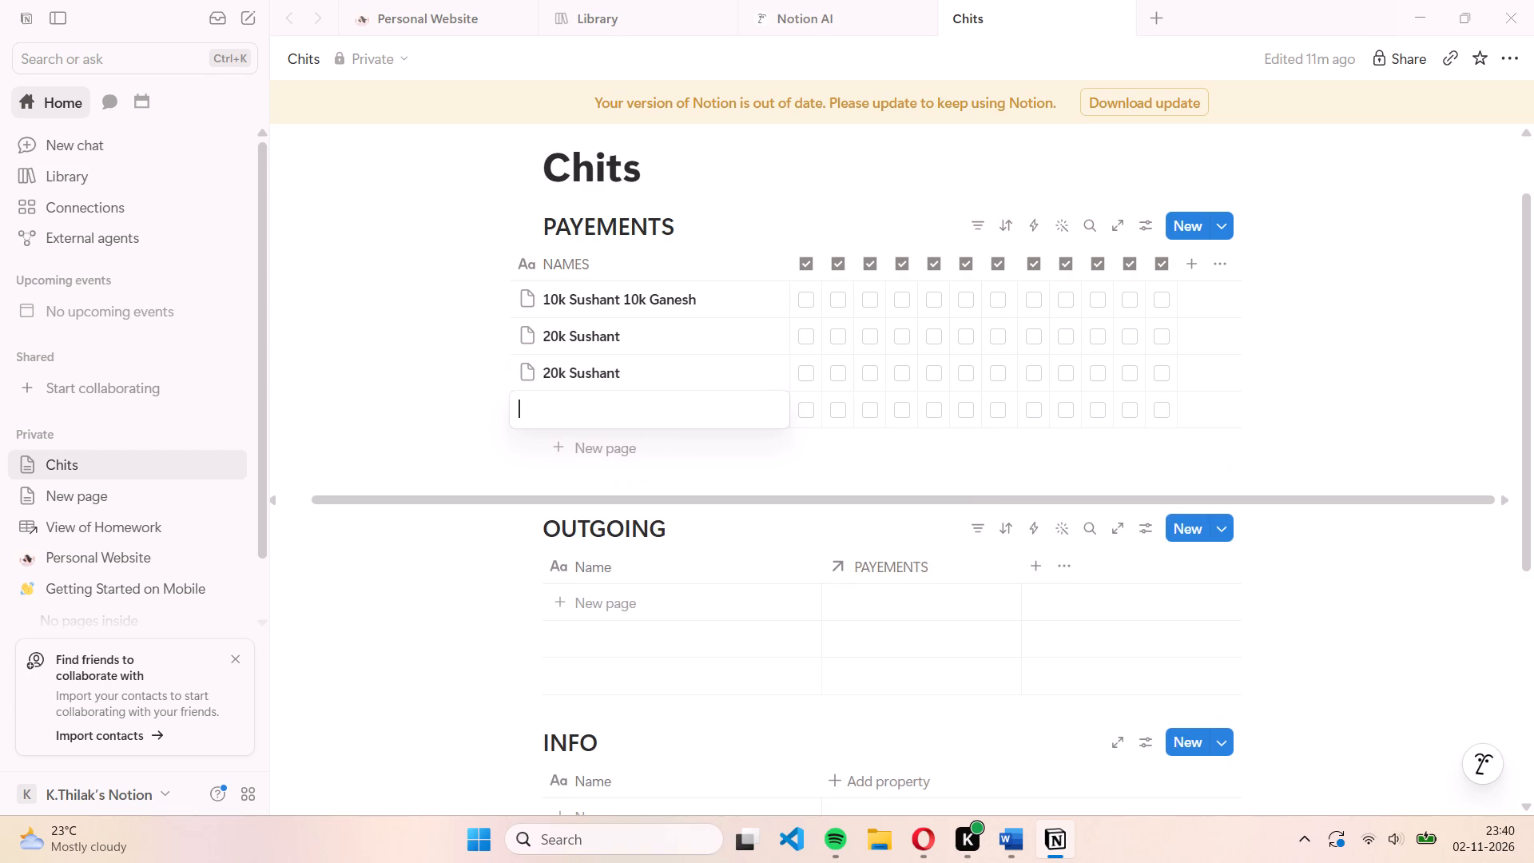
pyautogui.write('10k')
pyautogui.press('space')
pyautogui.write('Deva')
pyautogui.press('space')
pyautogui.write('10')
pyautogui.press('k')
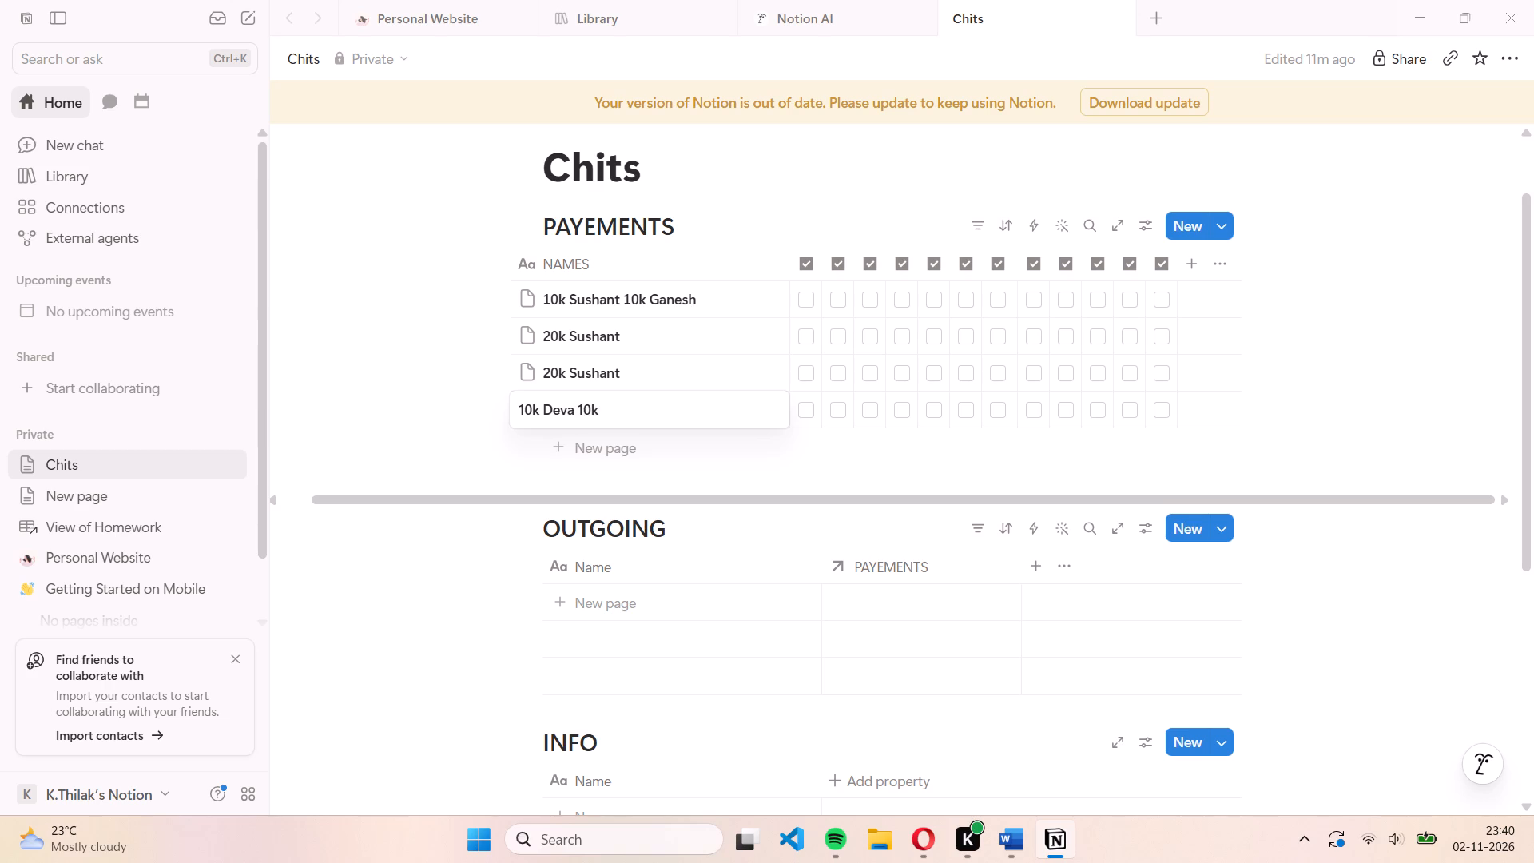
pyautogui.press('space')
pyautogui.write('Gopi anna')
pyautogui.click(622, 451)
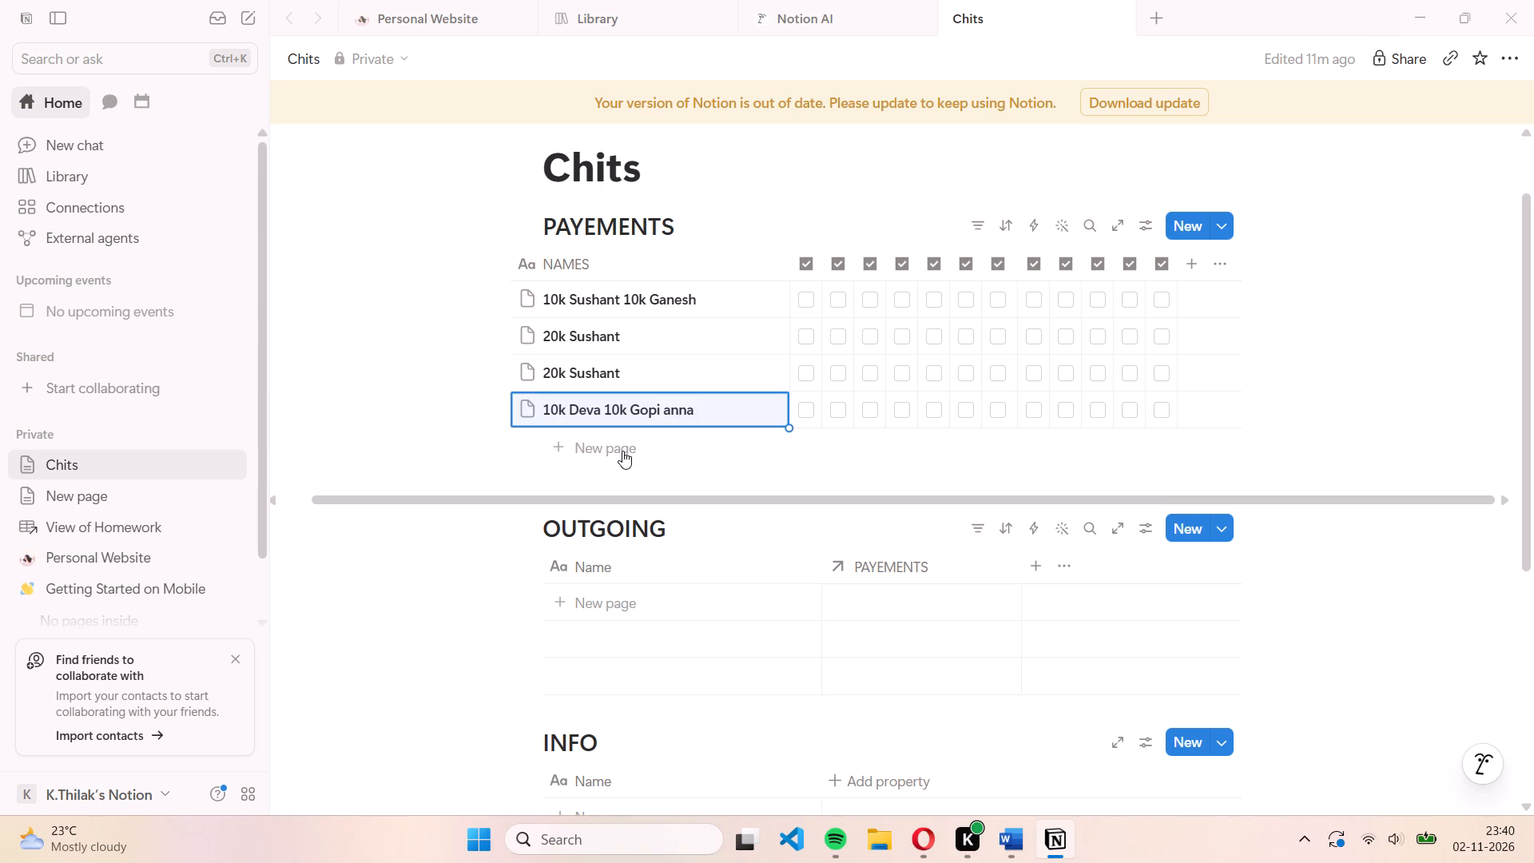
pyautogui.click(622, 451)
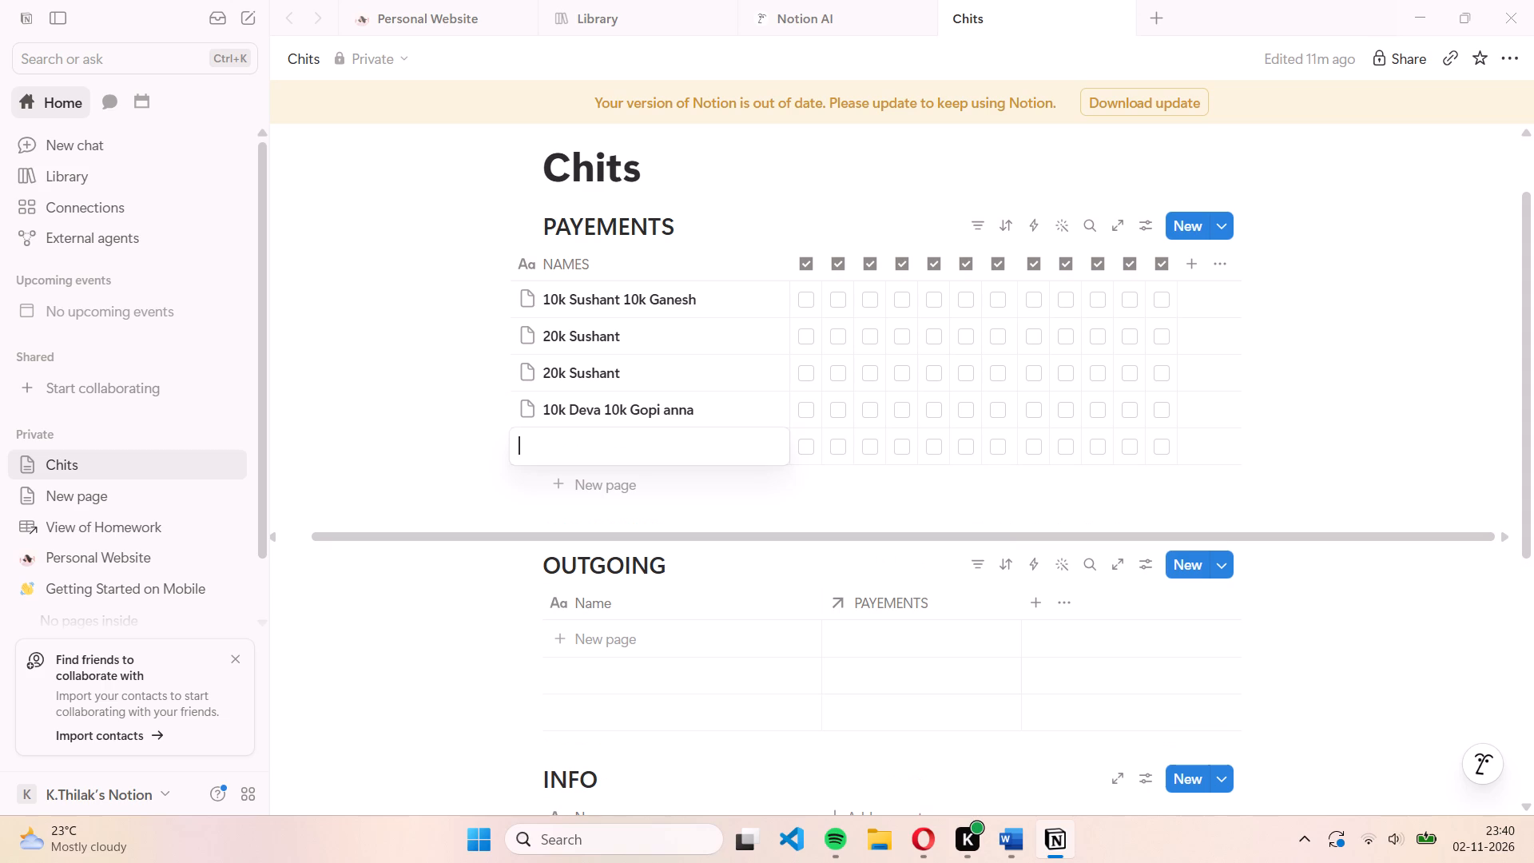
pyautogui.hotkey('shift', '!')
pyautogui.press('BackSpace')
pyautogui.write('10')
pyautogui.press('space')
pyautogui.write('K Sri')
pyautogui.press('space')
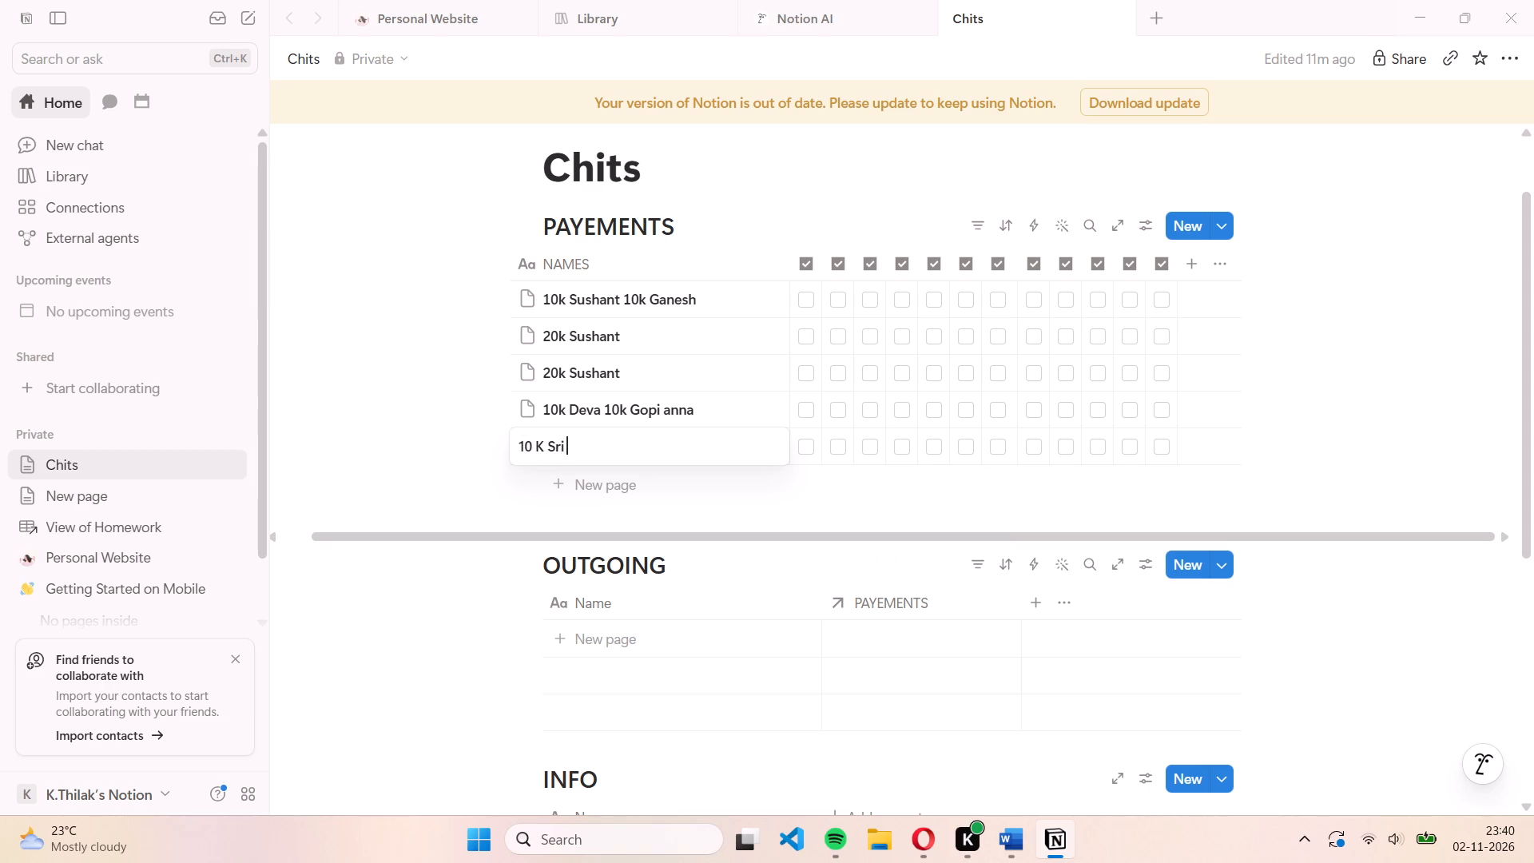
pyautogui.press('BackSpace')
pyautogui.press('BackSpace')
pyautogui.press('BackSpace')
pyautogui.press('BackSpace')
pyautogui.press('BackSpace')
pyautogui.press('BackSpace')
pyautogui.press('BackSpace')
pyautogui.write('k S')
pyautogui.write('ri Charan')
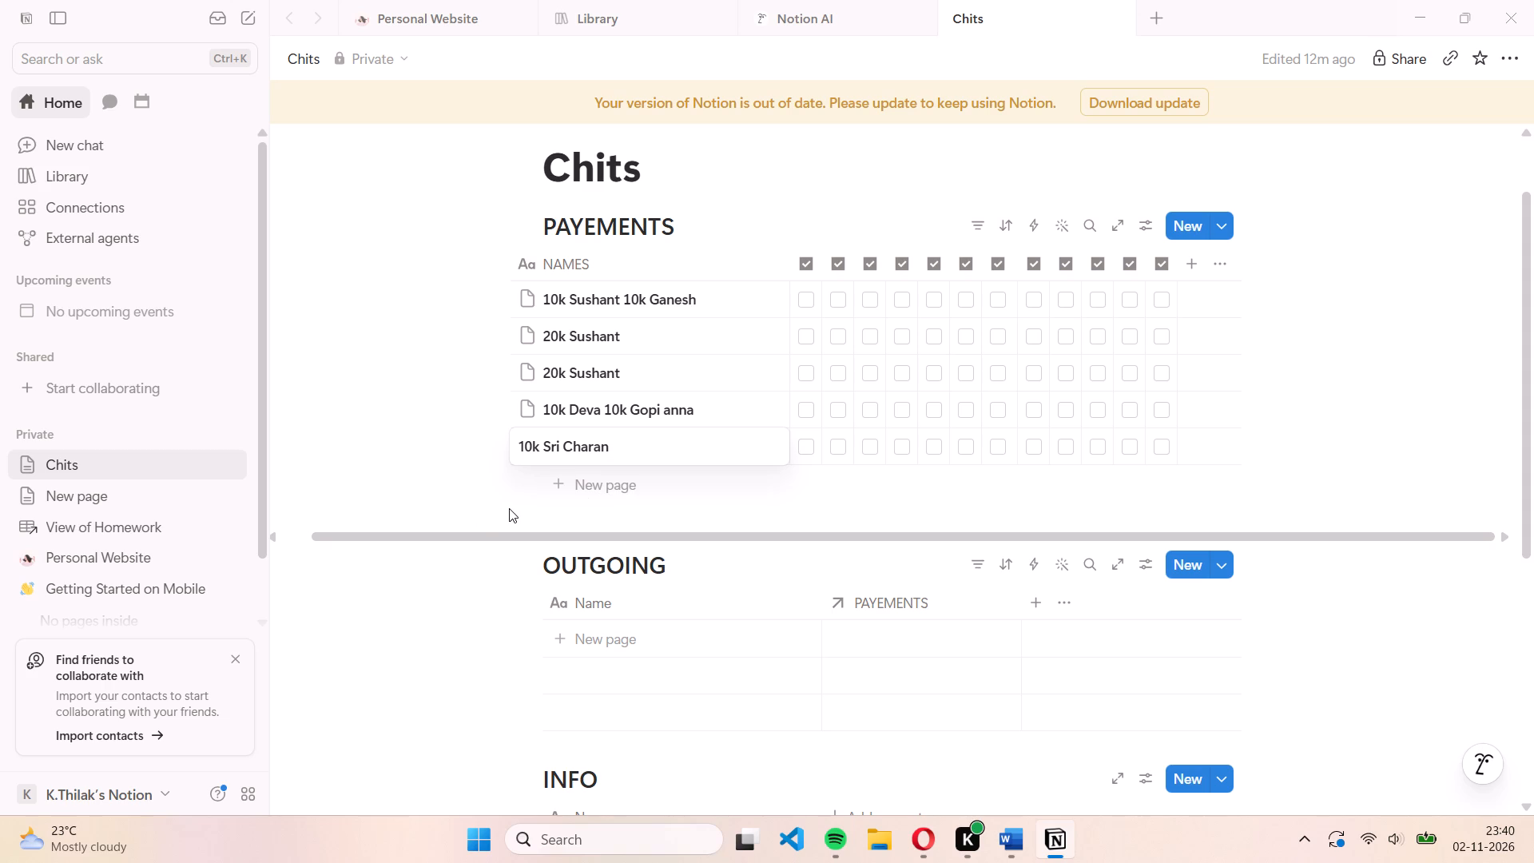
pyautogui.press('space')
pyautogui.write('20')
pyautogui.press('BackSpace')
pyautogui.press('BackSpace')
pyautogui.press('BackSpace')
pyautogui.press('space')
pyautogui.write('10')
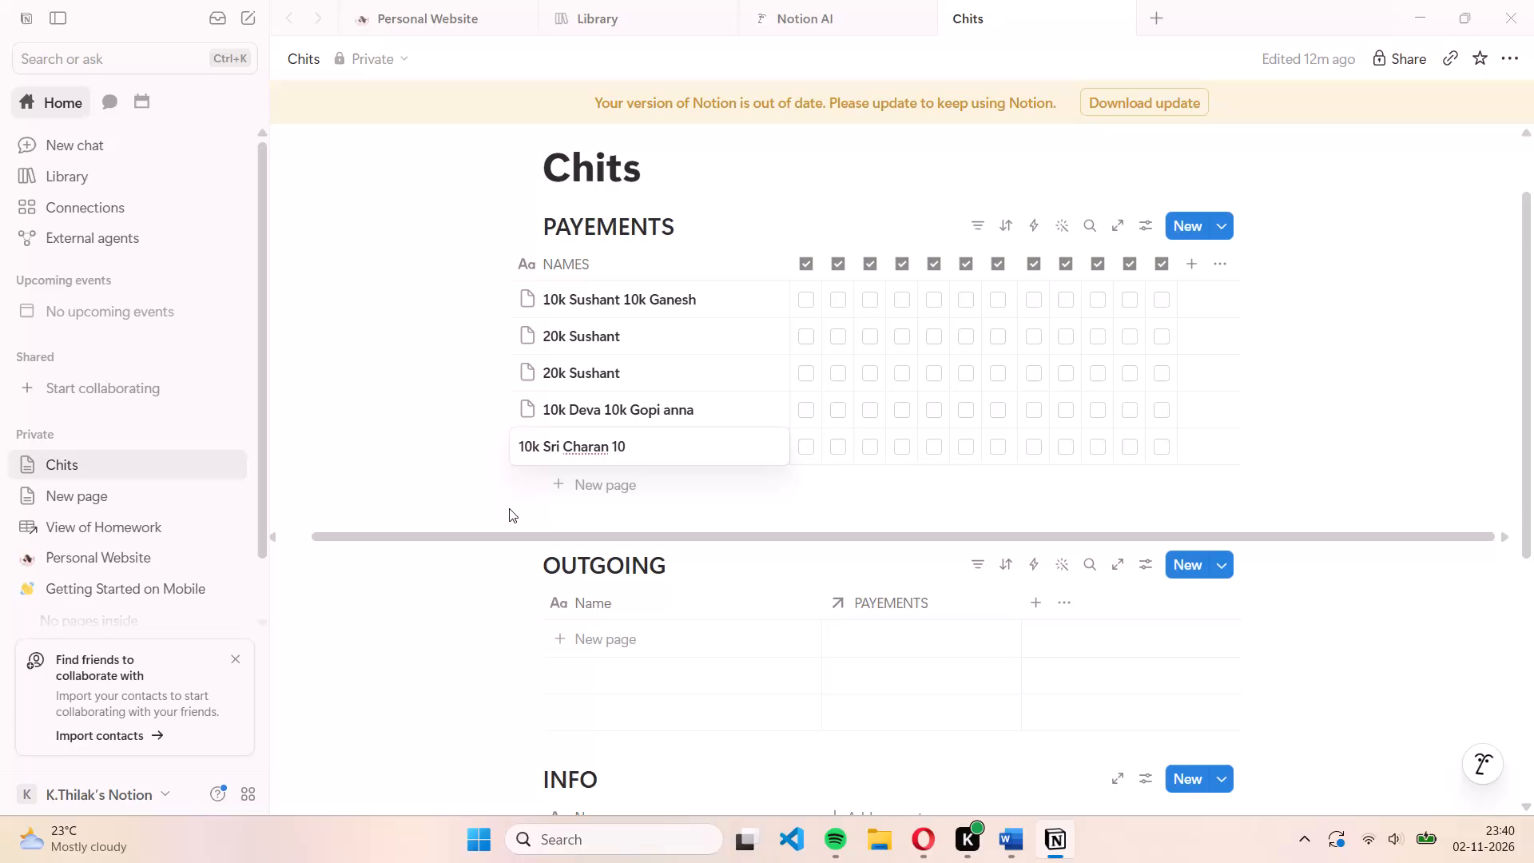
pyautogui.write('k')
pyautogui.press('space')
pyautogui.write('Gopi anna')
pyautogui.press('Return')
# Below the fifth PAYEMENTS entry, add a blank entry, an entry named "10k Sushant", and another blank entry.
pyautogui.click(584, 491)
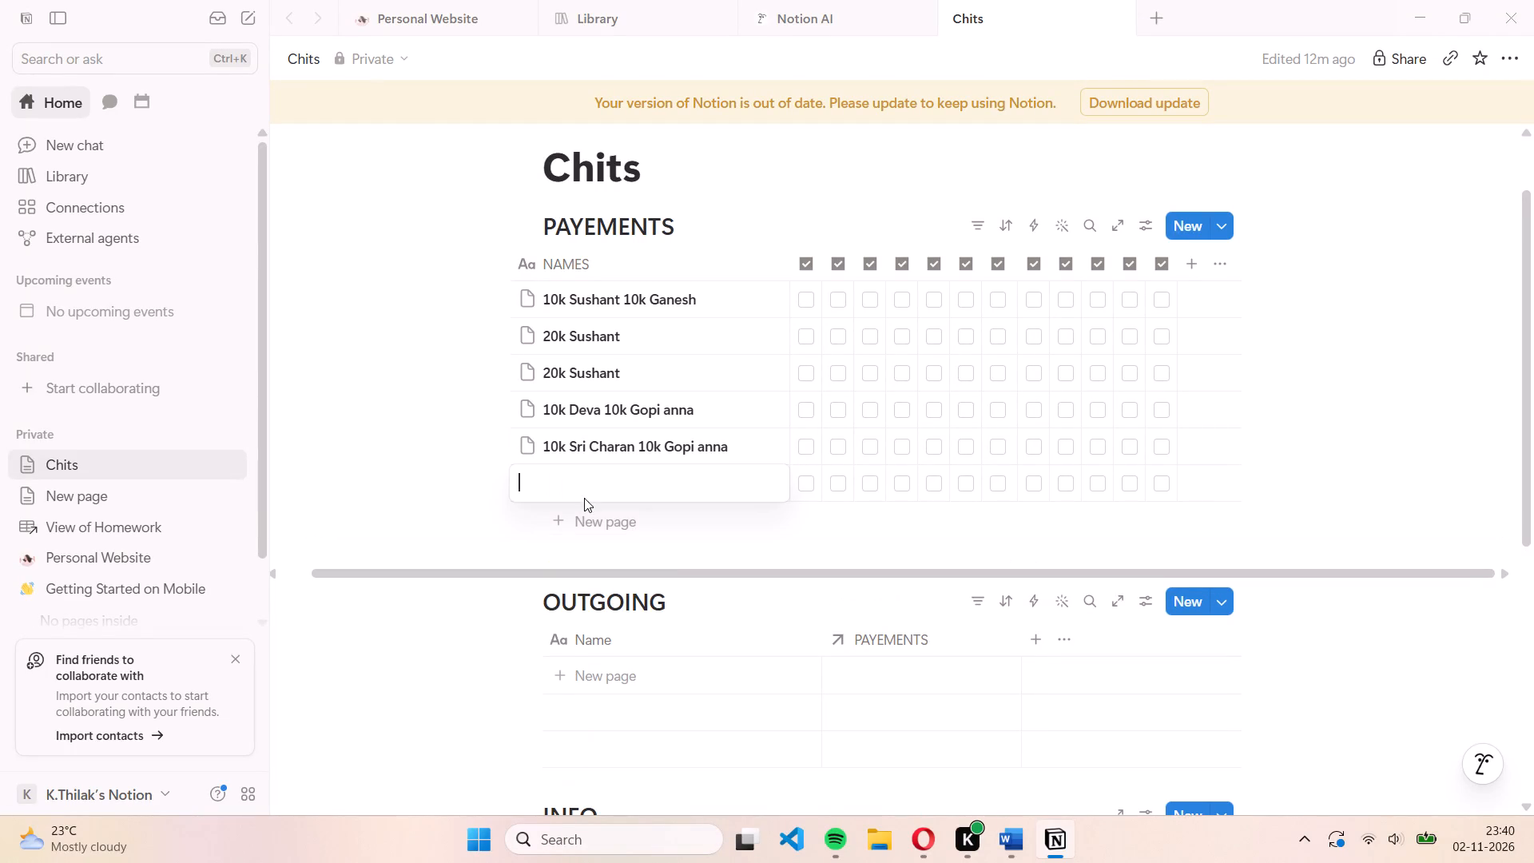
pyautogui.click(584, 526)
pyautogui.click(584, 520)
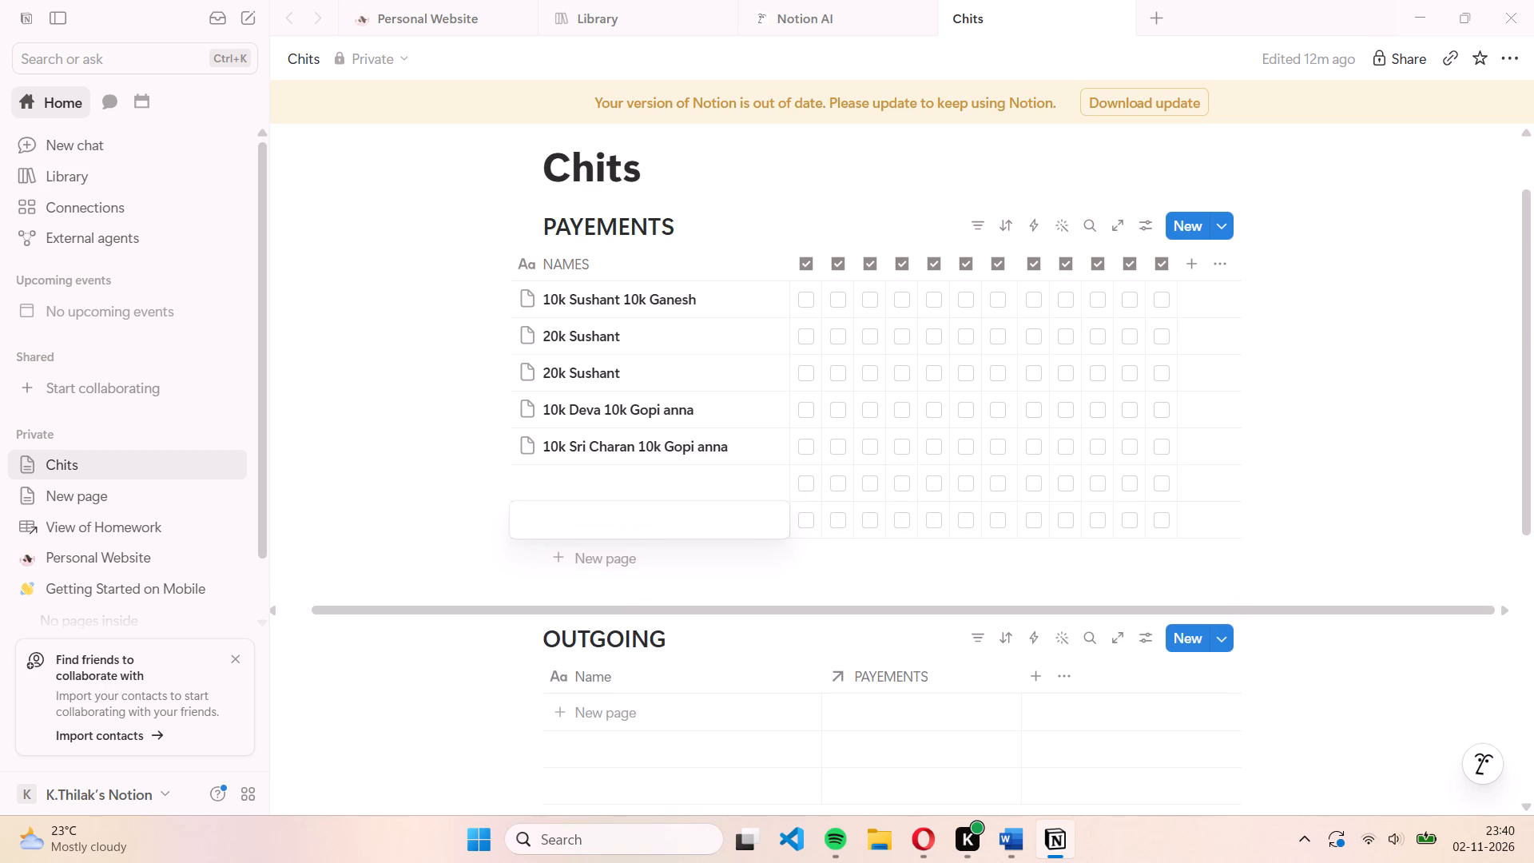
pyautogui.write('10')
pyautogui.write('k sush')
pyautogui.write('ant')
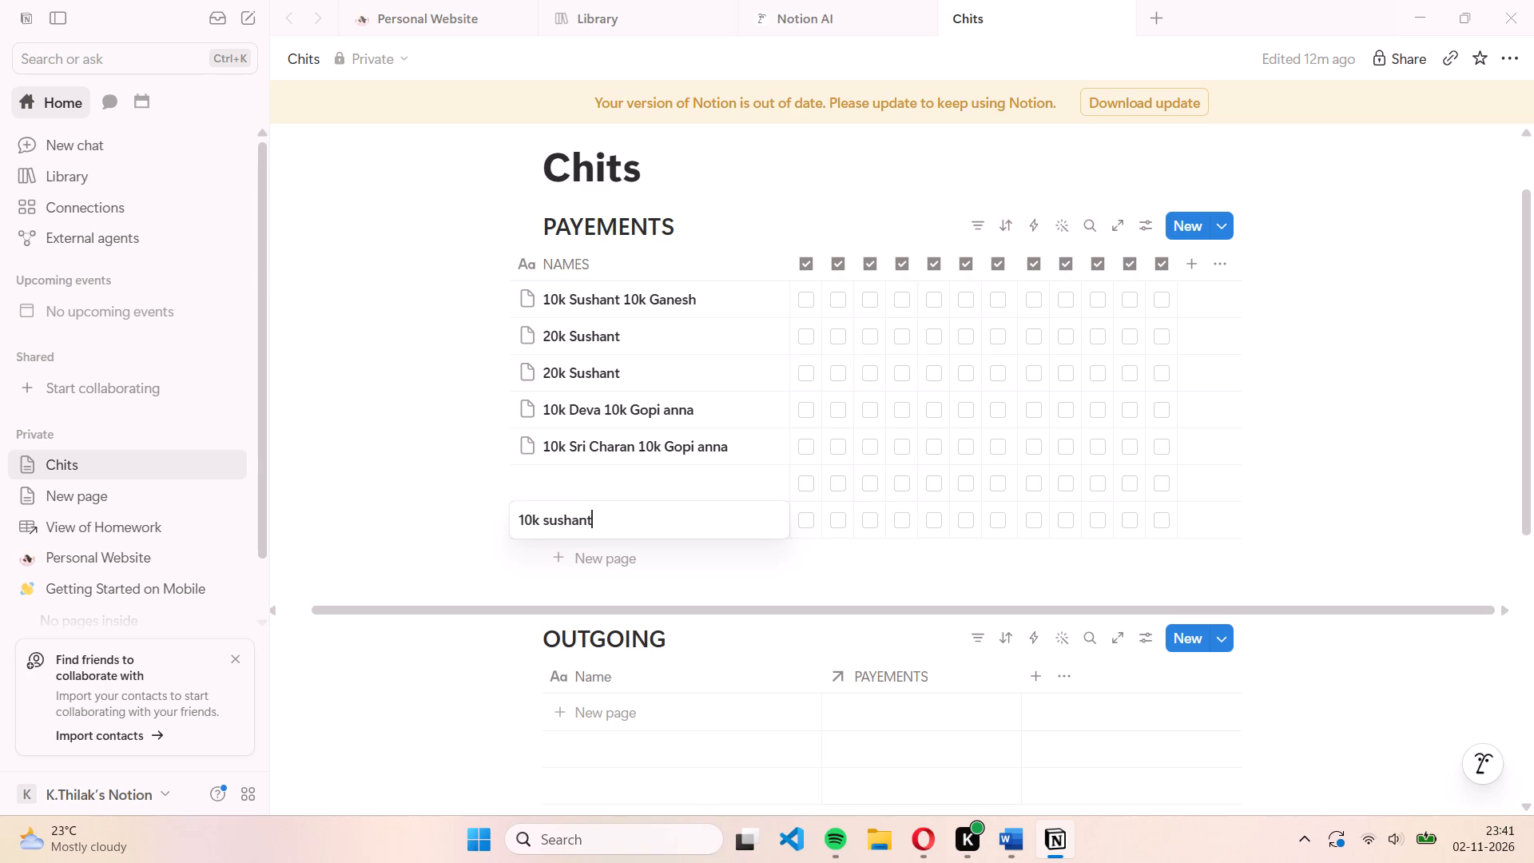
pyautogui.click(552, 518)
pyautogui.press('BackSpace')
pyautogui.hotkey('shift', 's')
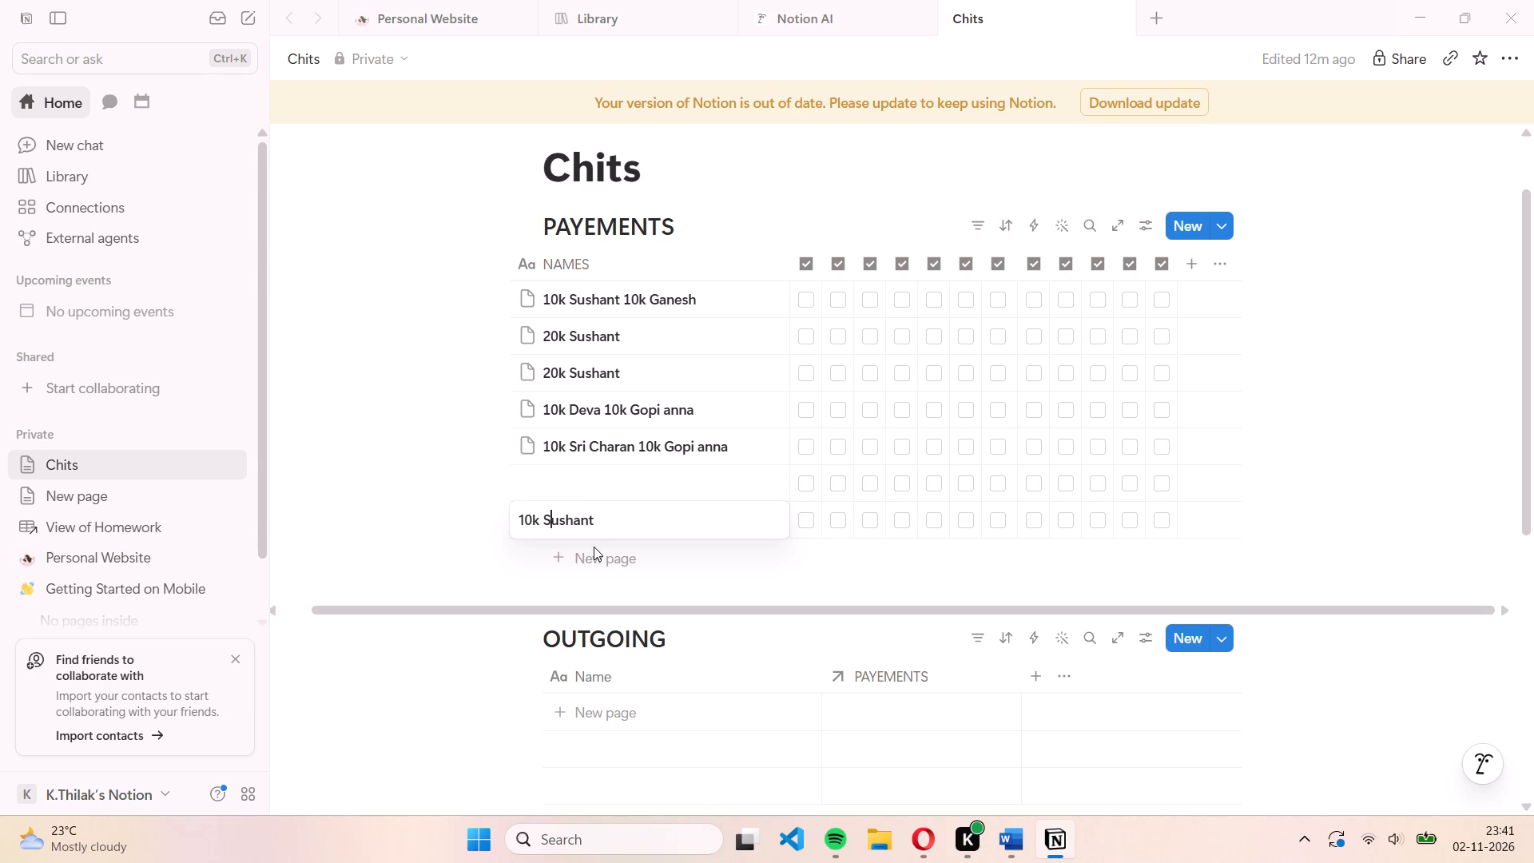
pyautogui.moveTo(594, 547); pyautogui.dragTo(590, 560)
pyautogui.click(590, 560)
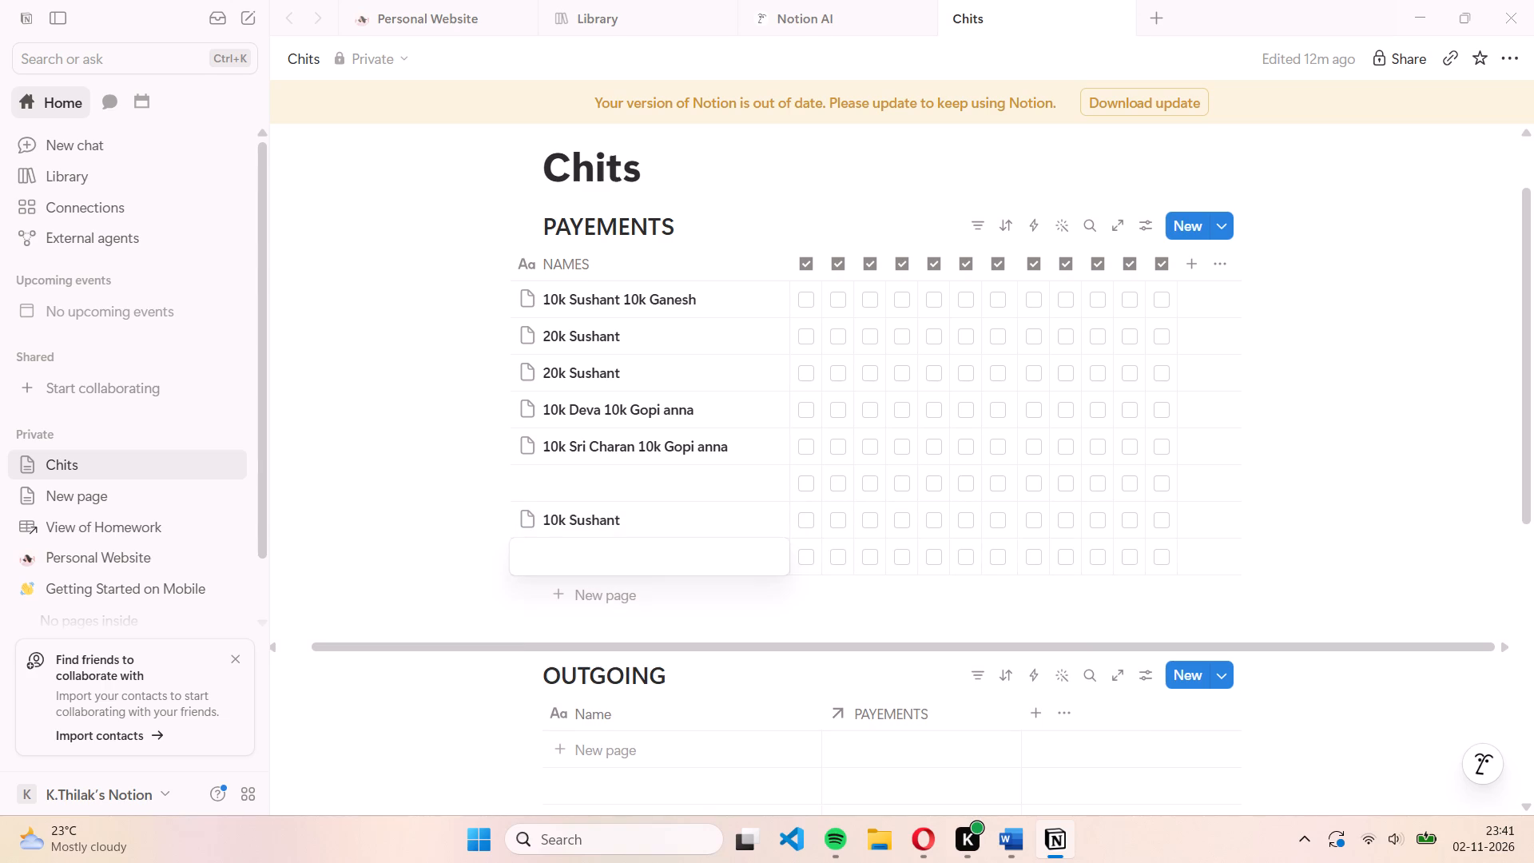
# Append "OCT" to the name of the "10k Sushant" entry in PAYEMENTS.
pyautogui.click(629, 528)
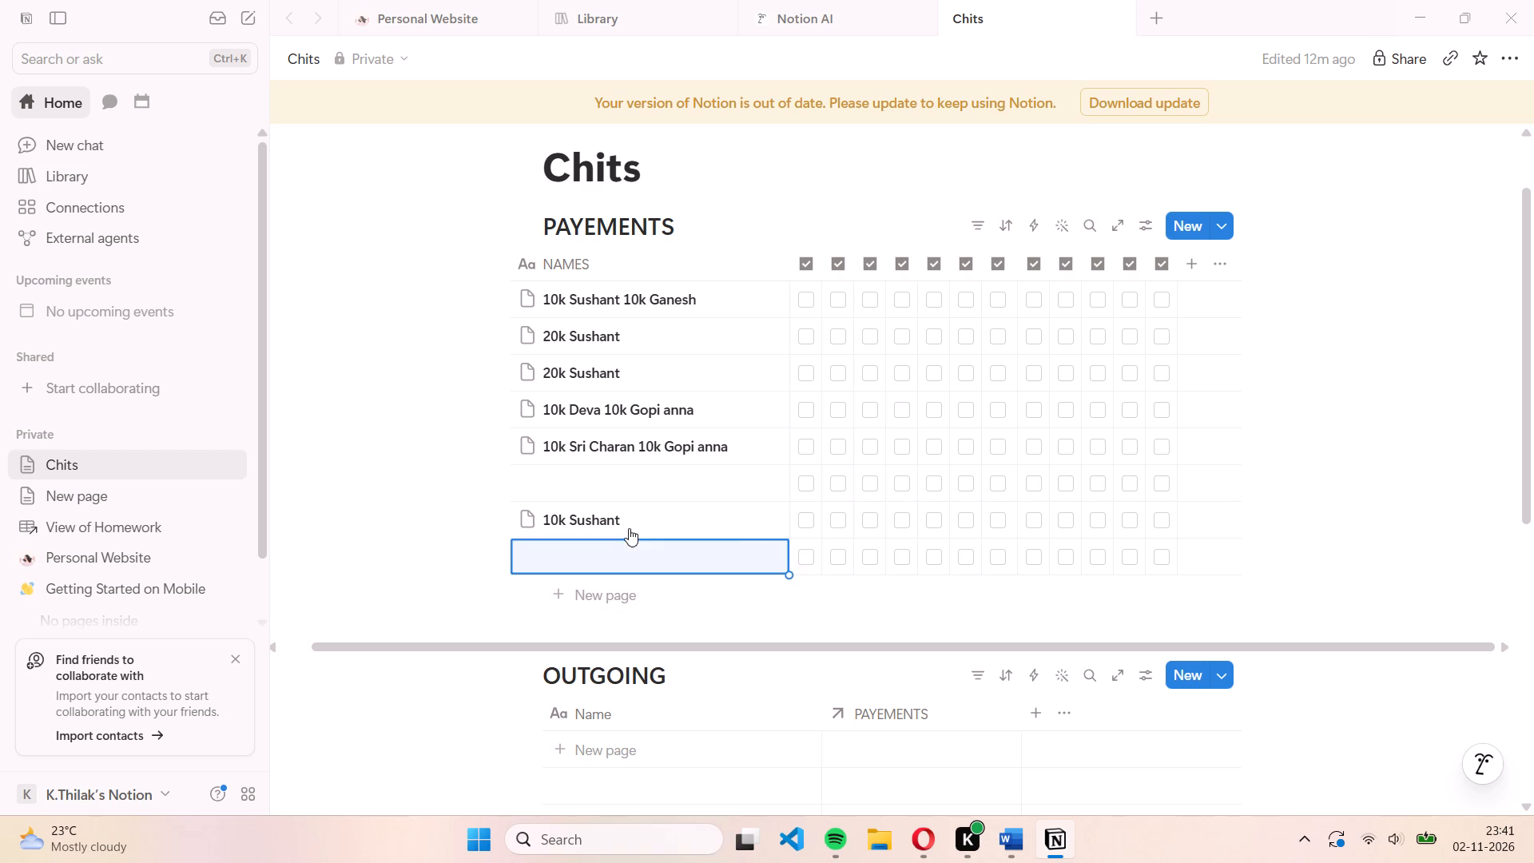
pyautogui.click(634, 517)
pyautogui.press('space')
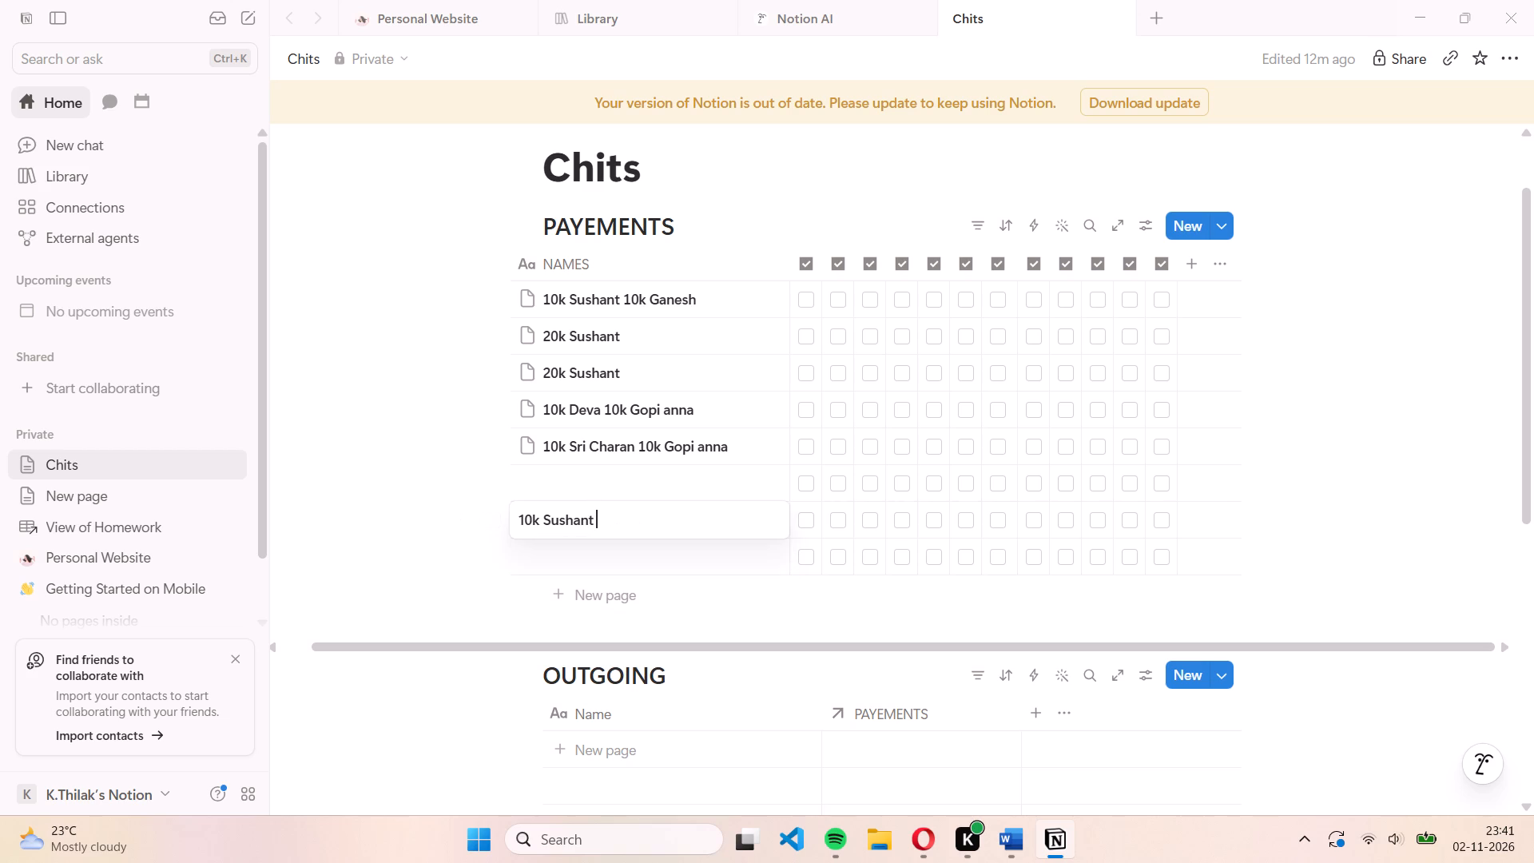
pyautogui.write('OCT')
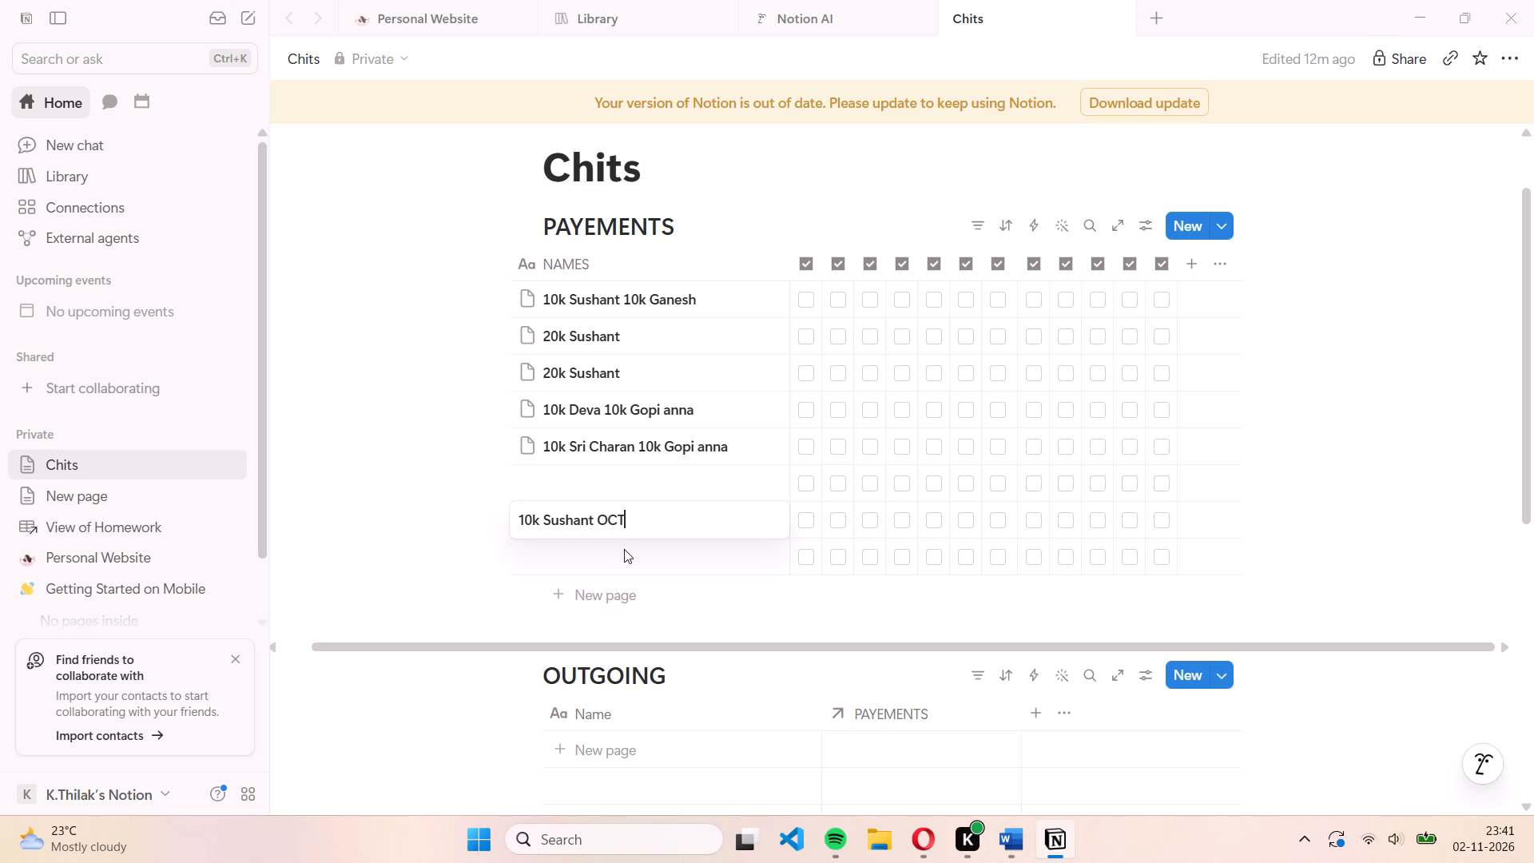
pyautogui.click(624, 549)
# Name the last empty PAYEMENTS entry "10k Abhi anna" and add a blank entry below it.
pyautogui.click(596, 559)
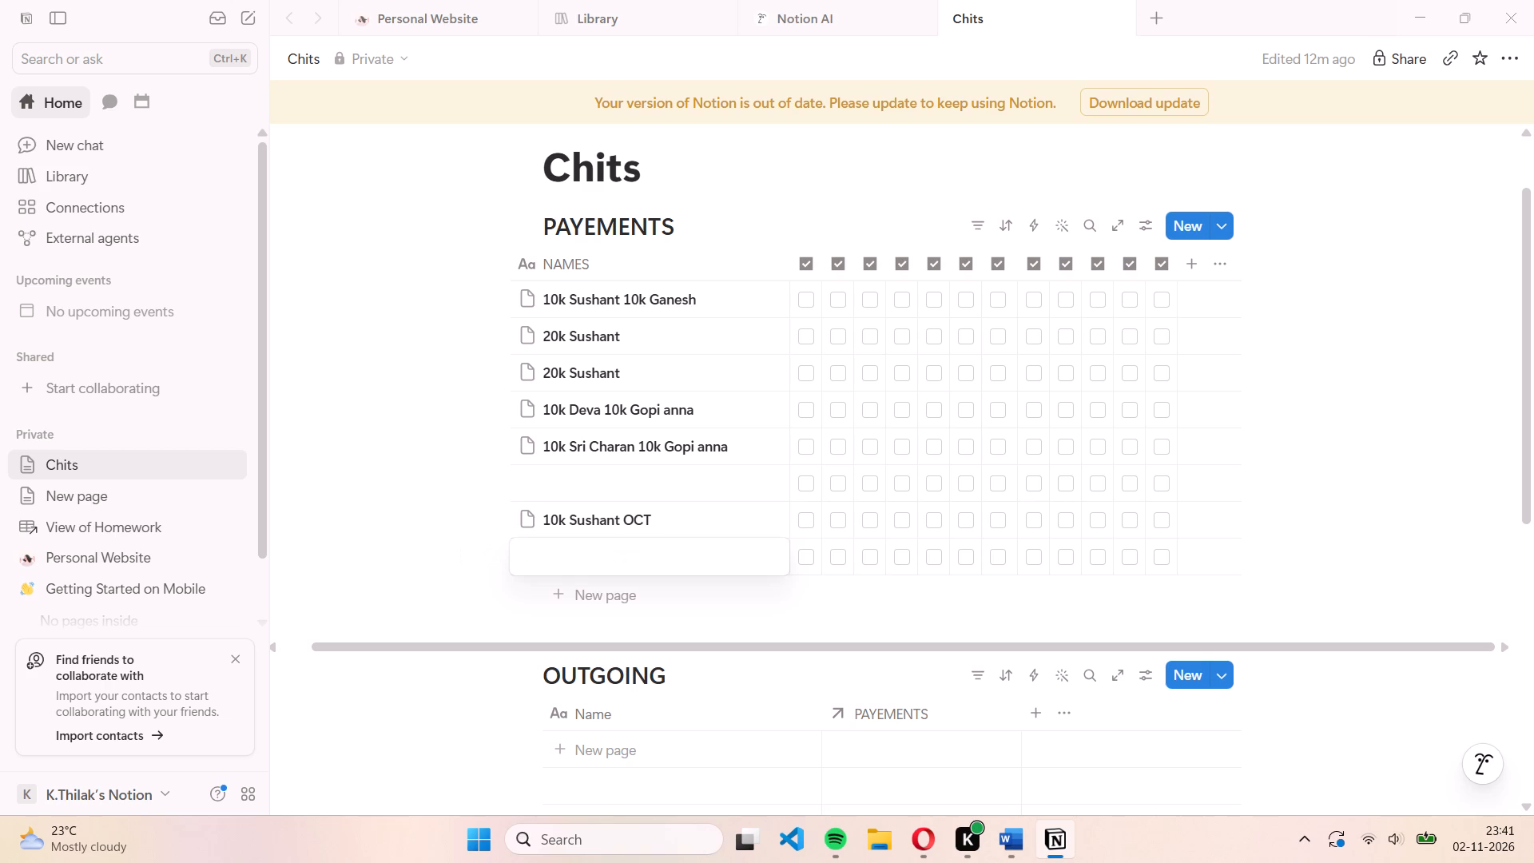
pyautogui.hotkey('shift', '!')
pyautogui.press('BackSpace')
pyautogui.write('10k Ab')
pyautogui.press('BackSpace')
pyautogui.write('bhi anna')
pyautogui.hotkey('shift', 'Return')
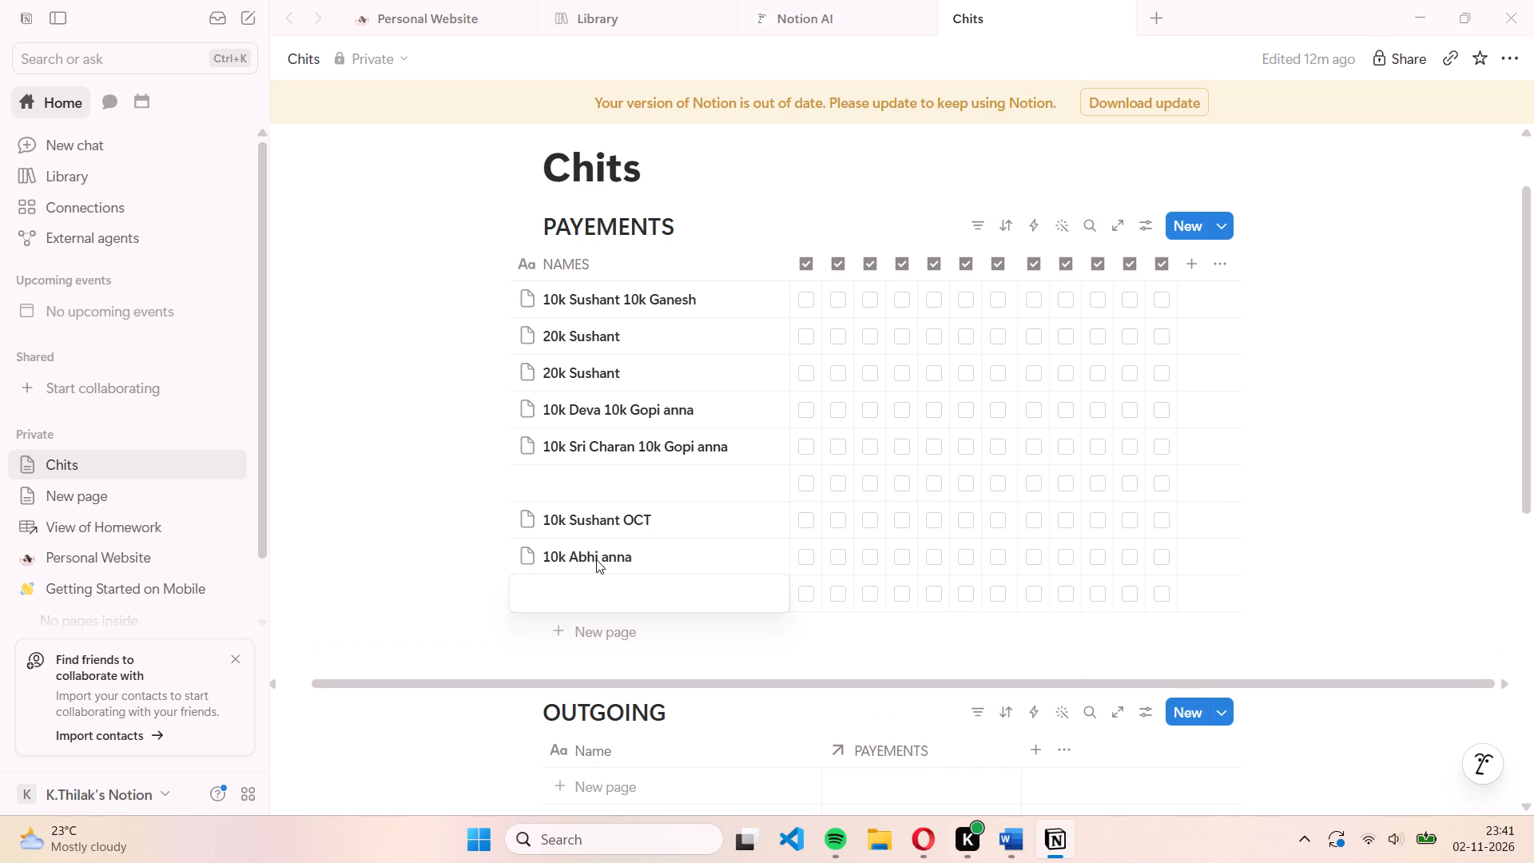
# Extend the "10k Abhi anna" entry in PAYEMENTS so its name reads "10k Abhi anna 10k Sushant OCT".
pyautogui.click(602, 555)
pyautogui.click(657, 543)
pyautogui.press('space')
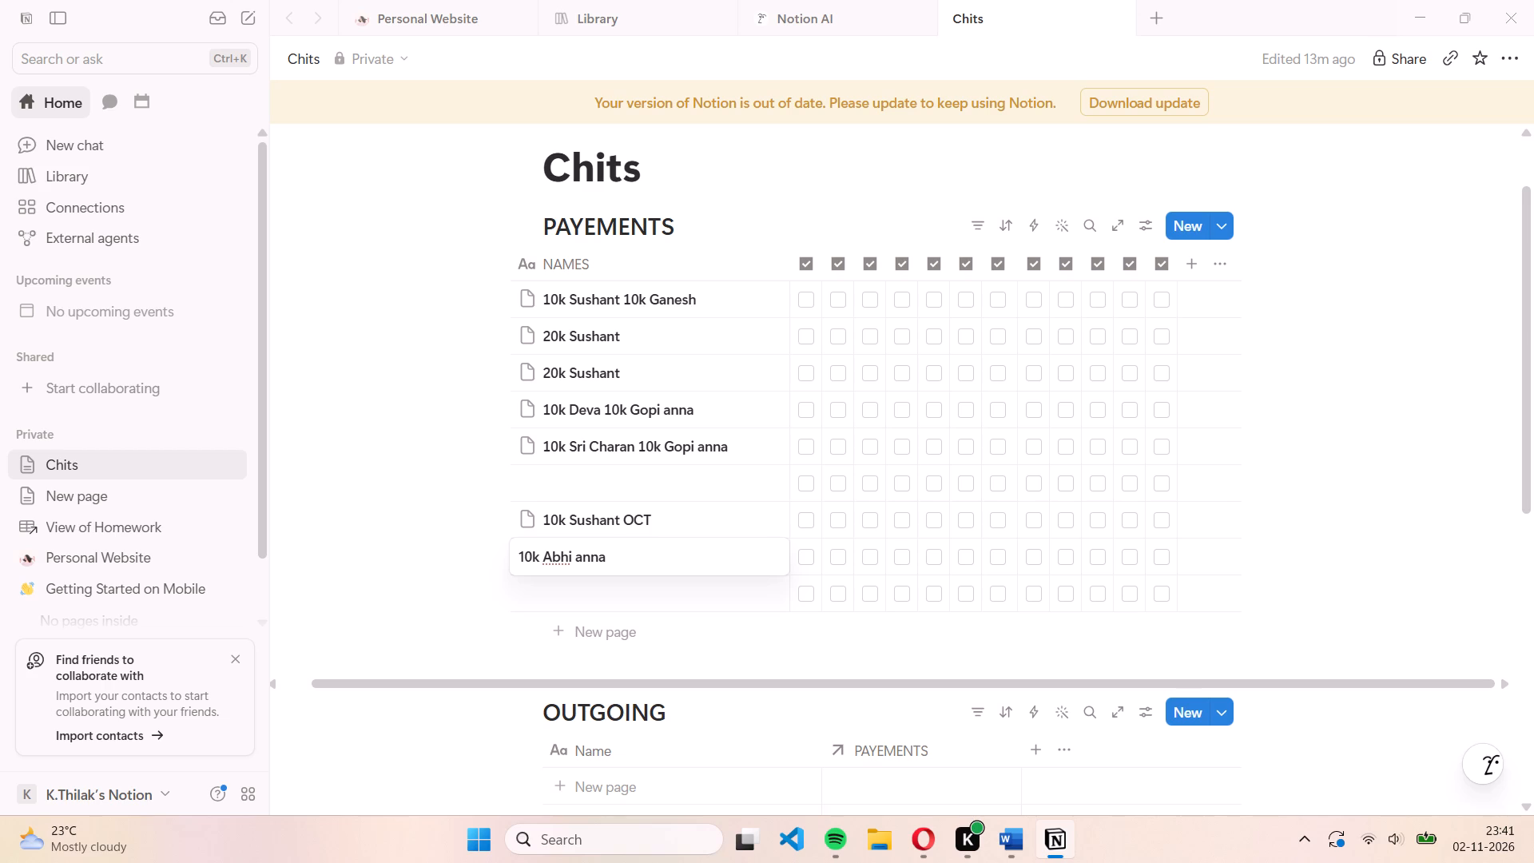
pyautogui.write('10')
pyautogui.write('k')
pyautogui.press('space')
pyautogui.write('Sus')
pyautogui.write('hant')
pyautogui.press('space')
pyautogui.click(607, 563)
pyautogui.click(718, 550)
pyautogui.write('OCC')
pyautogui.hotkey('shift', 'BackSpace')
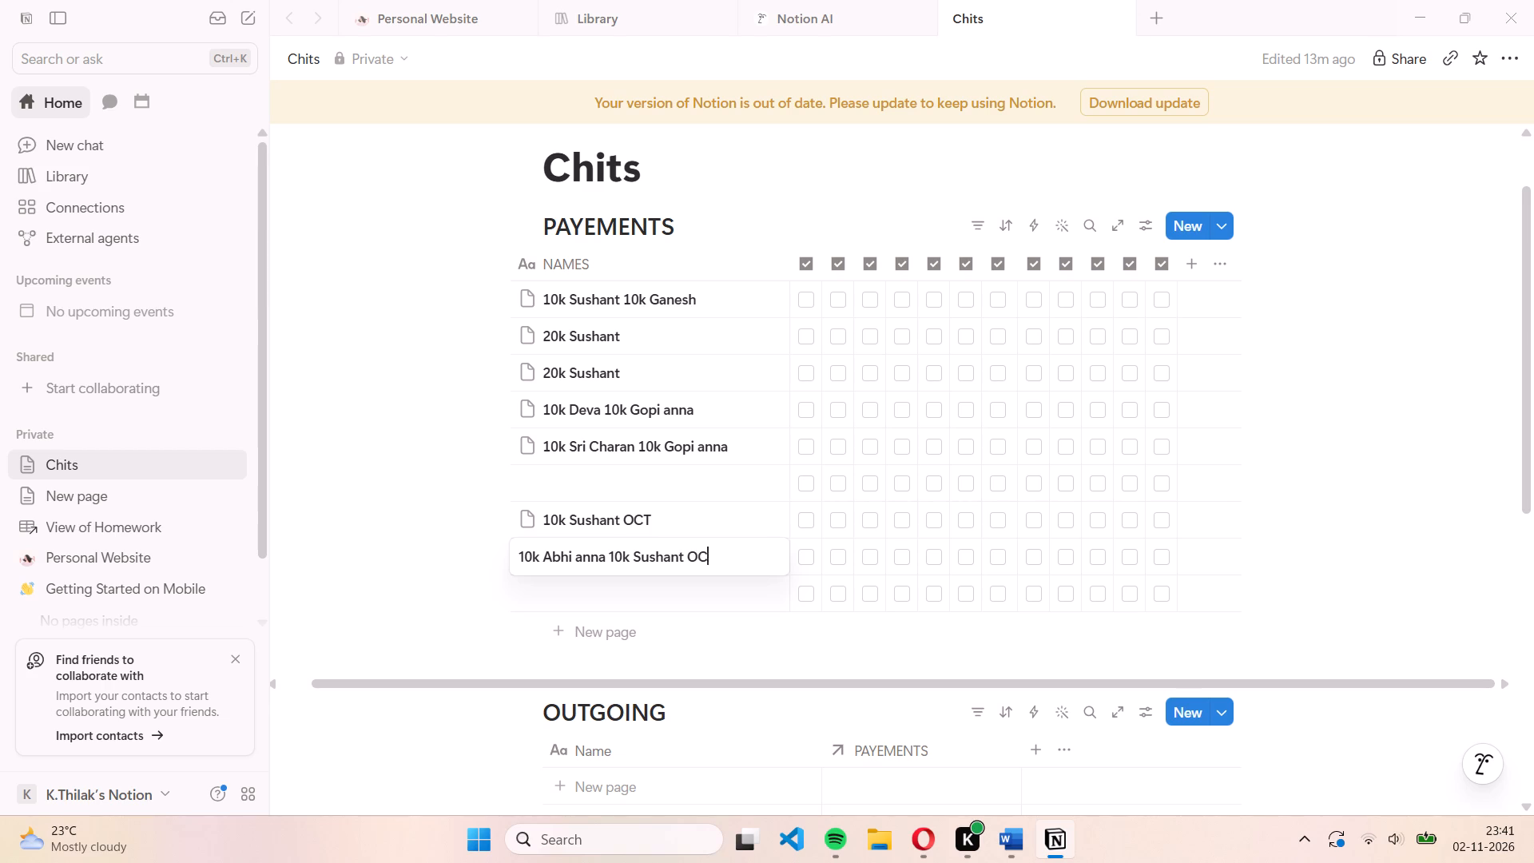
pyautogui.hotkey('shift', 't')
pyautogui.click(689, 580)
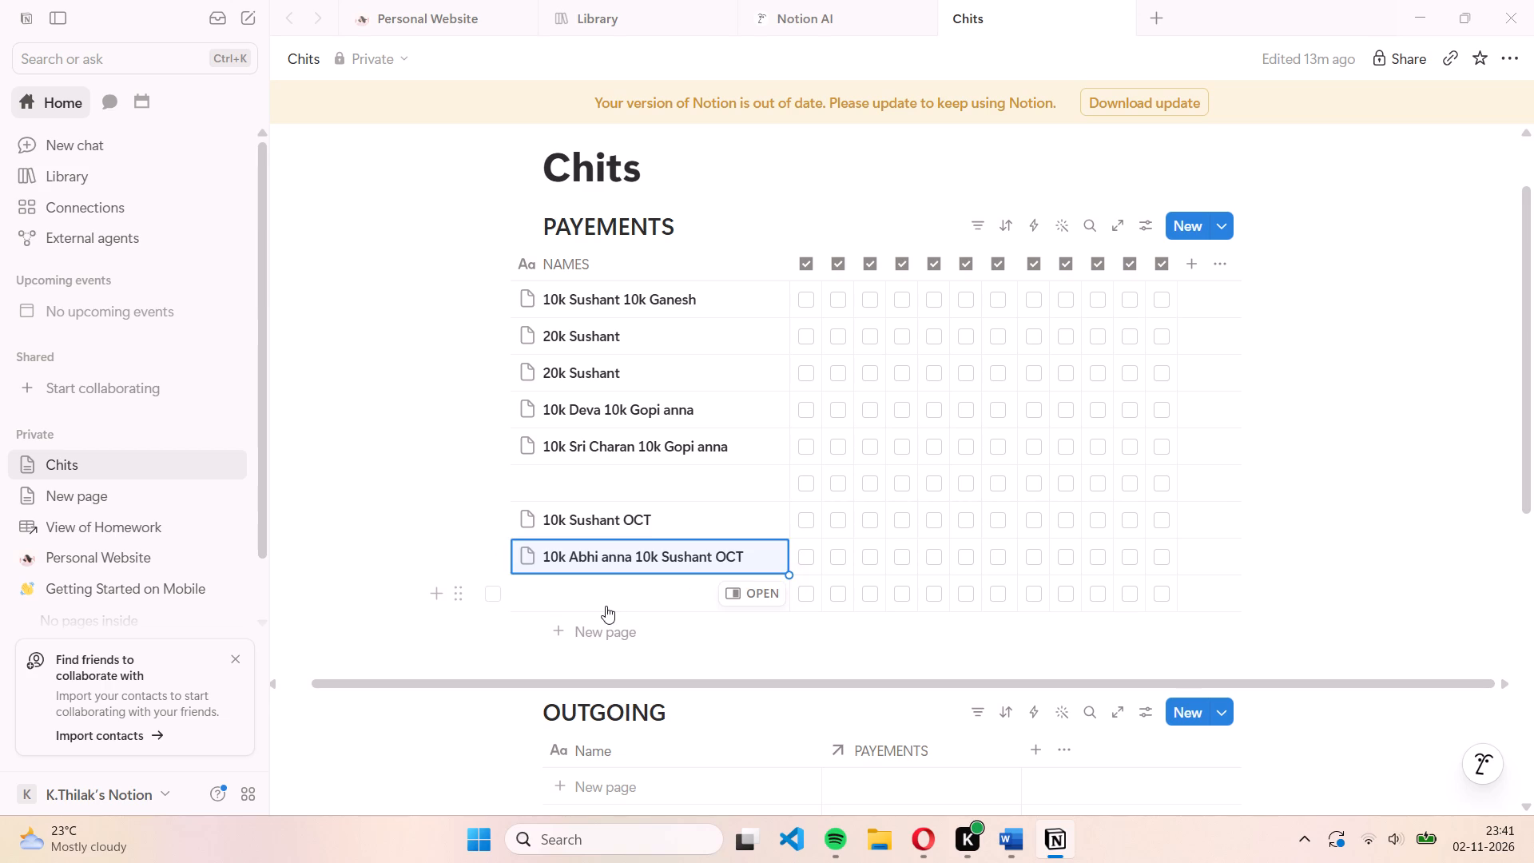
pyautogui.click(606, 606)
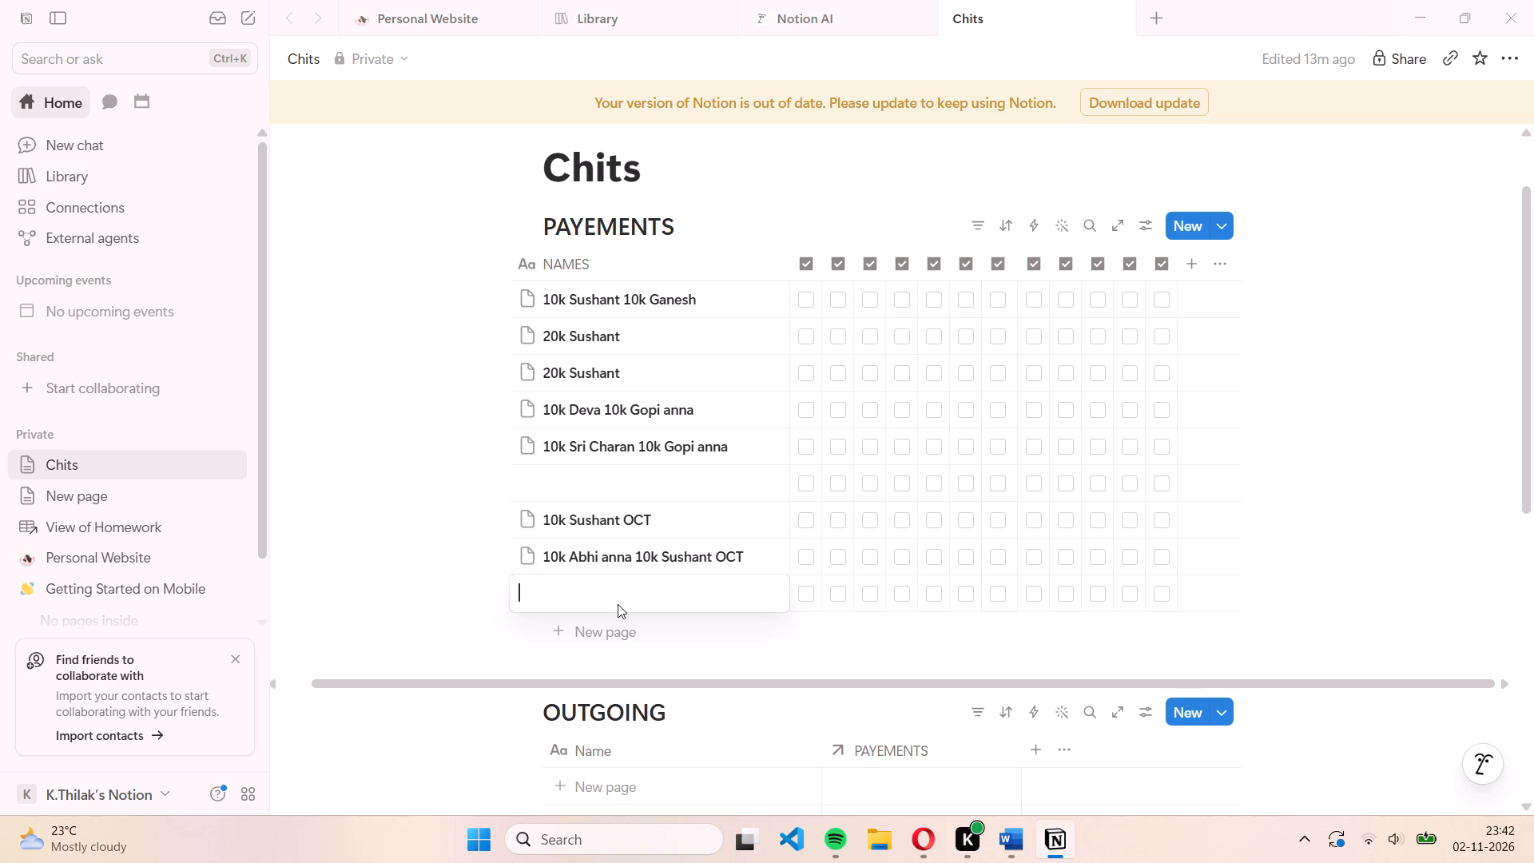
# Rename the "10k Sushant OCT" entry in PAYEMENTS as "10k Abhi Anna OCT".
pyautogui.click(609, 504)
pyautogui.click(611, 512)
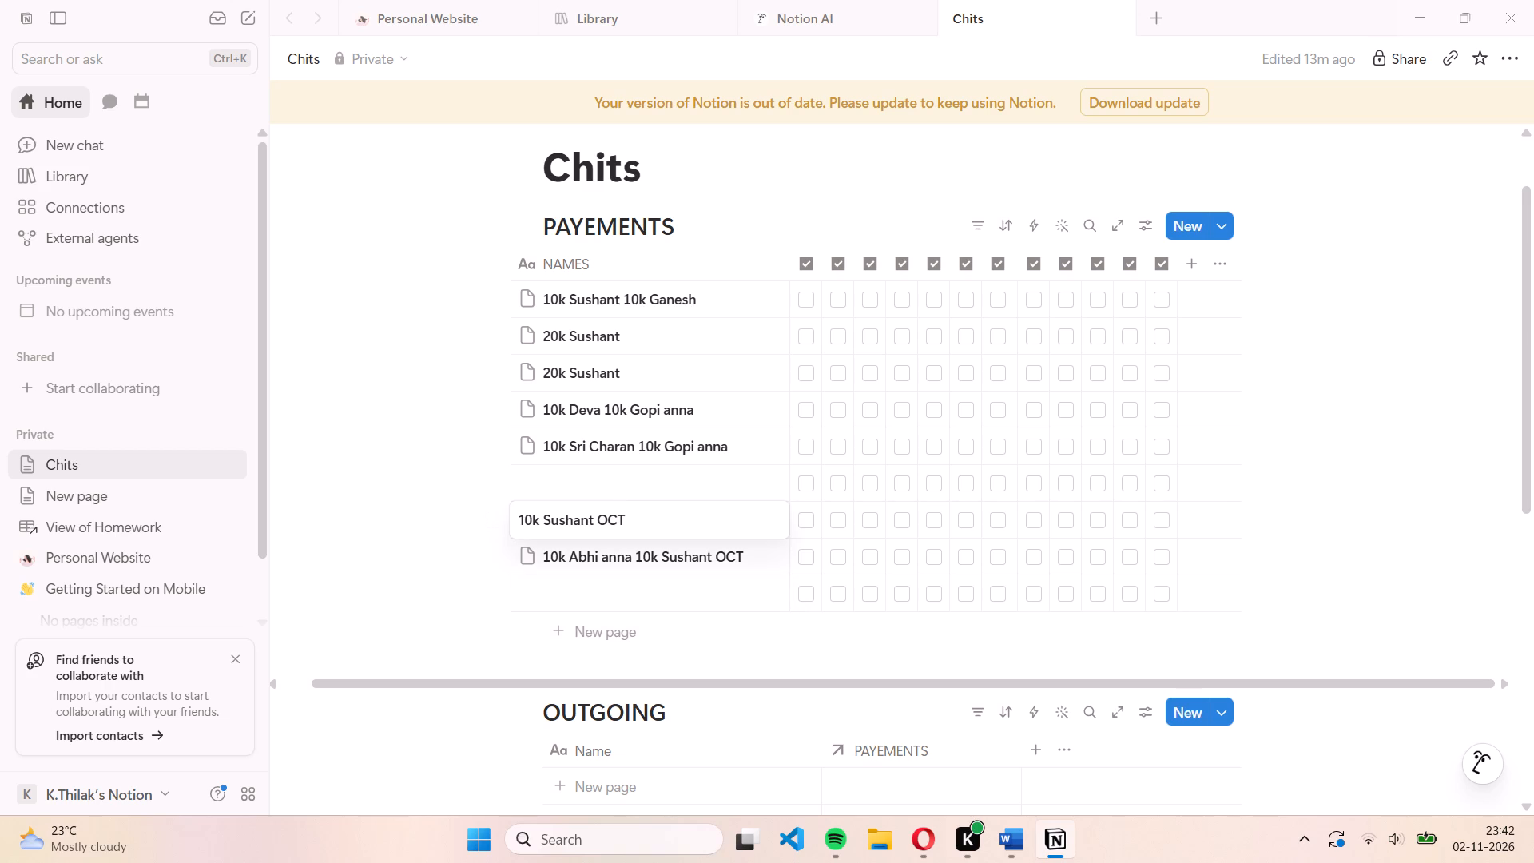
pyautogui.click(590, 516)
pyautogui.press('Right')
pyautogui.press('BackSpace')
pyautogui.press('BackSpace')
pyautogui.press('BackSpace')
pyautogui.press('BackSpace')
pyautogui.press('BackSpace')
pyautogui.press('BackSpace')
pyautogui.press('BackSpace')
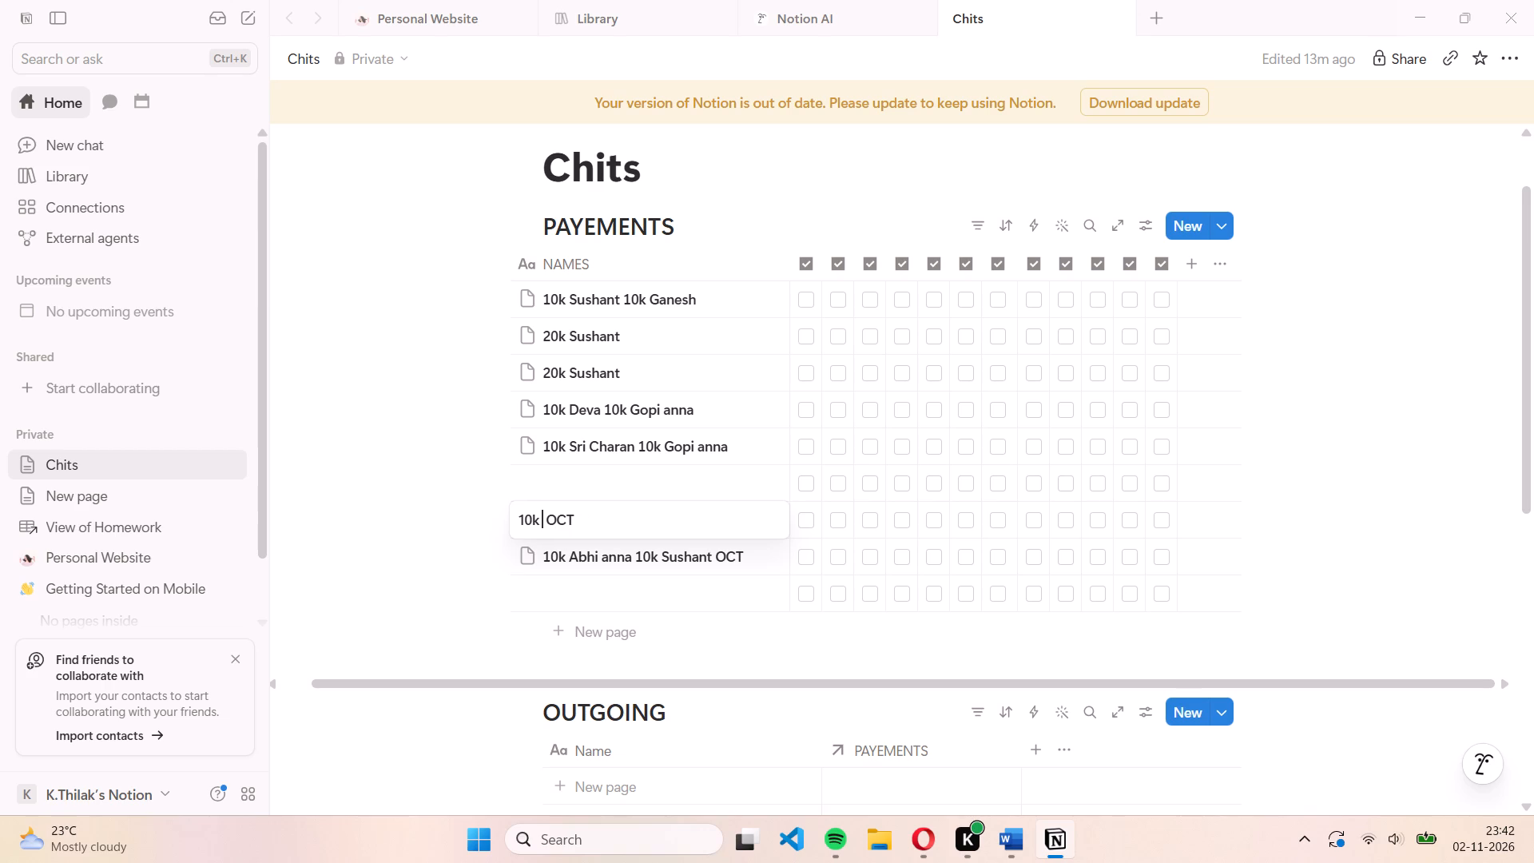
pyautogui.write('Abh')
pyautogui.write('i Anna')
pyautogui.click(646, 557)
# Shorten the name of the "10k Abhi anna 10k Sushant OCT" entry in PAYEMENTS to "20k Sushant OCT".
pyautogui.click(646, 557)
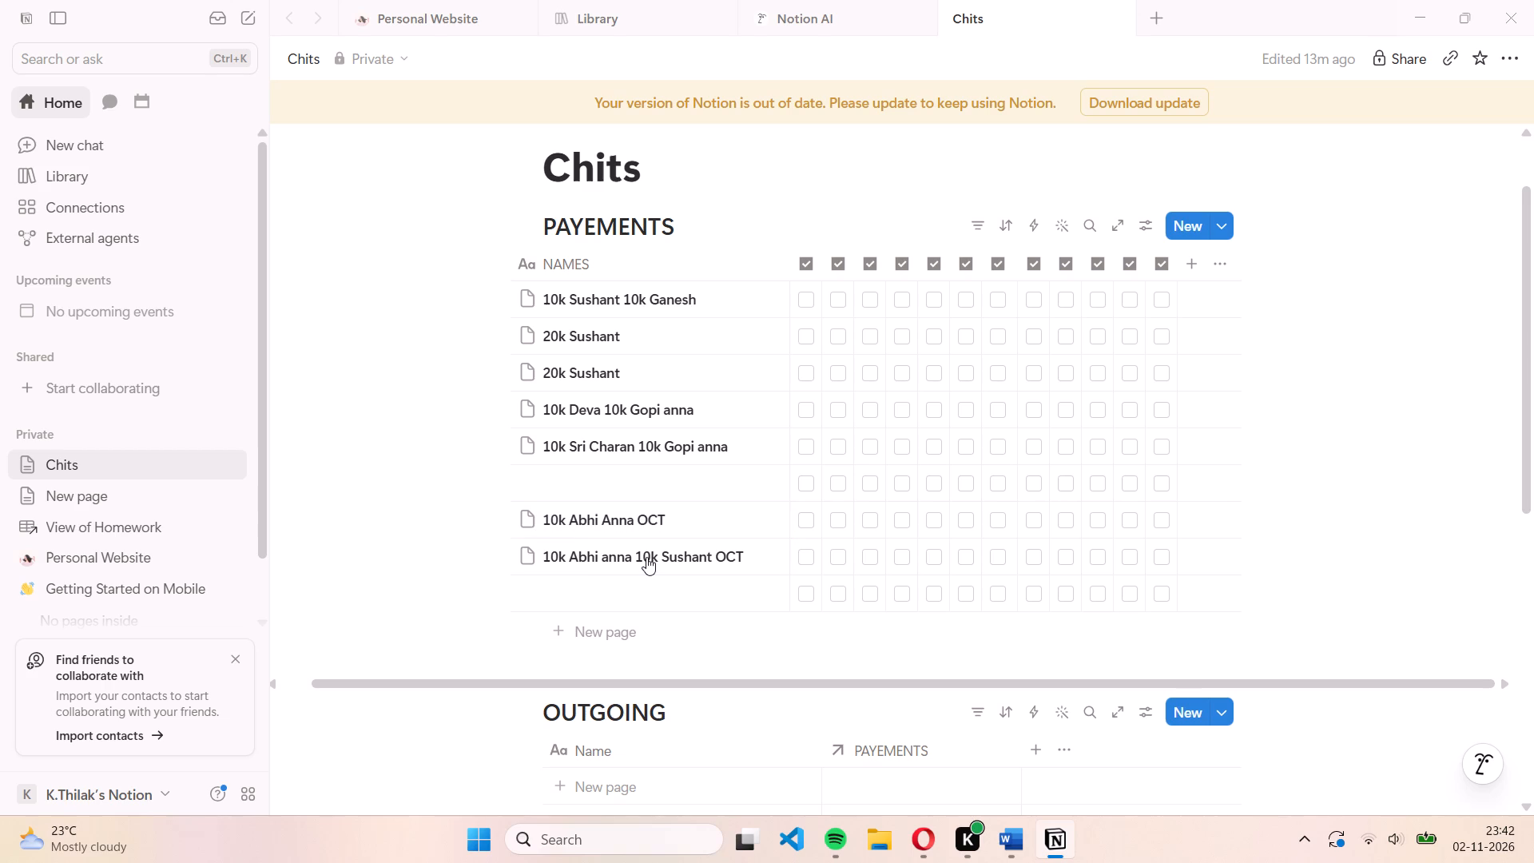
pyautogui.click(621, 557)
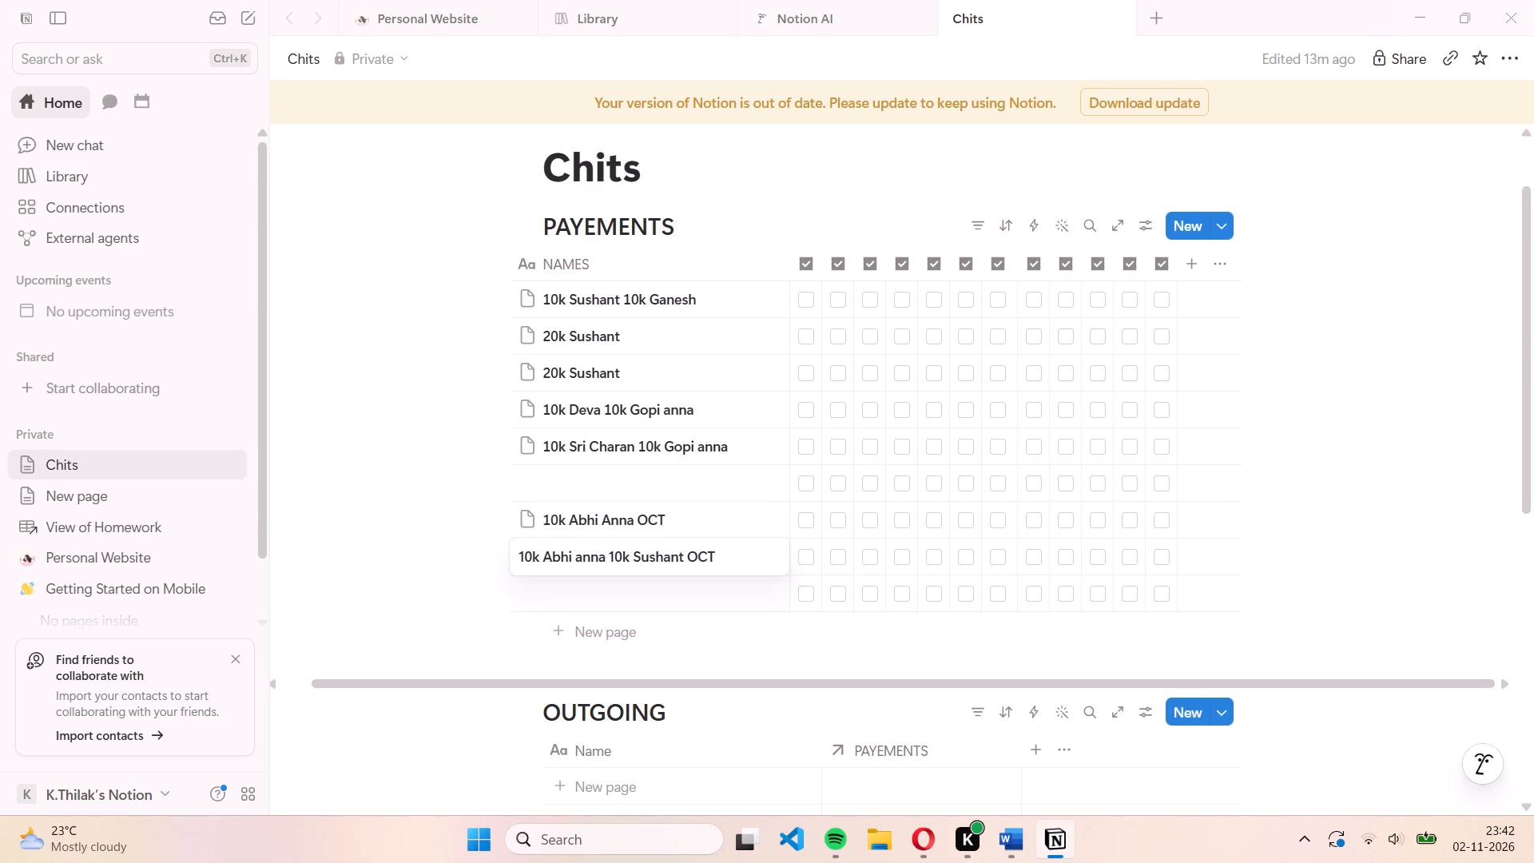
pyautogui.click(613, 557)
pyautogui.press('BackSpace')
pyautogui.press('BackSpace')
pyautogui.press('BackSpace')
pyautogui.press('BackSpace')
pyautogui.press('BackSpace')
pyautogui.press('BackSpace')
pyautogui.press('BackSpace')
pyautogui.press('BackSpace')
pyautogui.press('BackSpace')
pyautogui.press('BackSpace')
pyautogui.press('BackSpace')
pyautogui.press('BackSpace')
pyautogui.press('BackSpace')
pyautogui.press('BackSpace')
pyautogui.press('BackSpace')
pyautogui.press('BackSpace')
pyautogui.press('BackSpace')
pyautogui.press('2')
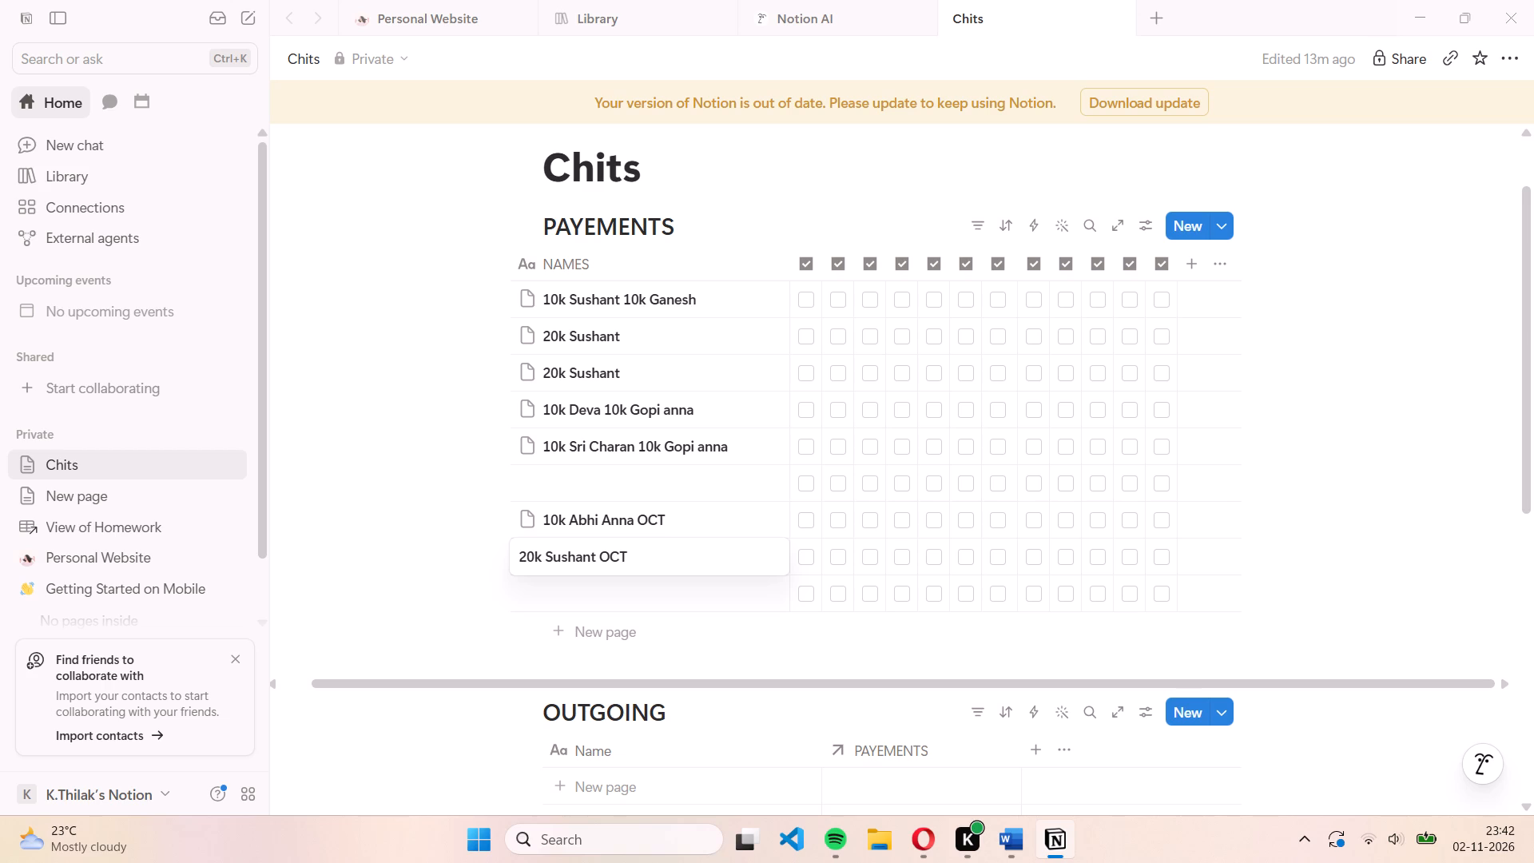
pyautogui.click(604, 584)
# Open the name of the last empty PAYEMENTS entry for editing.
pyautogui.click(604, 587)
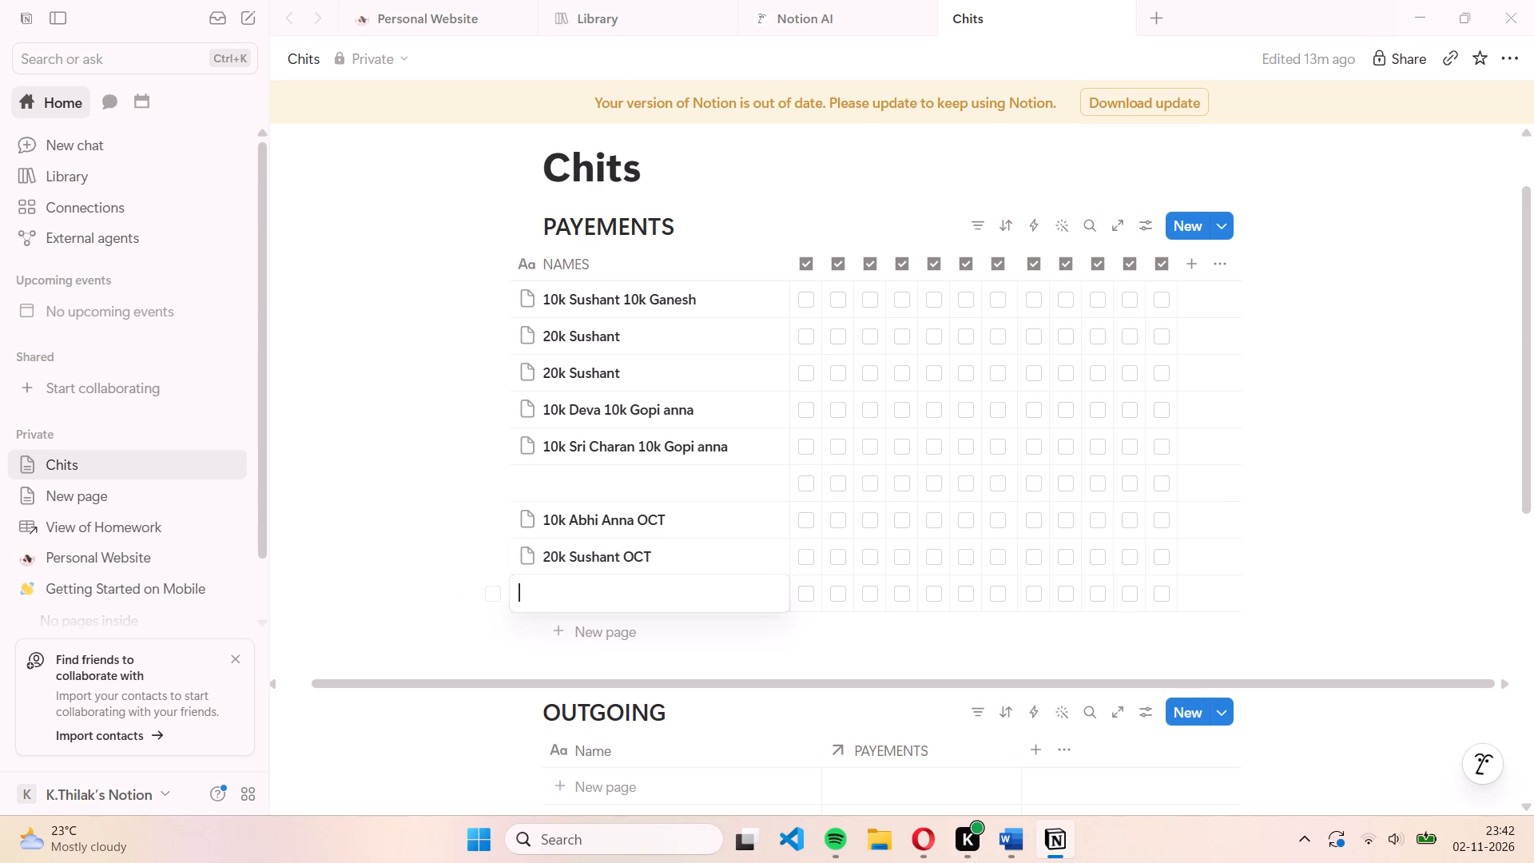
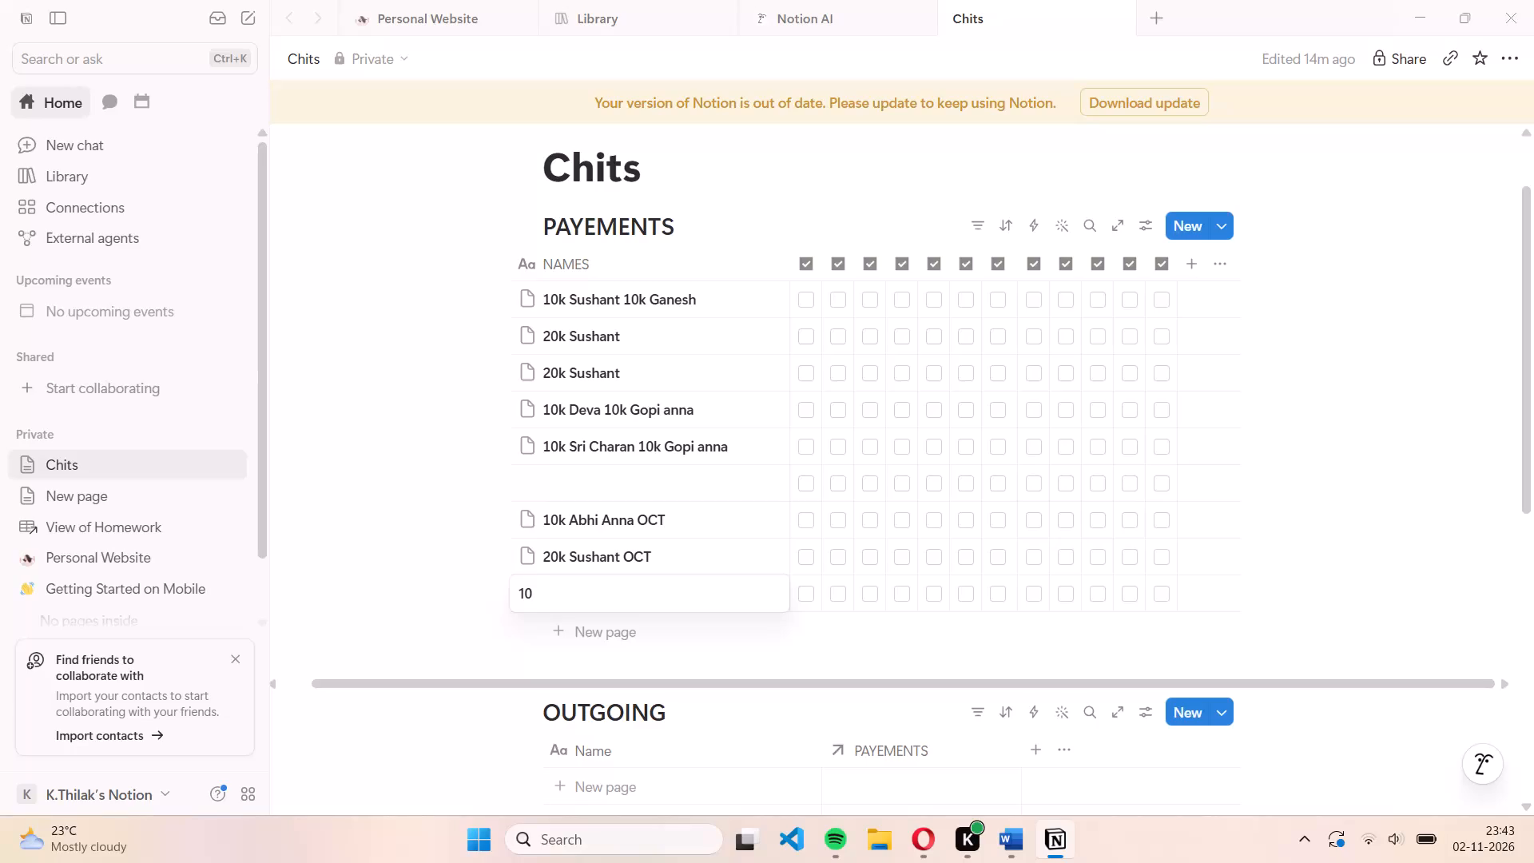
# Name the last empty PAYEMENTS entry "10k Mani OCT 10k Mani Sep".
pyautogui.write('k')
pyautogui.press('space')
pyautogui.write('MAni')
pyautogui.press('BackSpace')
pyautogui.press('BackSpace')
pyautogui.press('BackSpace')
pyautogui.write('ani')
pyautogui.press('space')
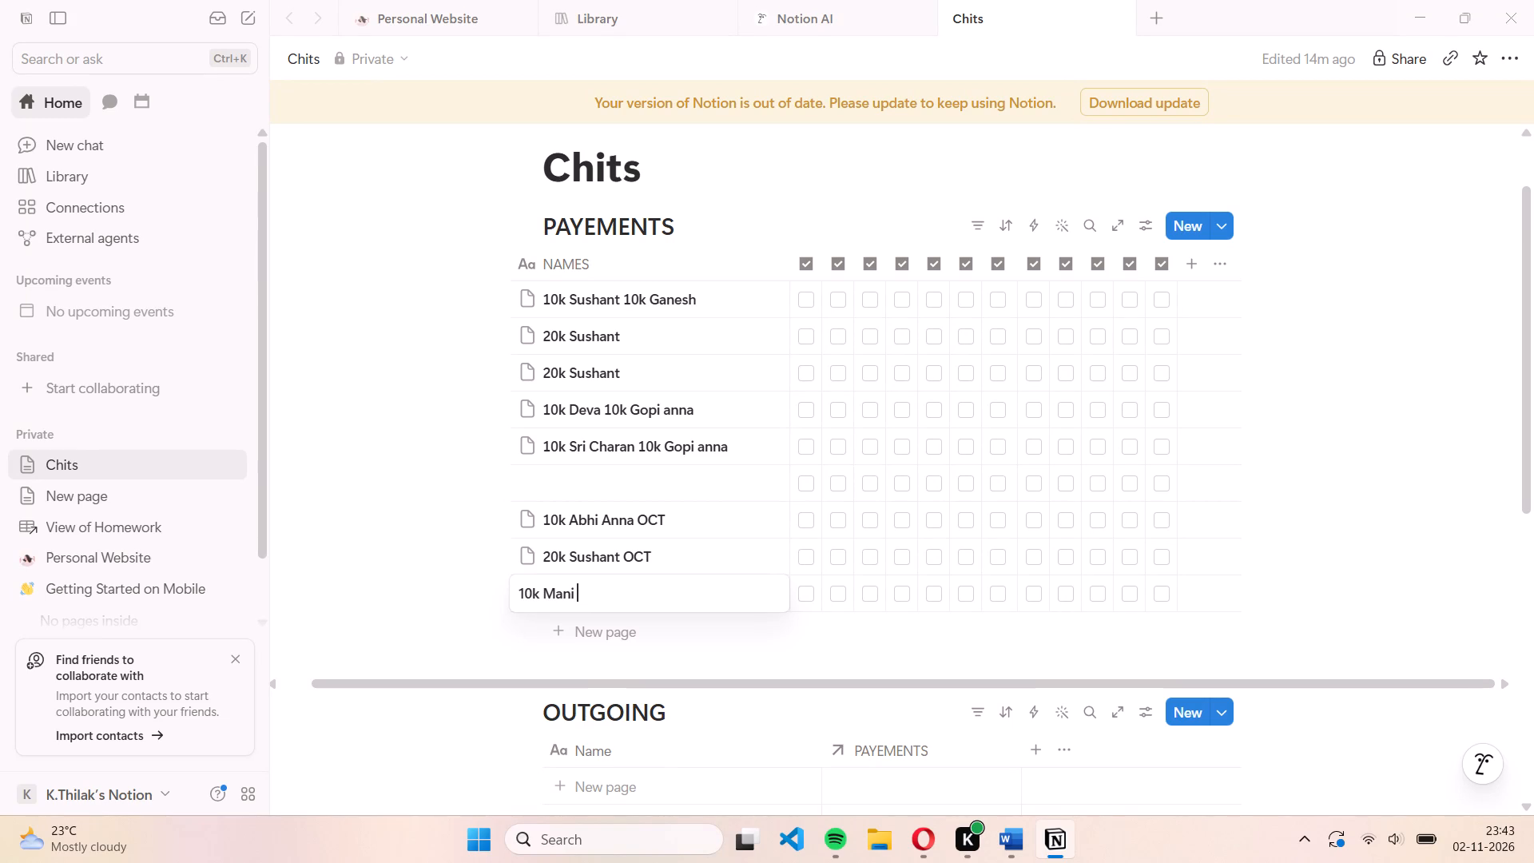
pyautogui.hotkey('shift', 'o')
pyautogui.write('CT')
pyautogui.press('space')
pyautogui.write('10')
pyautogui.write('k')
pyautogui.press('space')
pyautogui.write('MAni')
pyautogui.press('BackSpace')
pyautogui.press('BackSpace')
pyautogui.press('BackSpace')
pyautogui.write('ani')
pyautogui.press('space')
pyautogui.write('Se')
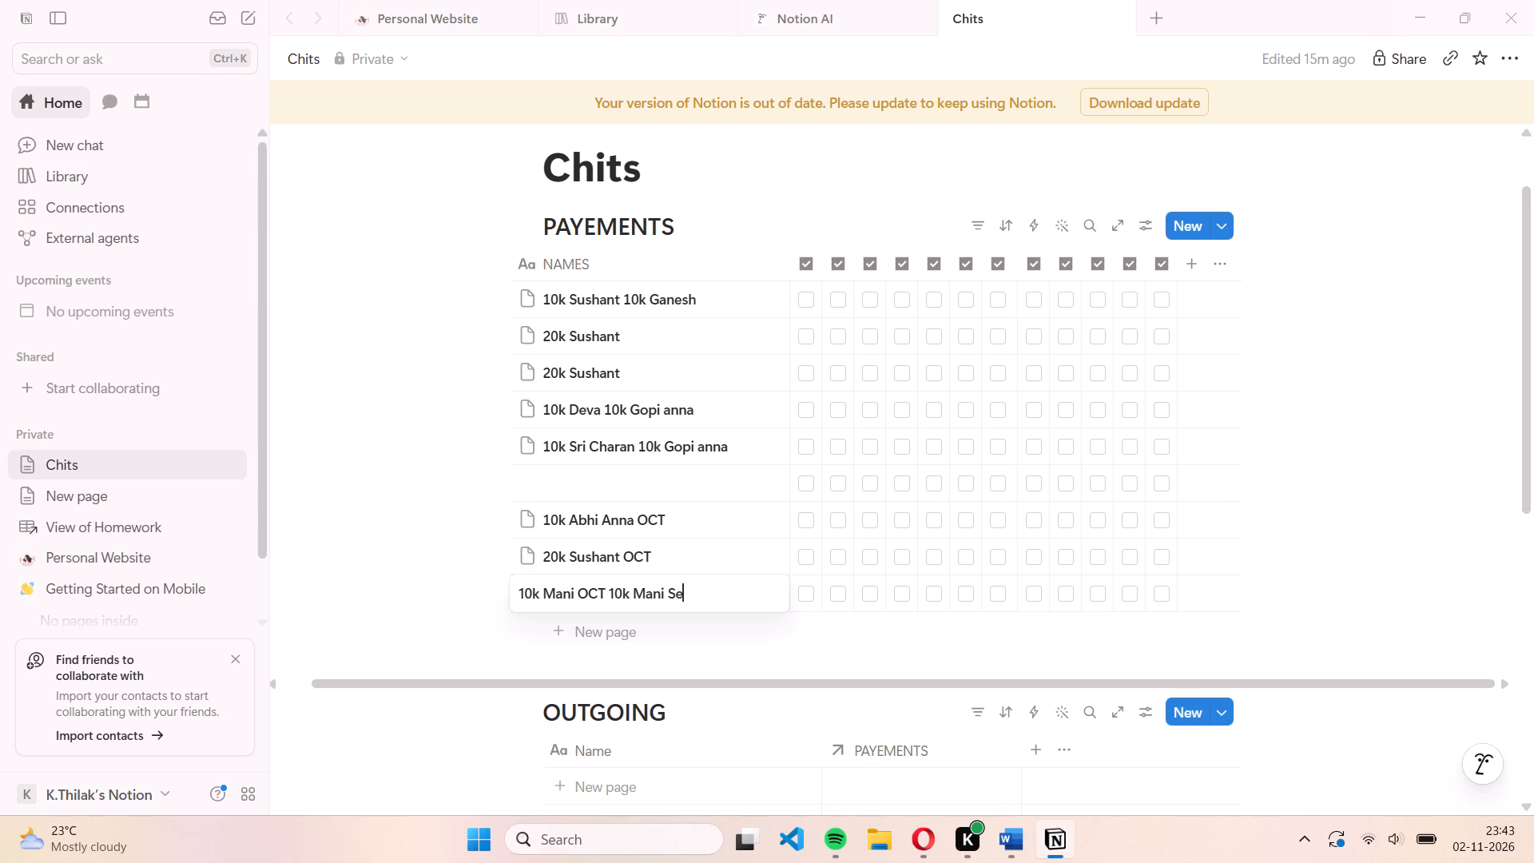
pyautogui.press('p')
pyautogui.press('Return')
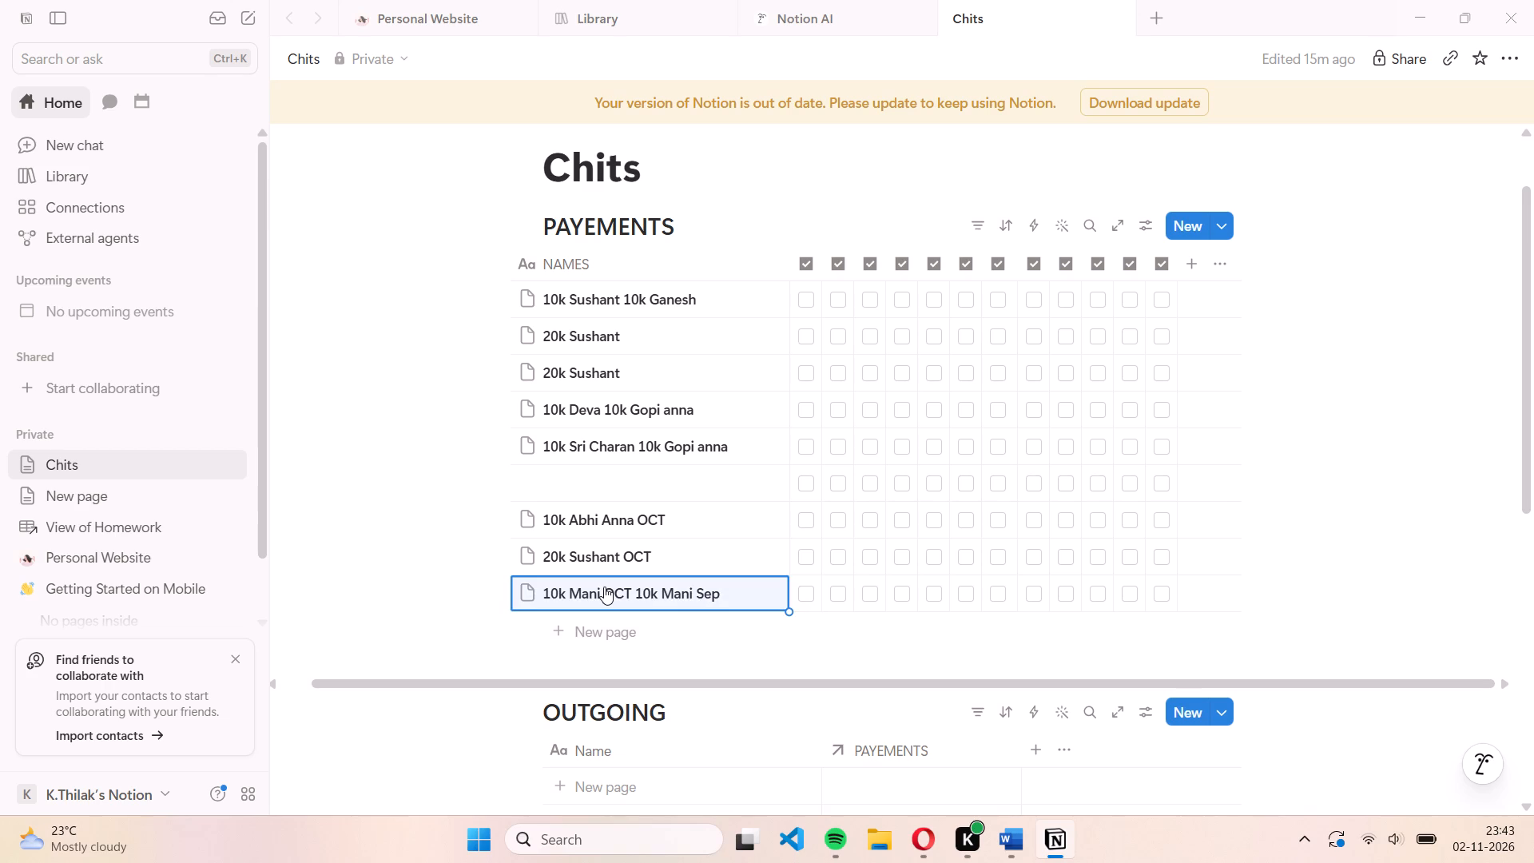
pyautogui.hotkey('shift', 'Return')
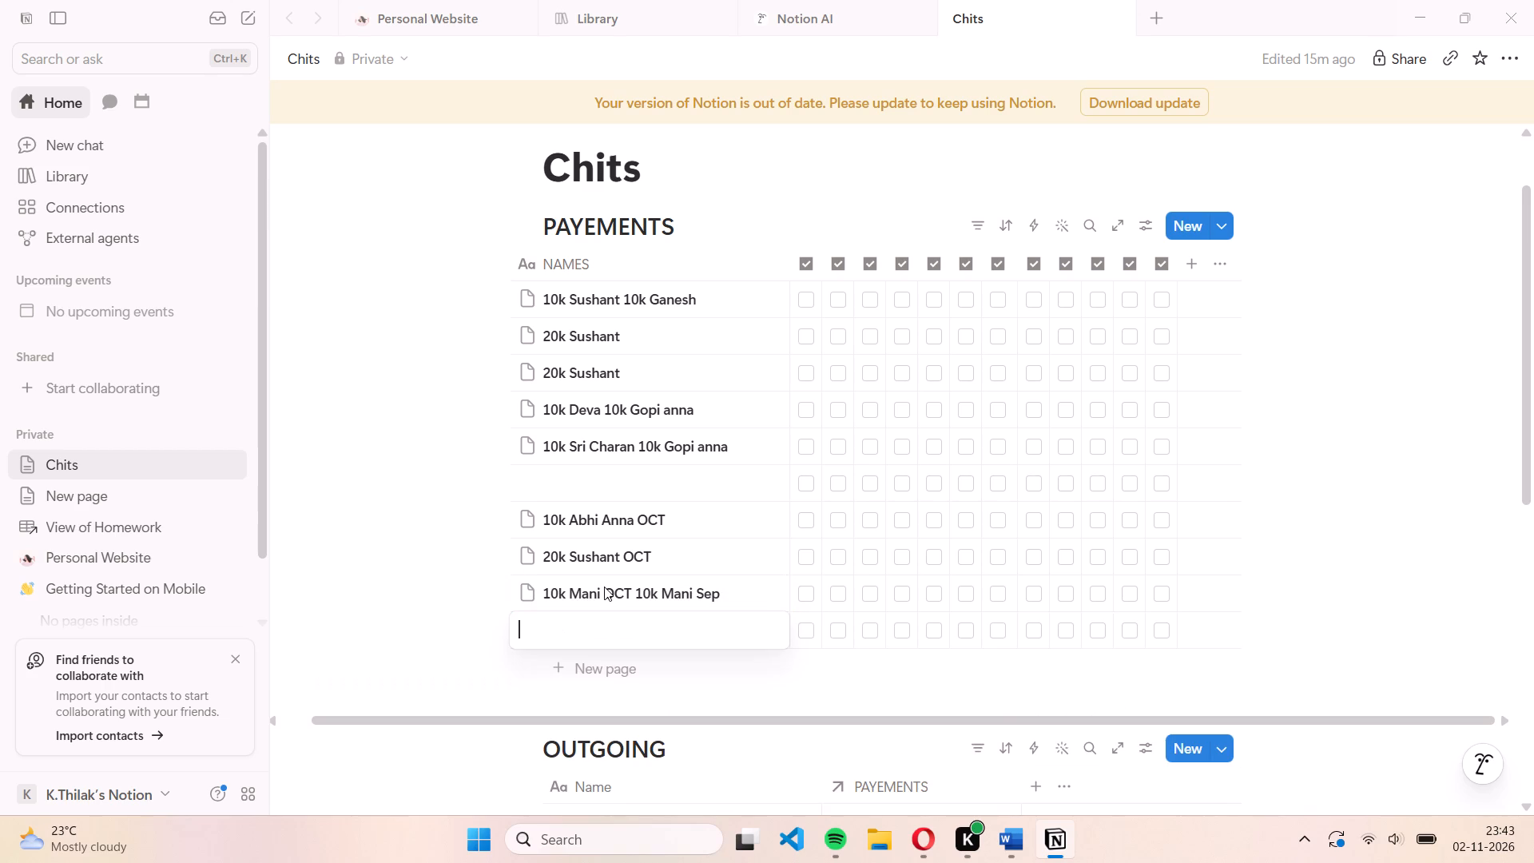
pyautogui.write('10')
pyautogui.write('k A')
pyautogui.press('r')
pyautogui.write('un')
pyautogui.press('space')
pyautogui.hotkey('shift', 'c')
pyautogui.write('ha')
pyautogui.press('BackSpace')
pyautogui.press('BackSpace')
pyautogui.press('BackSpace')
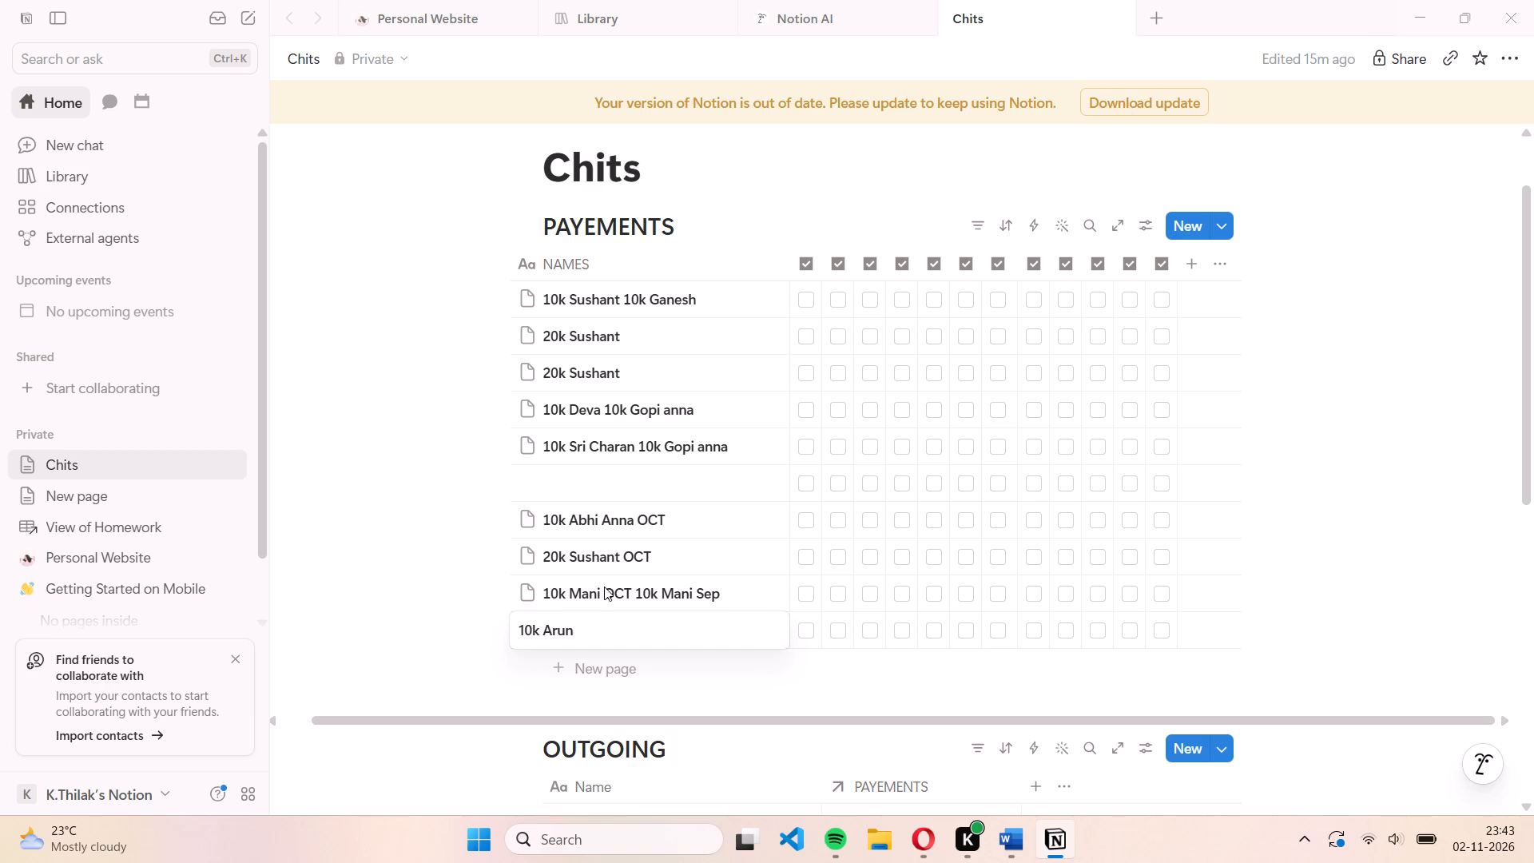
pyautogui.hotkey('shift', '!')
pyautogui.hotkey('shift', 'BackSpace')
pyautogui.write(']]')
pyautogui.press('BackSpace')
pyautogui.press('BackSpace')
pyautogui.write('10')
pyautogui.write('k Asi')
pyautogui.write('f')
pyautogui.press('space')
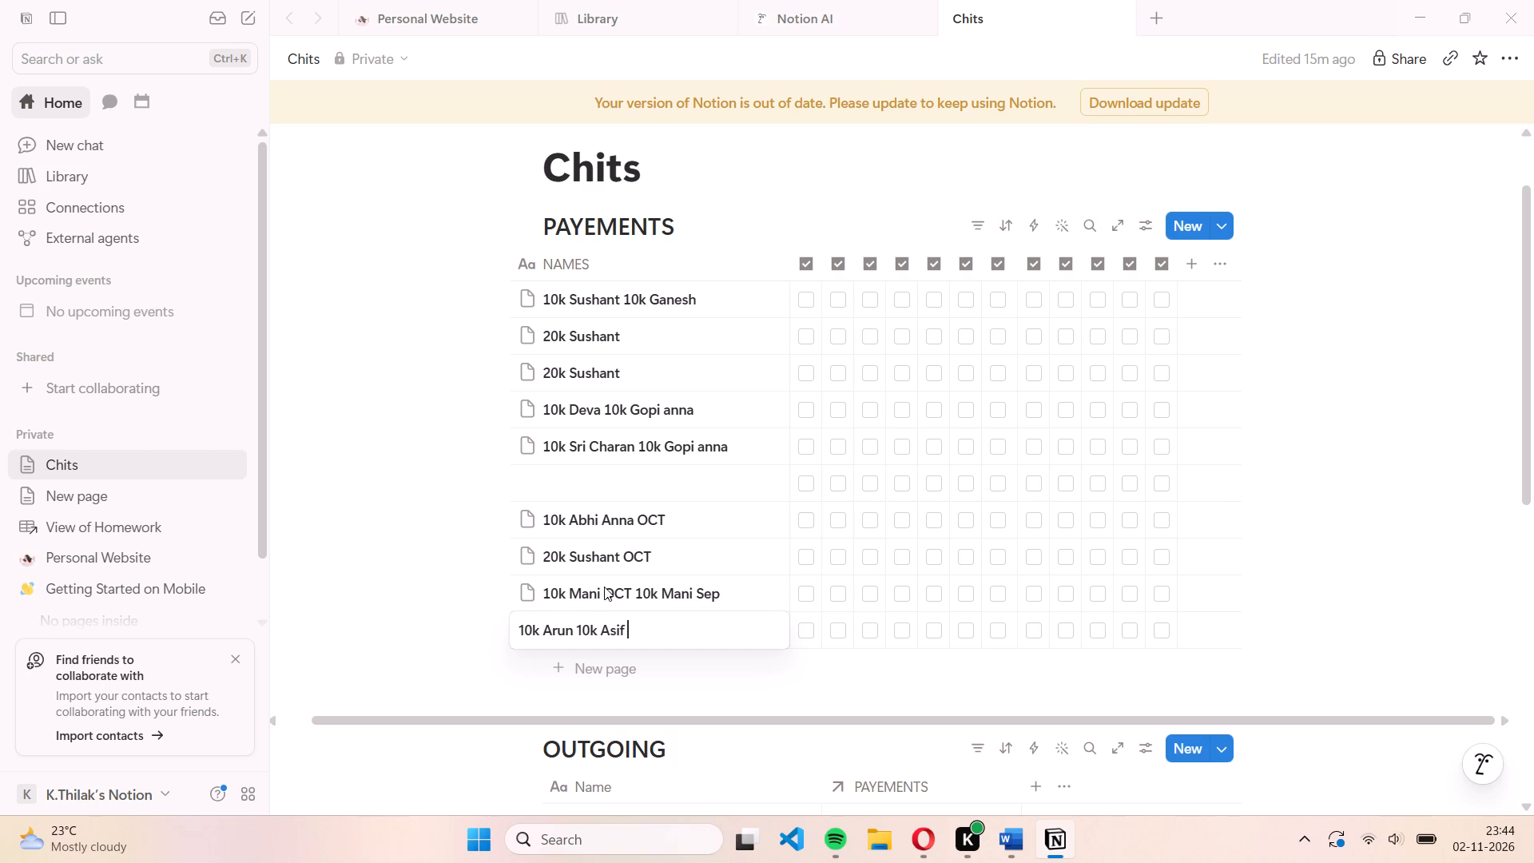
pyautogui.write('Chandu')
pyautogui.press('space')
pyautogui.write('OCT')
# Add another entry at the end of PAYEMENTS named "20k Mani Oct".
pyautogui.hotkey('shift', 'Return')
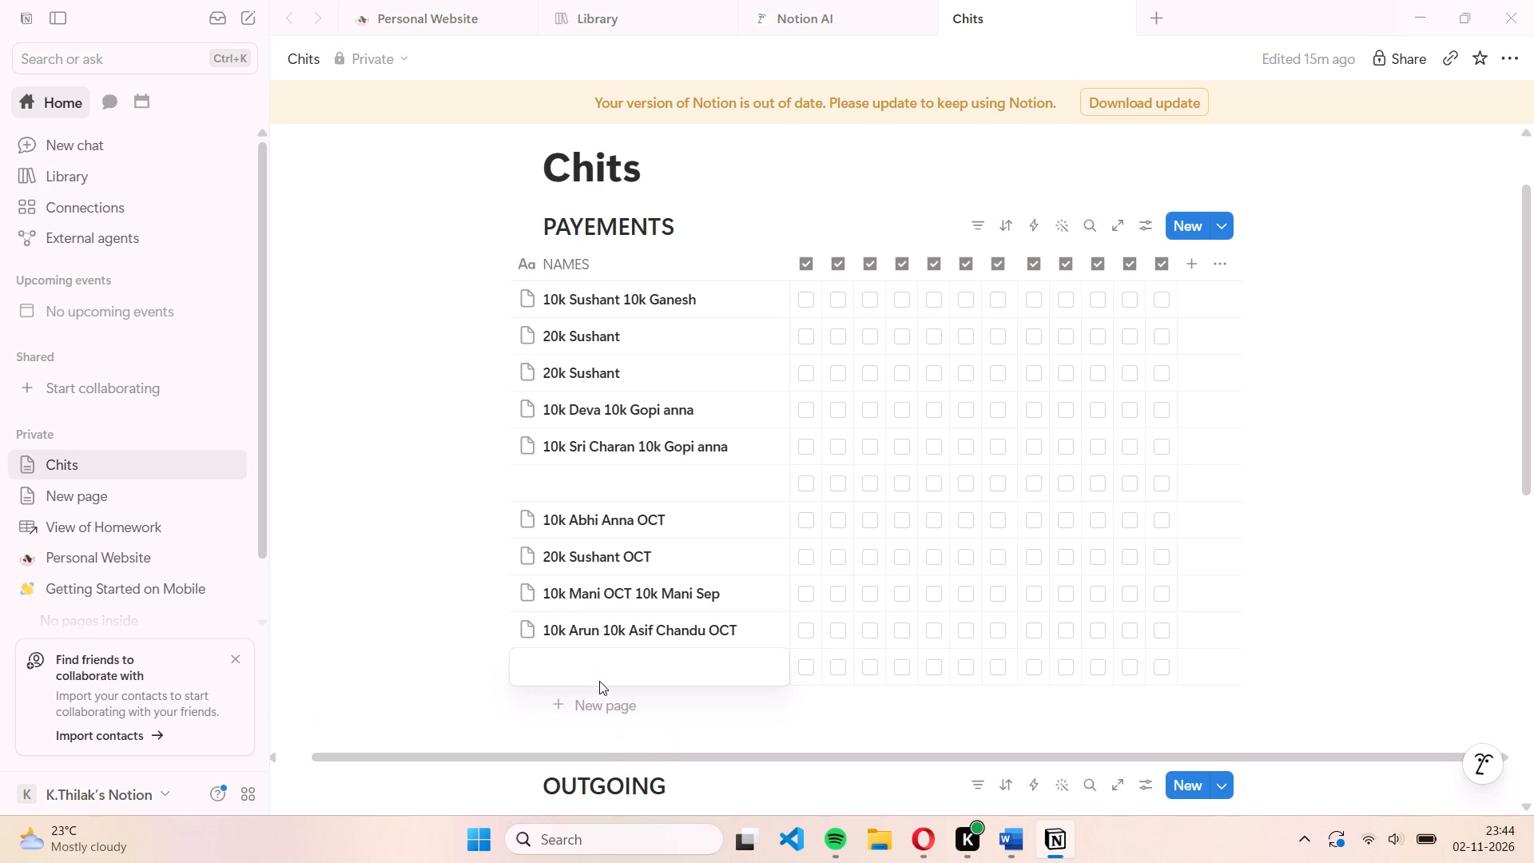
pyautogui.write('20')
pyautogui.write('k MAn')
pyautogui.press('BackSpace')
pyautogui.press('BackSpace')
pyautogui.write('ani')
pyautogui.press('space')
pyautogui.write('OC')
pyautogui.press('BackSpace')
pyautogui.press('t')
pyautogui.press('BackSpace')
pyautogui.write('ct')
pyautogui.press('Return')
# Add another entry at the end of PAYEMENTS named "20k Mahesh".
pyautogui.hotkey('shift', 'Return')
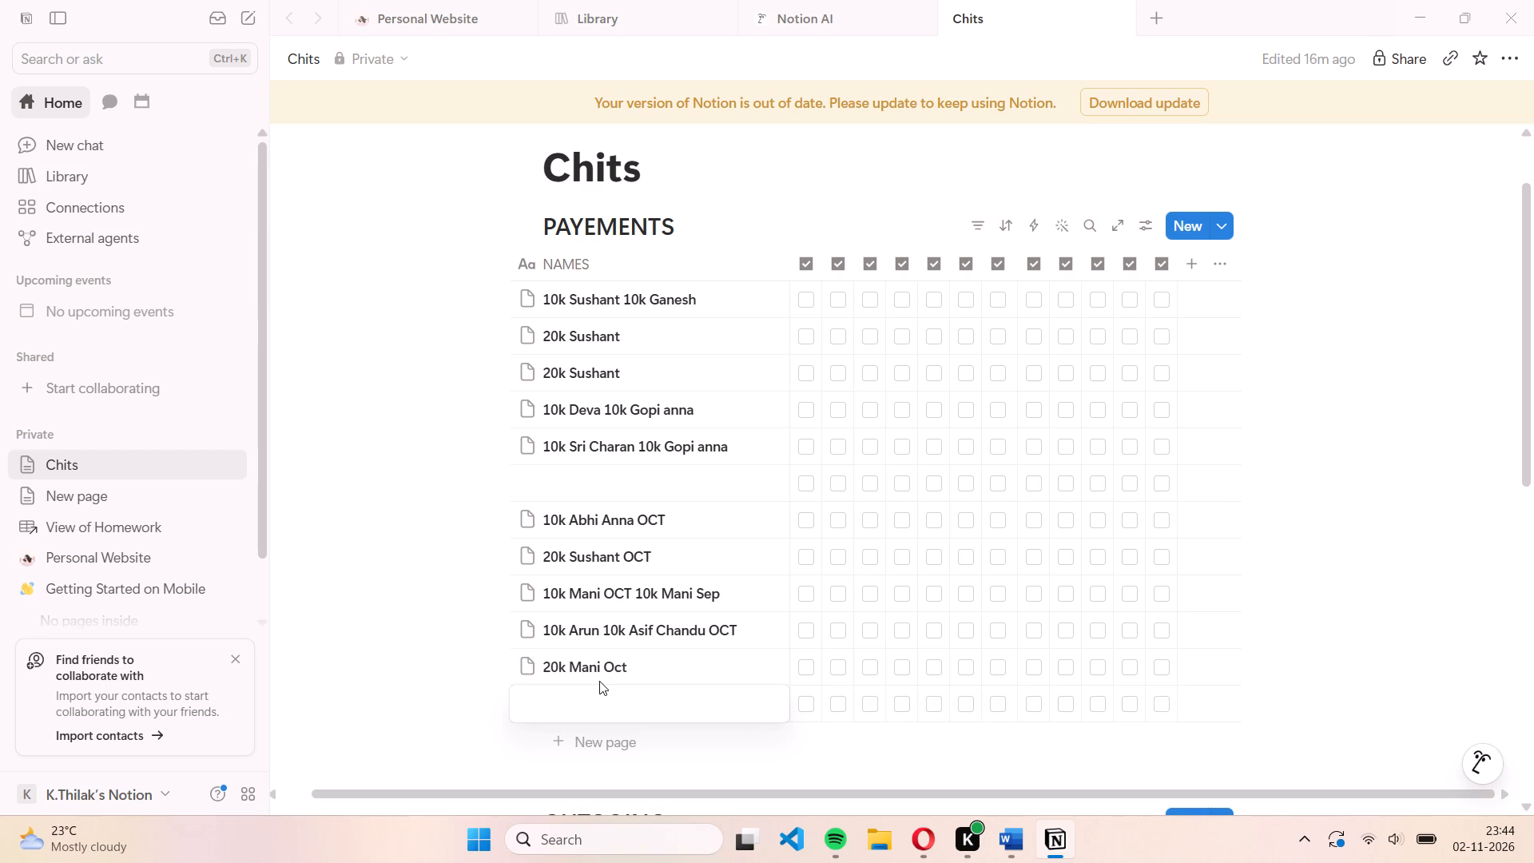
pyautogui.hotkey('shift', '!')
pyautogui.press('BackSpace')
pyautogui.write('20')
pyautogui.write('k')
pyautogui.press('space')
pyautogui.write('MAhesh')
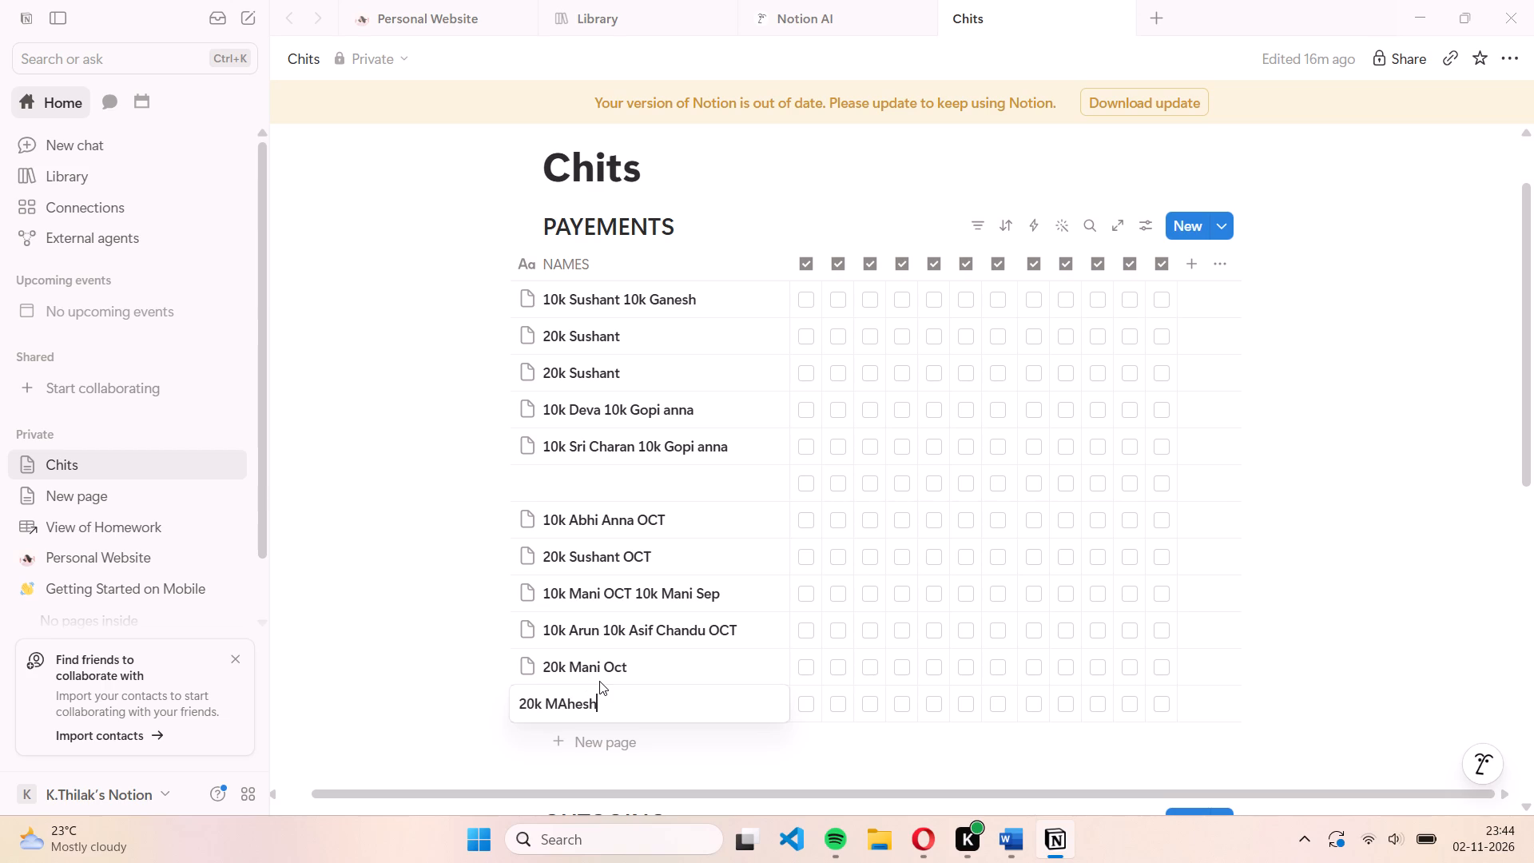
pyautogui.press('BackSpace')
pyautogui.press('BackSpace')
pyautogui.press('BackSpace')
pyautogui.press('BackSpace')
pyautogui.press('BackSpace')
pyautogui.press('BackSpace')
pyautogui.write('Mahesh')
pyautogui.press('space')
pyautogui.click(499, 676)
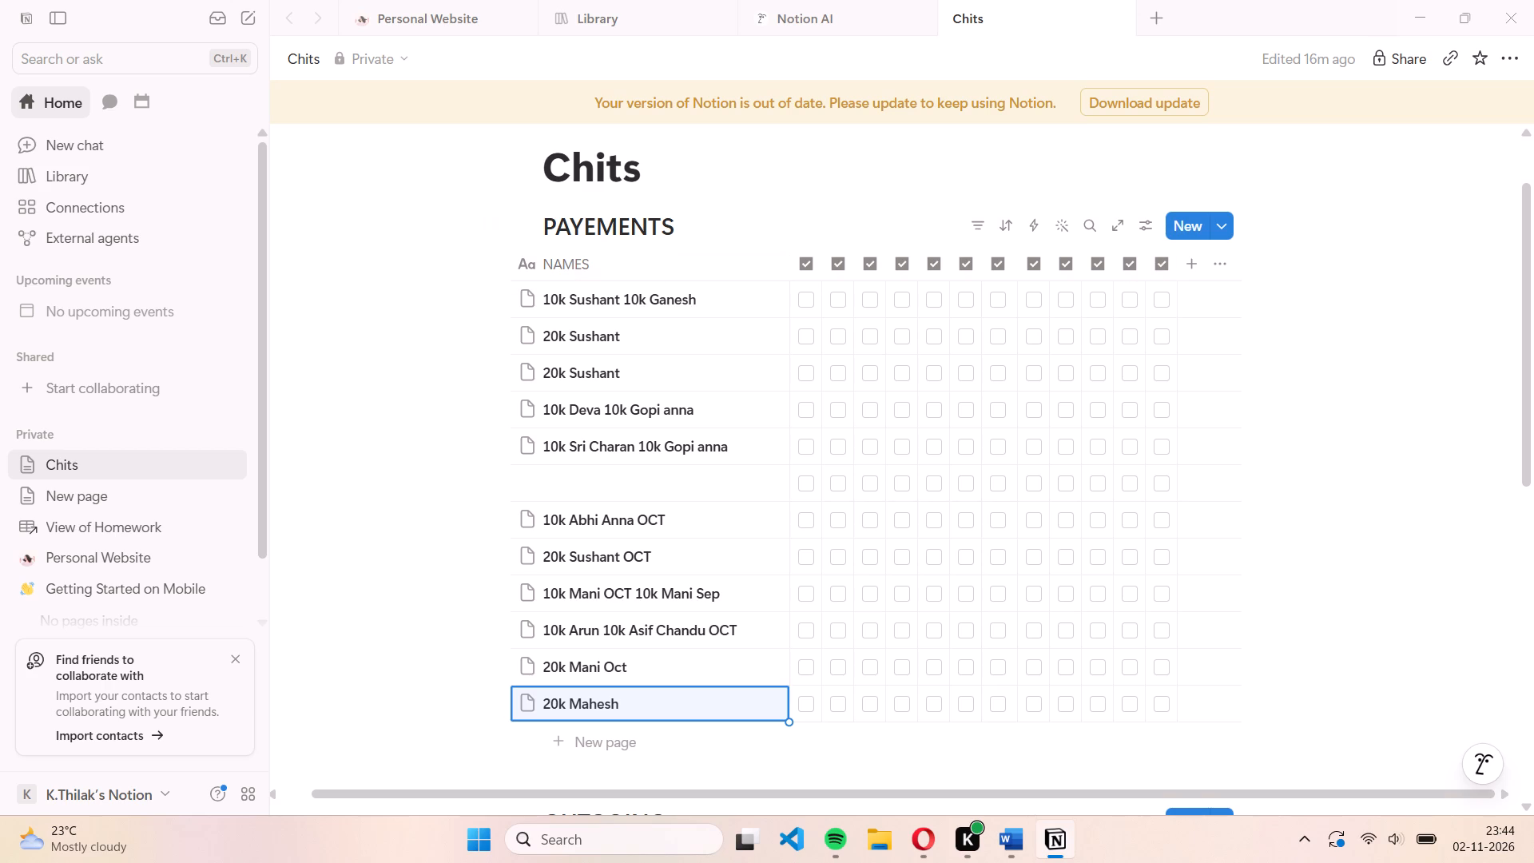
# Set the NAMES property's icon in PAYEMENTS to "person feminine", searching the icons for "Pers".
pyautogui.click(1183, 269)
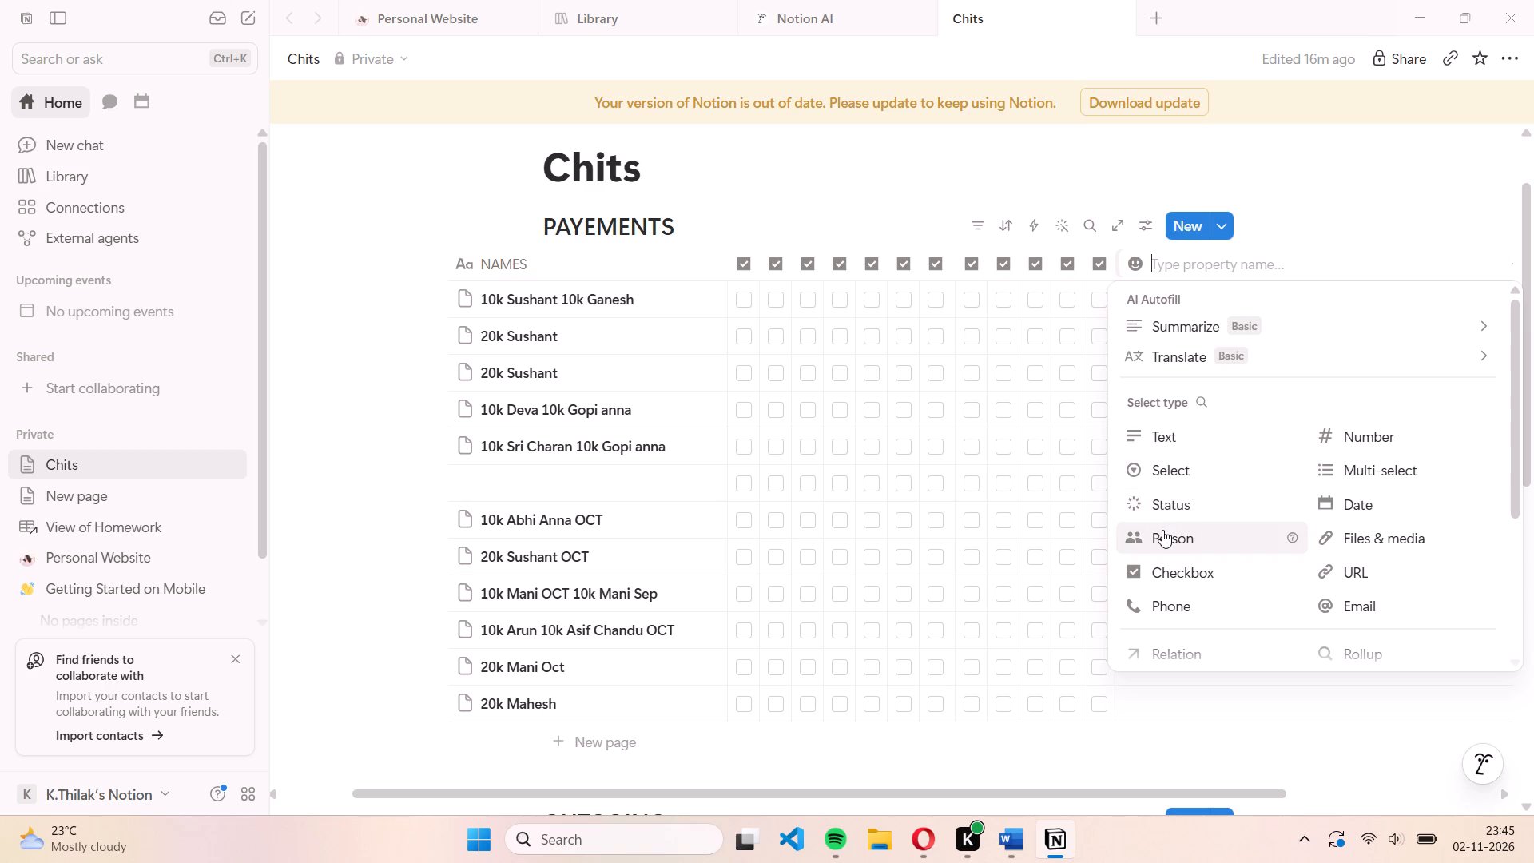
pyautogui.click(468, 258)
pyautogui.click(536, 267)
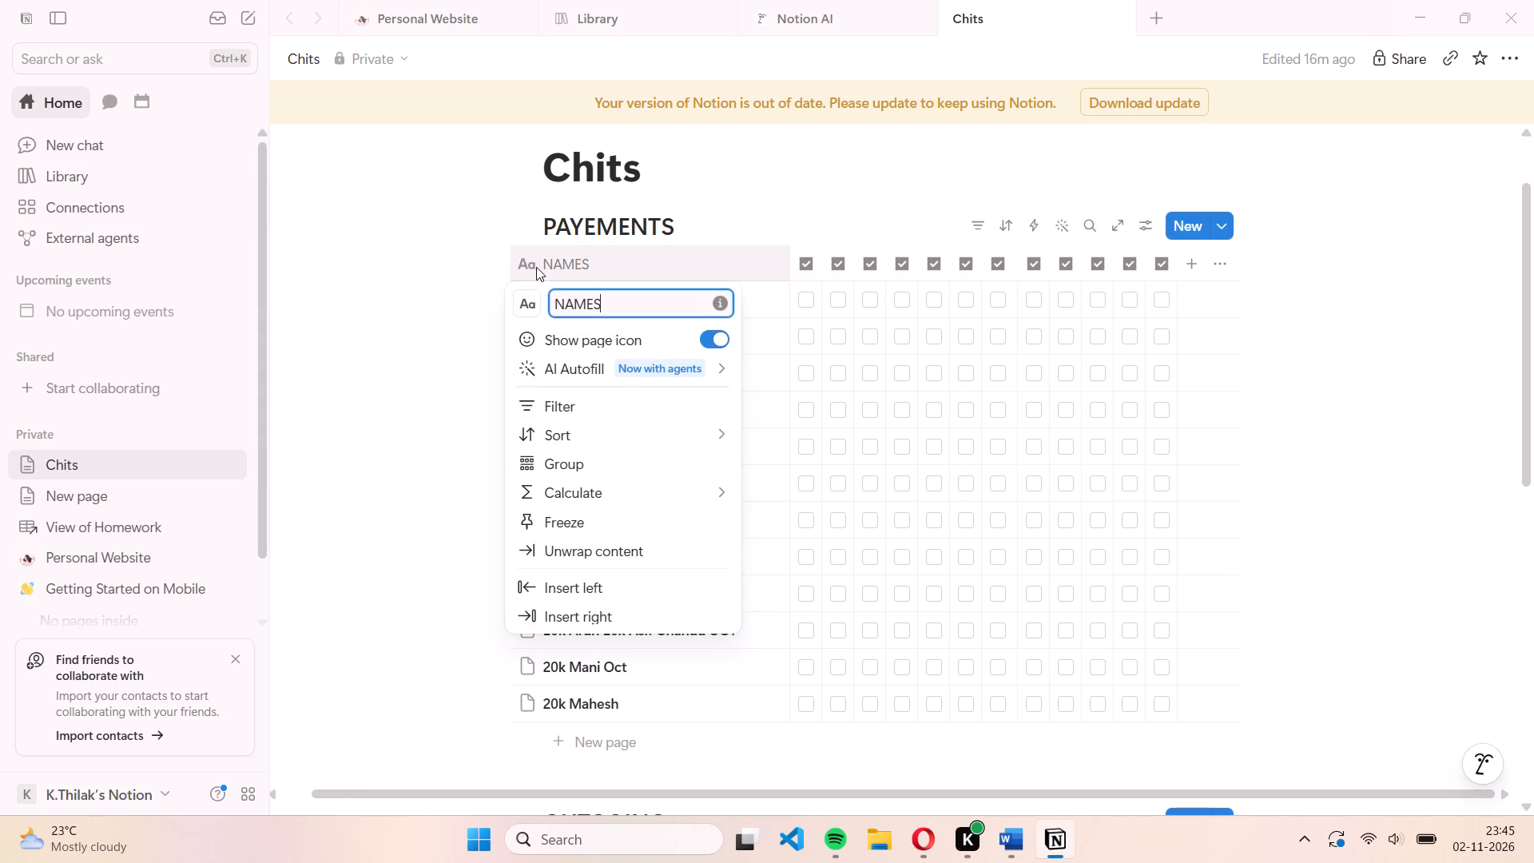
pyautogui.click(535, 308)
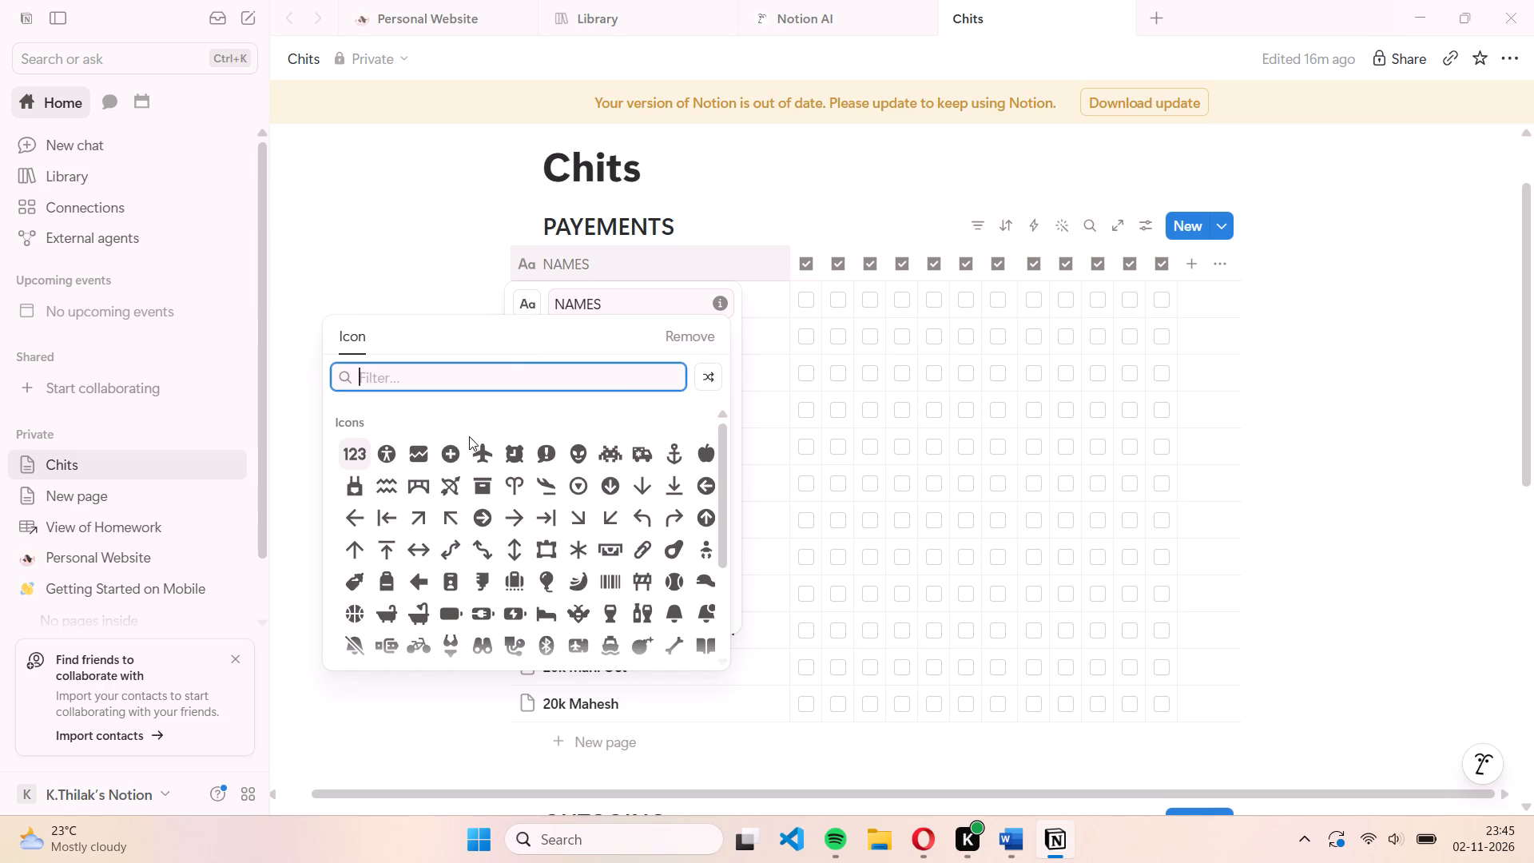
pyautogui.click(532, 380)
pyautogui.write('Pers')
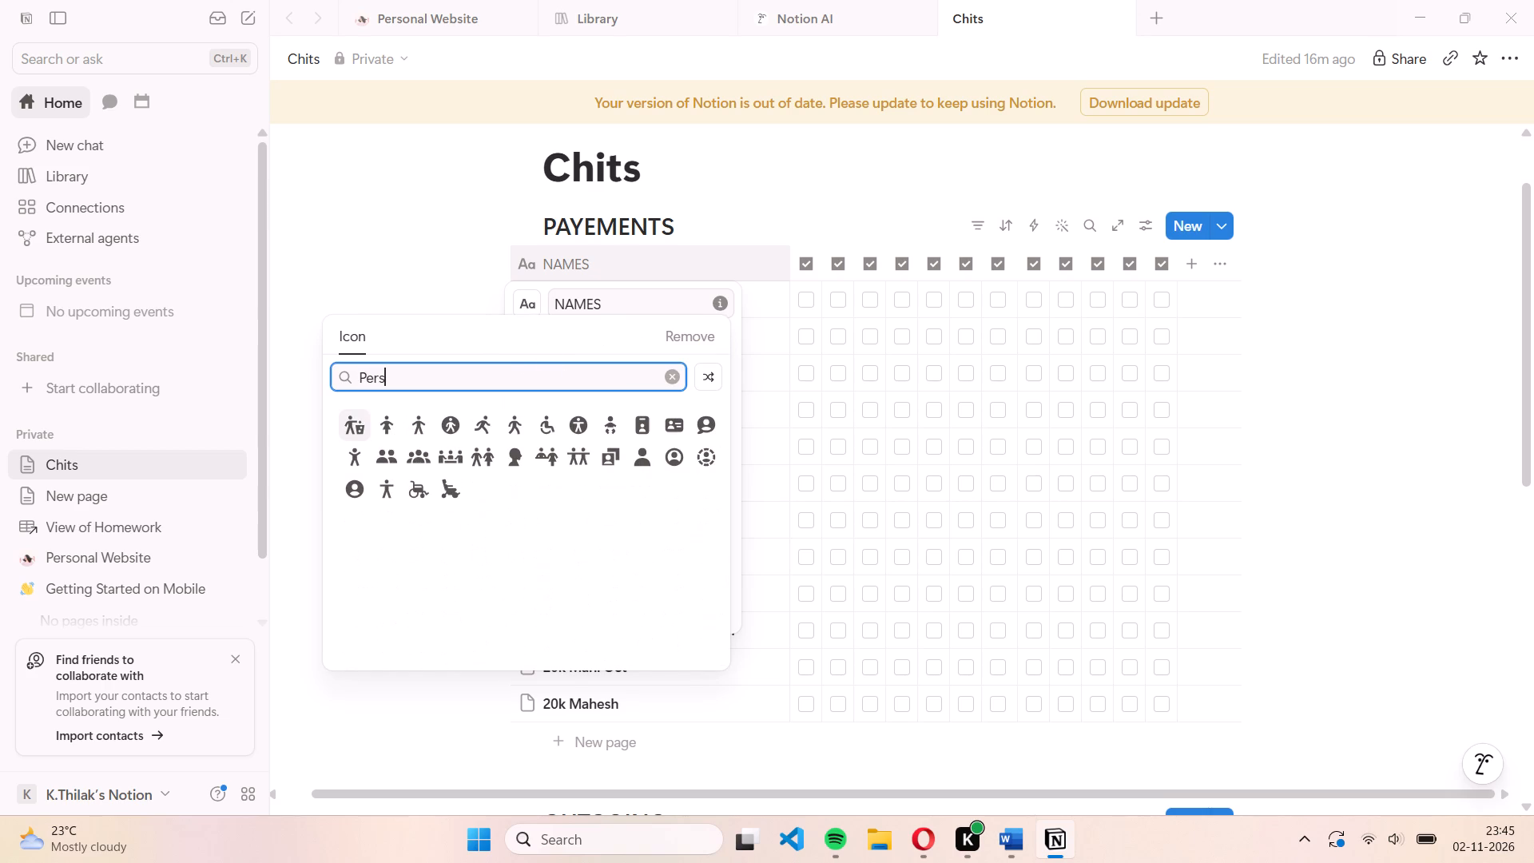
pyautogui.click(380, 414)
# Replace the NAMES property's icon with the person-in-a-circle icon.
pyautogui.click(535, 302)
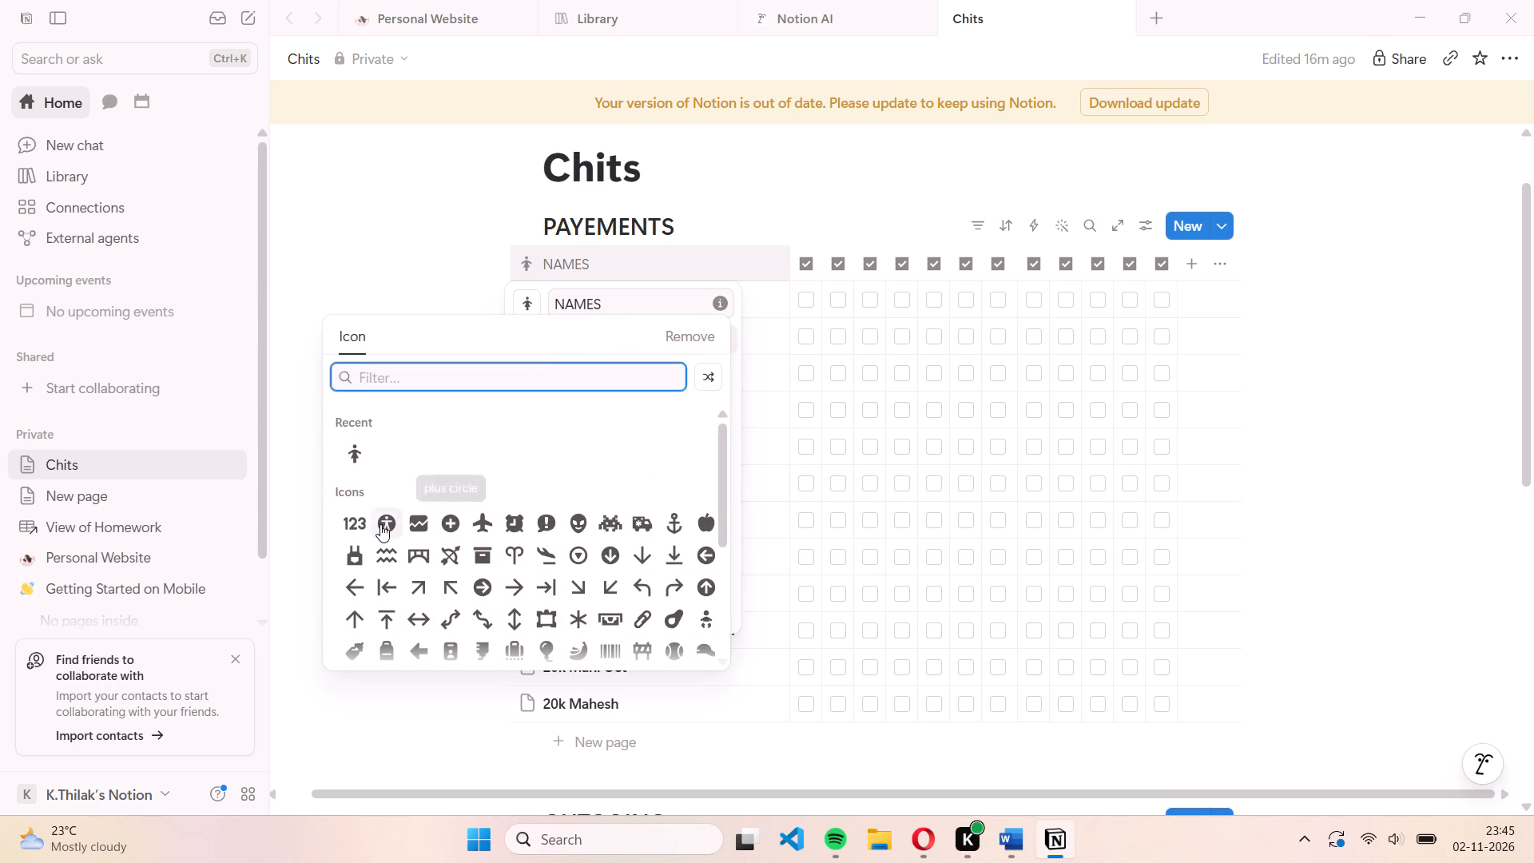
pyautogui.click(377, 524)
pyautogui.click(430, 300)
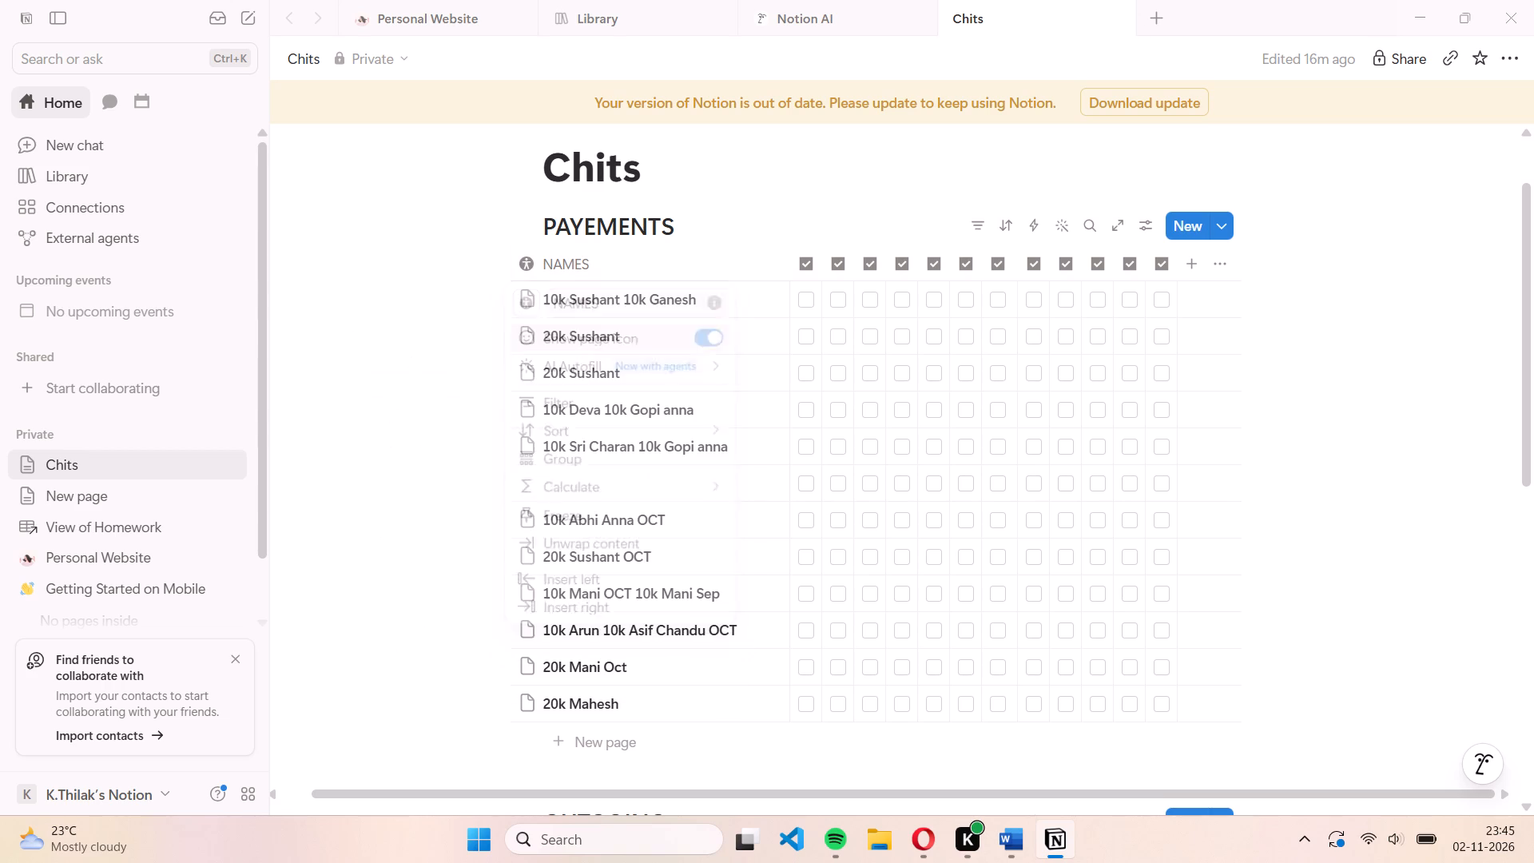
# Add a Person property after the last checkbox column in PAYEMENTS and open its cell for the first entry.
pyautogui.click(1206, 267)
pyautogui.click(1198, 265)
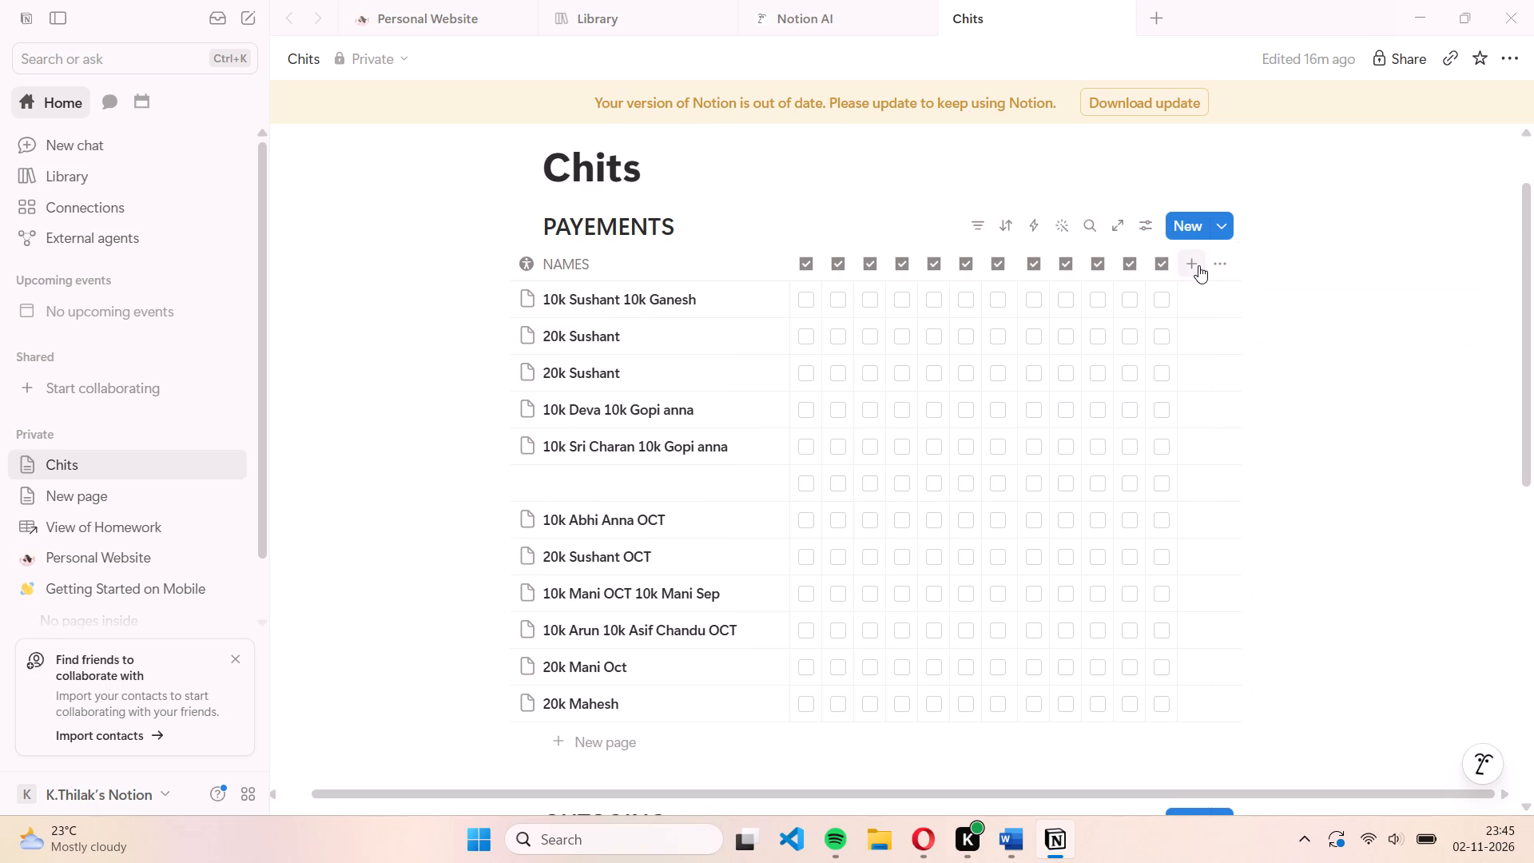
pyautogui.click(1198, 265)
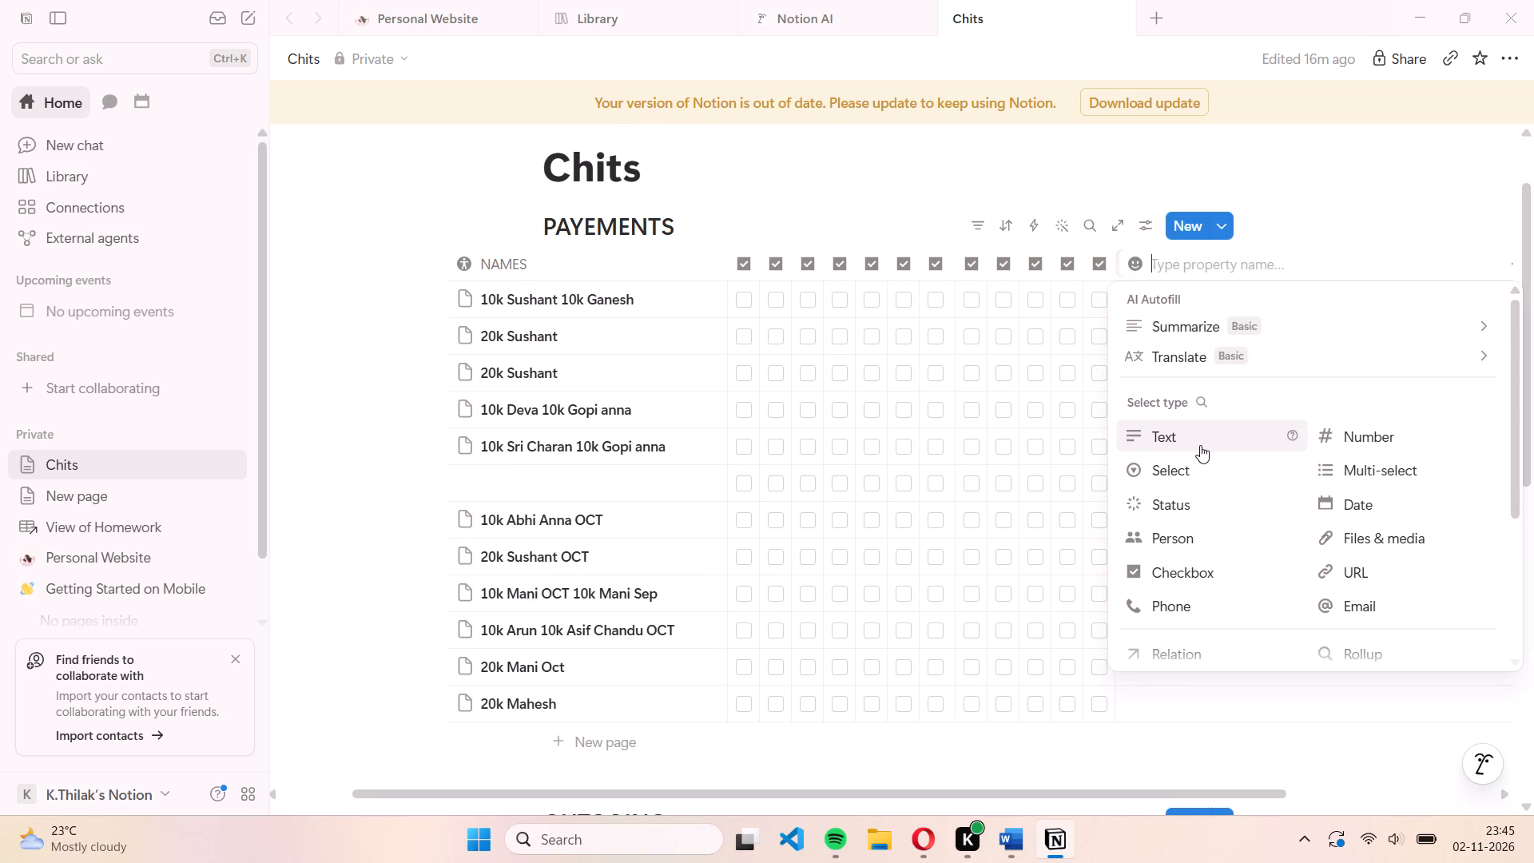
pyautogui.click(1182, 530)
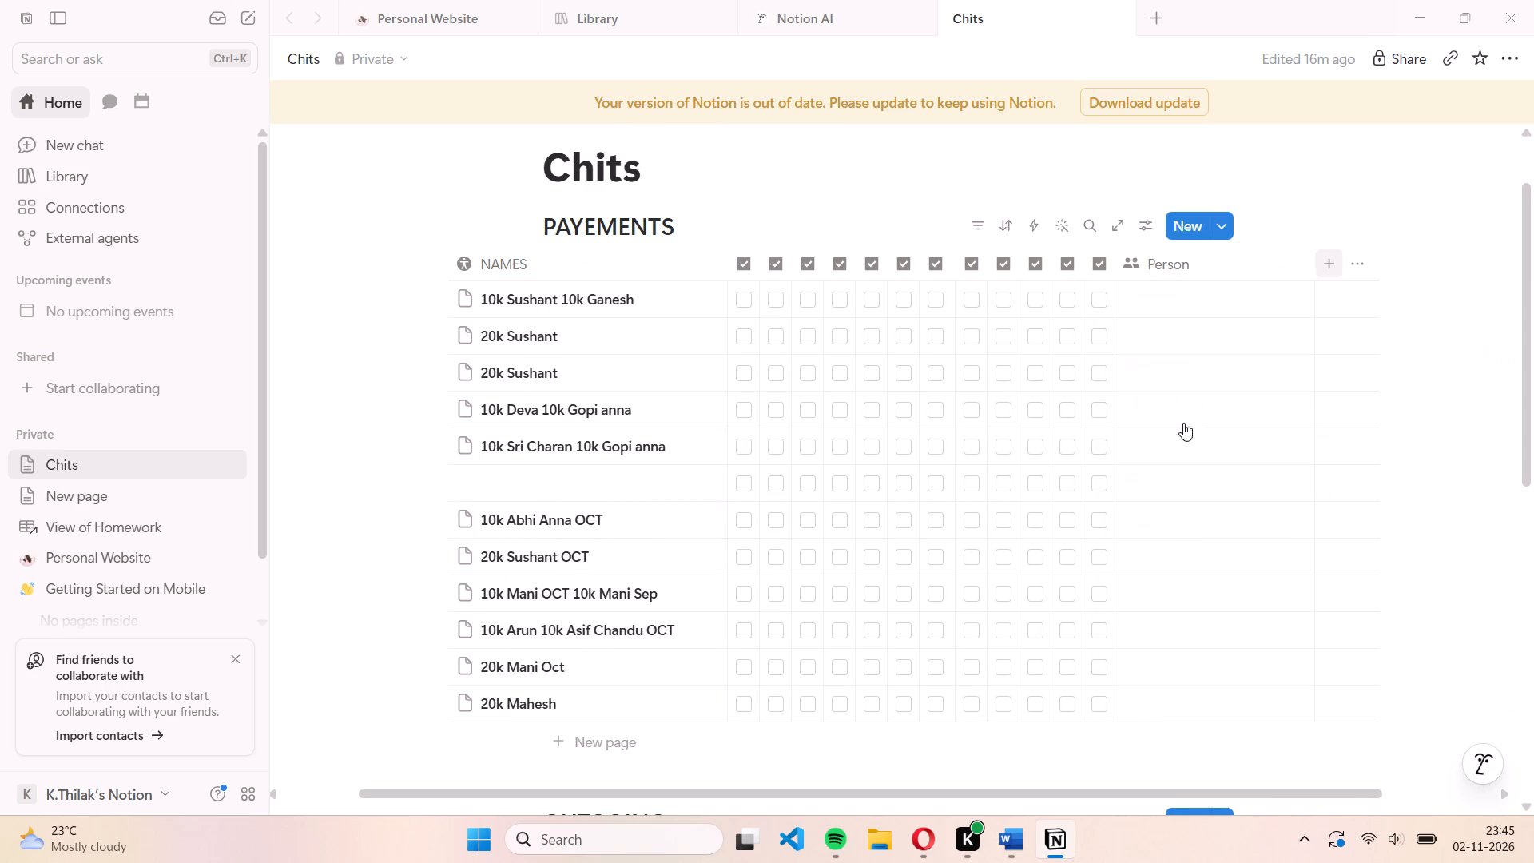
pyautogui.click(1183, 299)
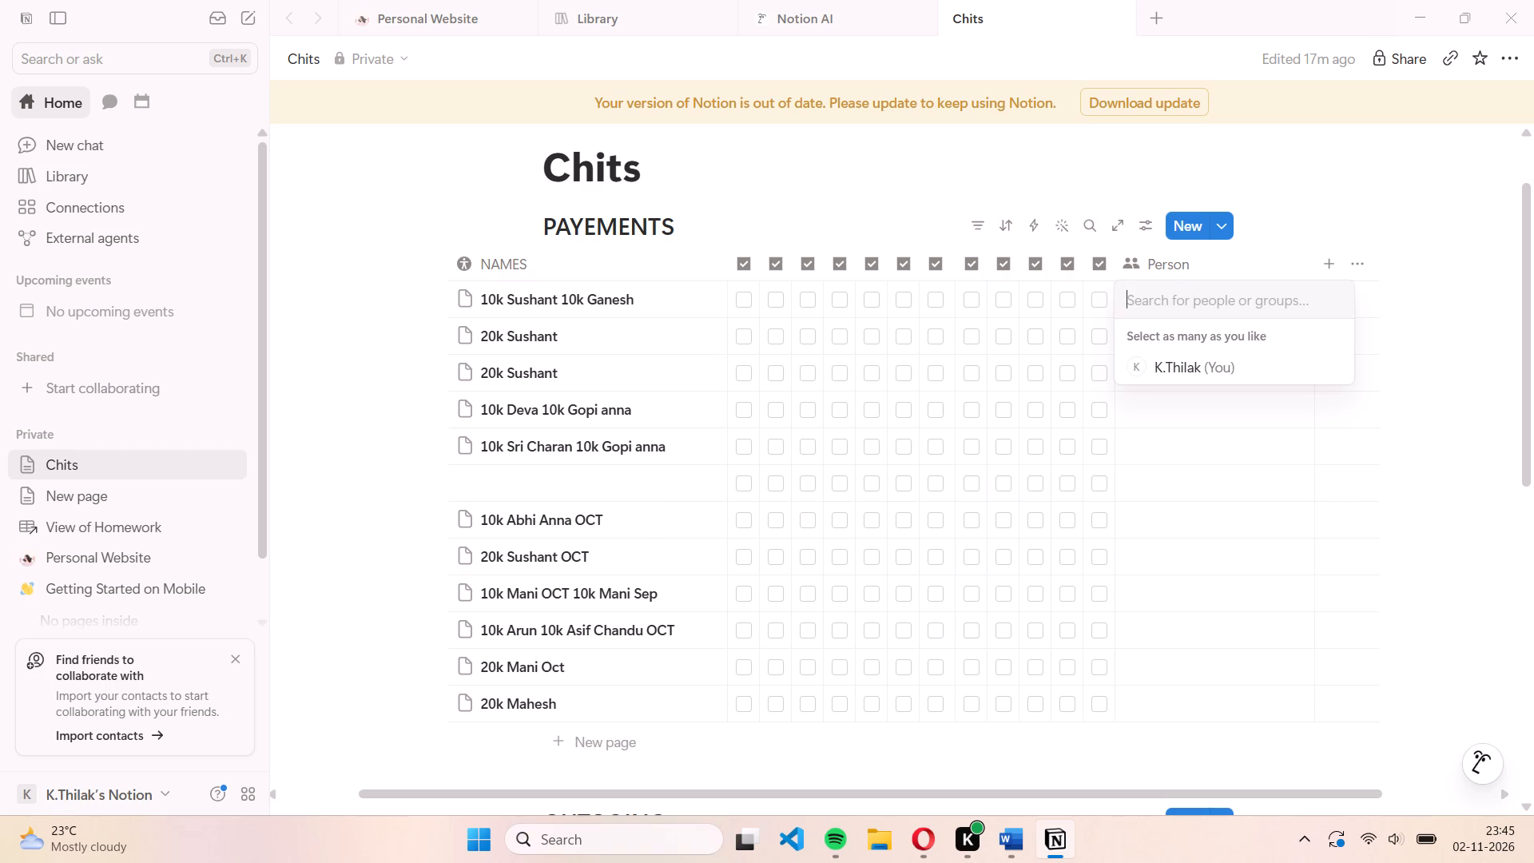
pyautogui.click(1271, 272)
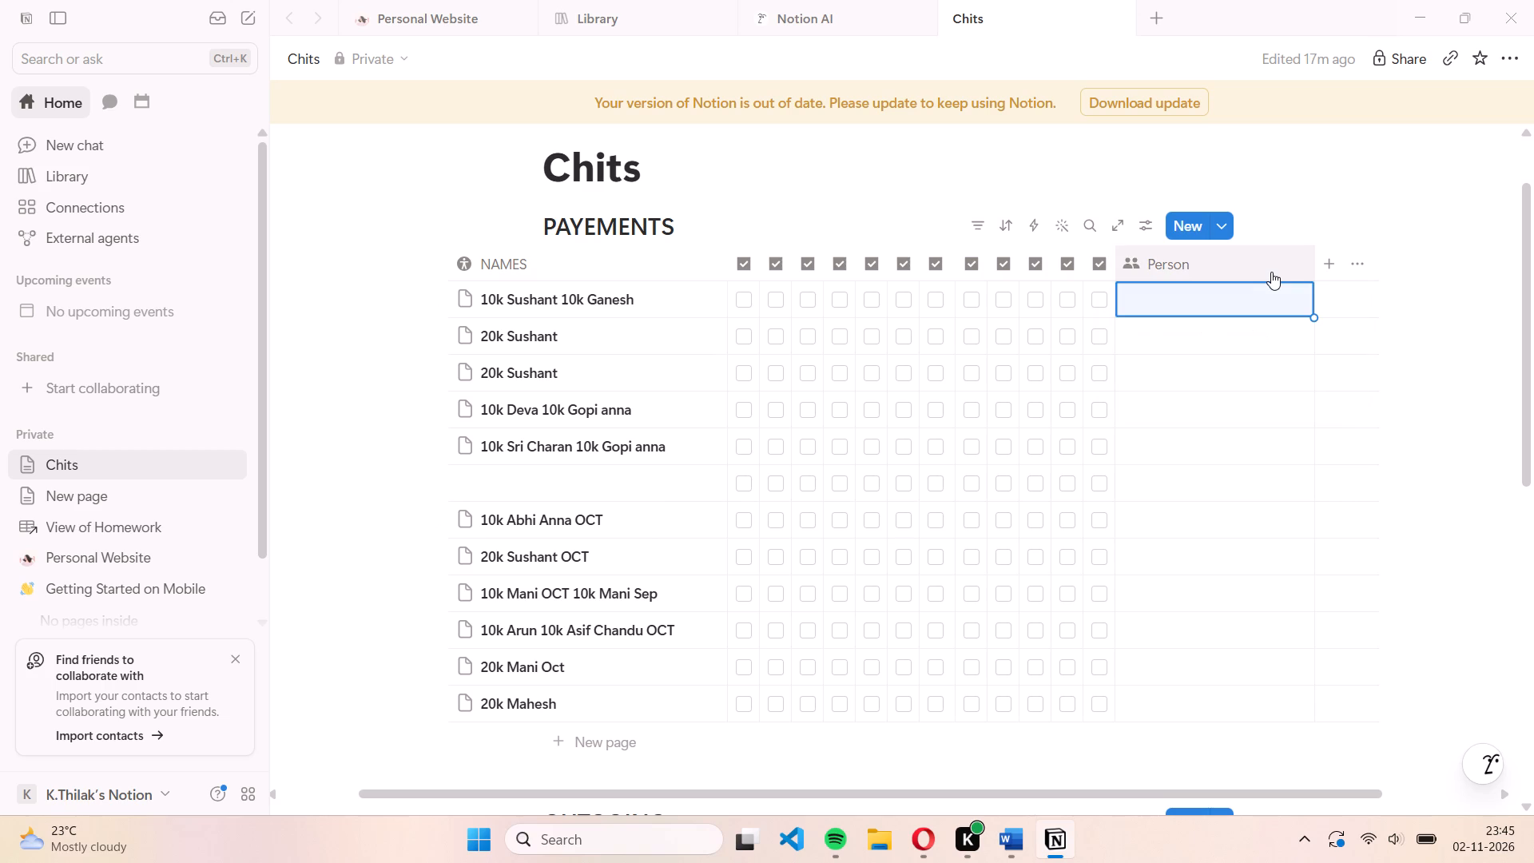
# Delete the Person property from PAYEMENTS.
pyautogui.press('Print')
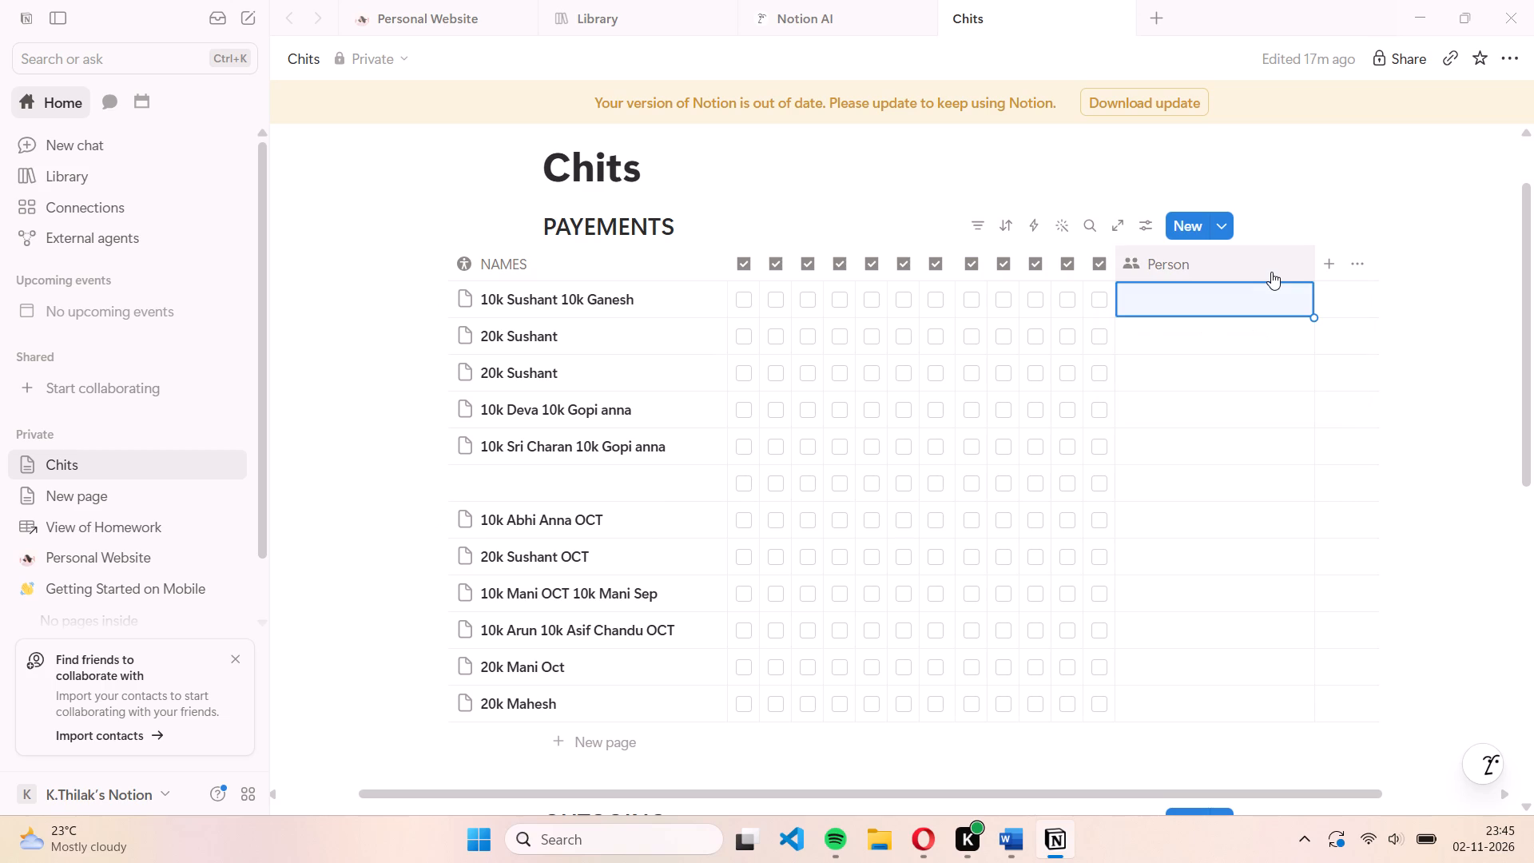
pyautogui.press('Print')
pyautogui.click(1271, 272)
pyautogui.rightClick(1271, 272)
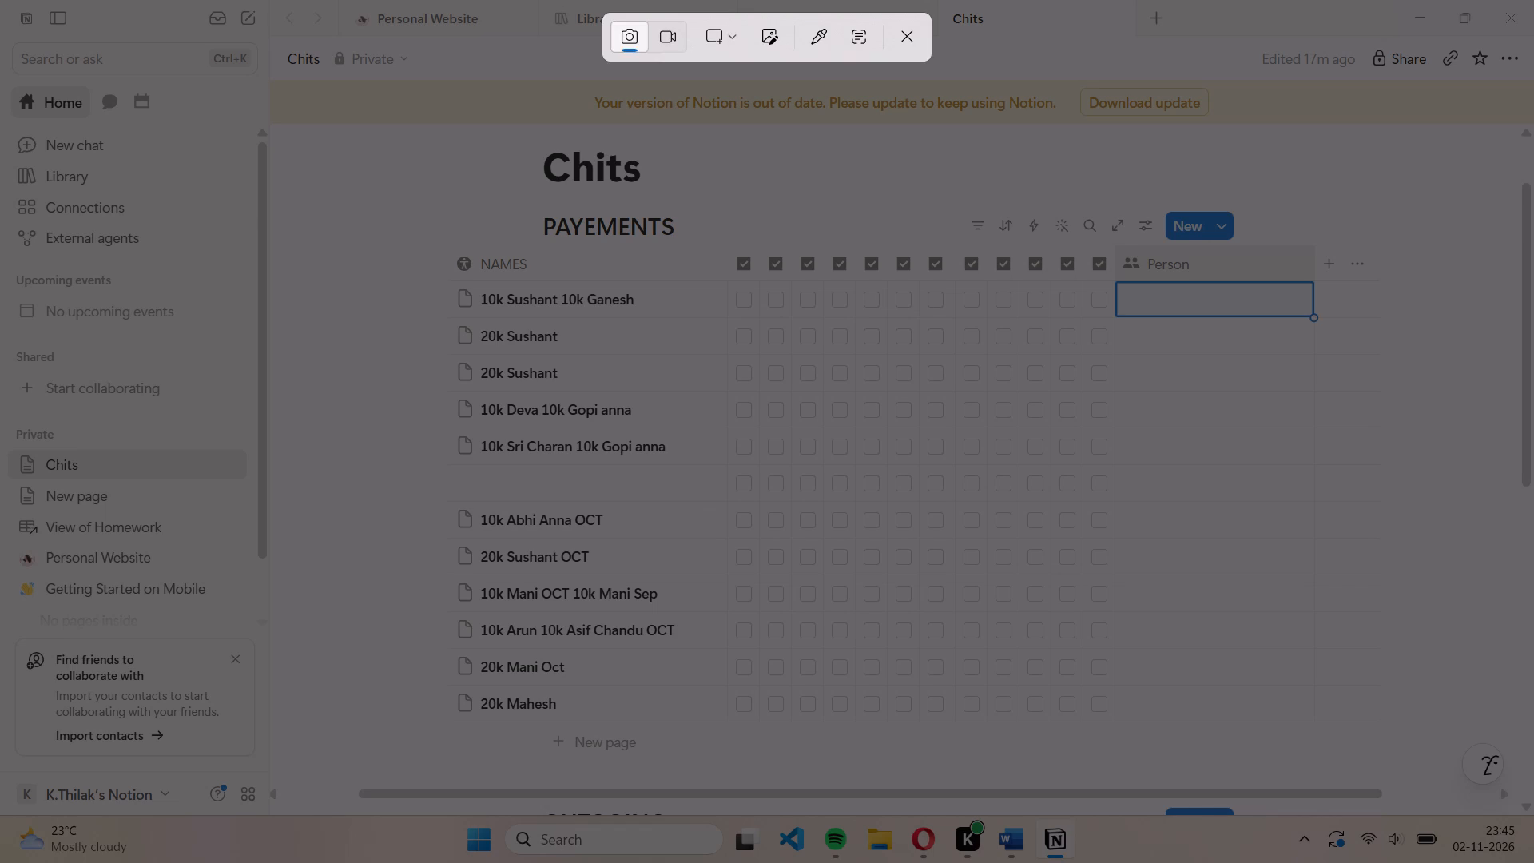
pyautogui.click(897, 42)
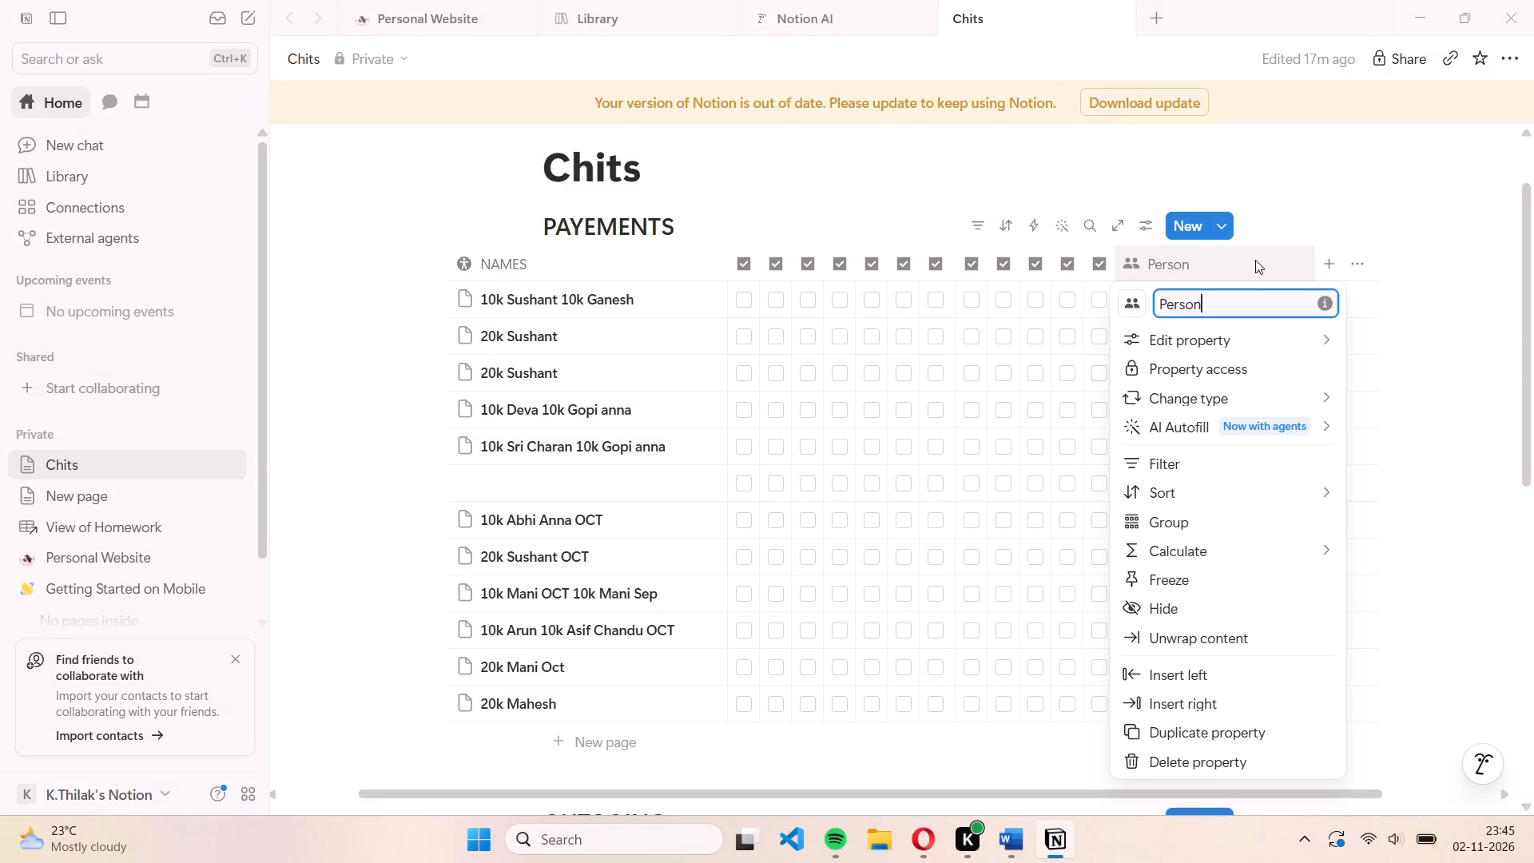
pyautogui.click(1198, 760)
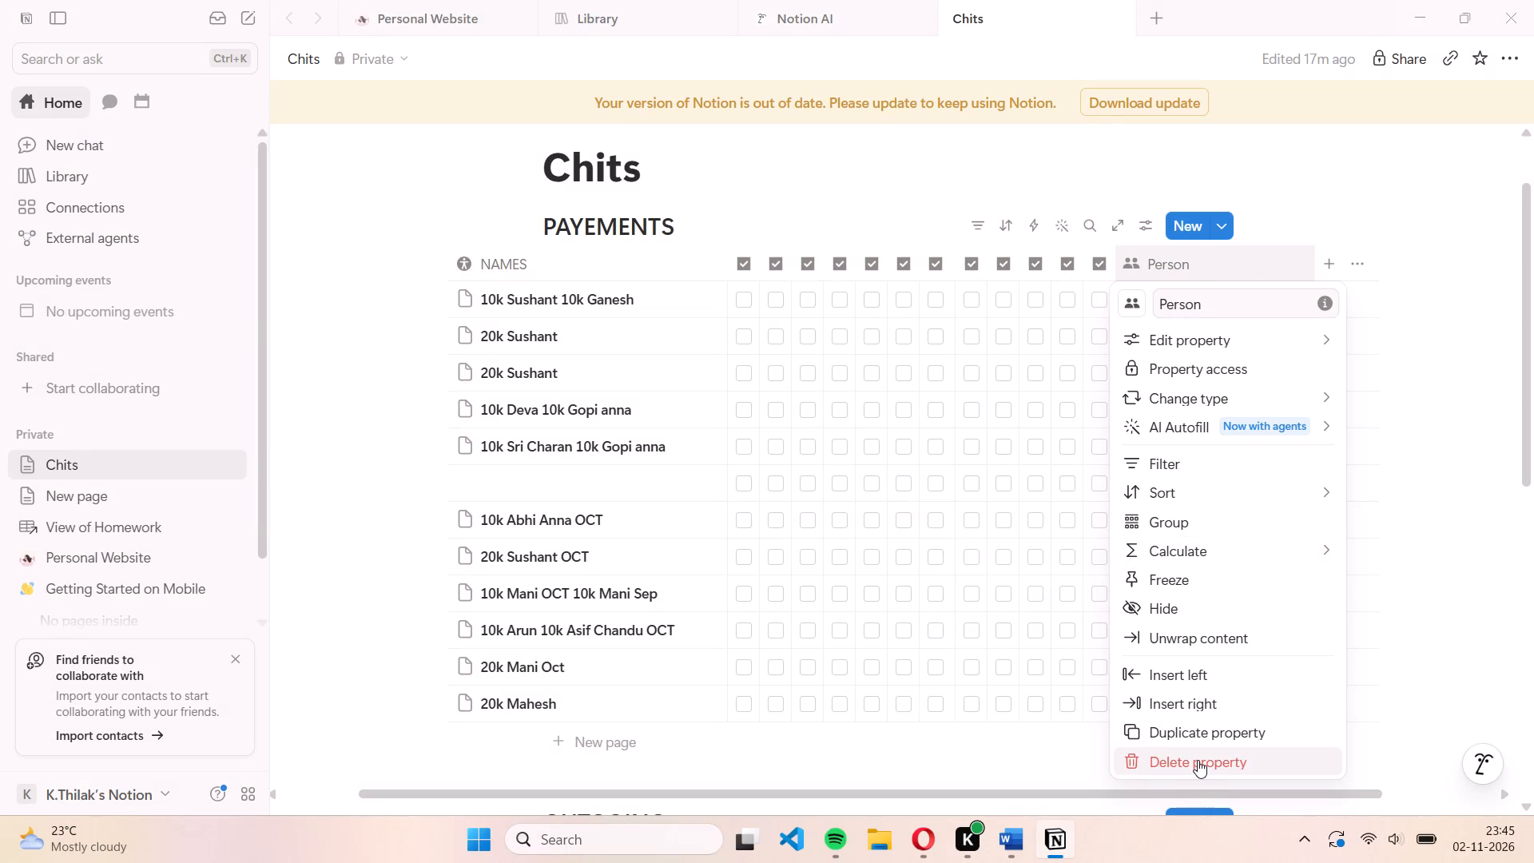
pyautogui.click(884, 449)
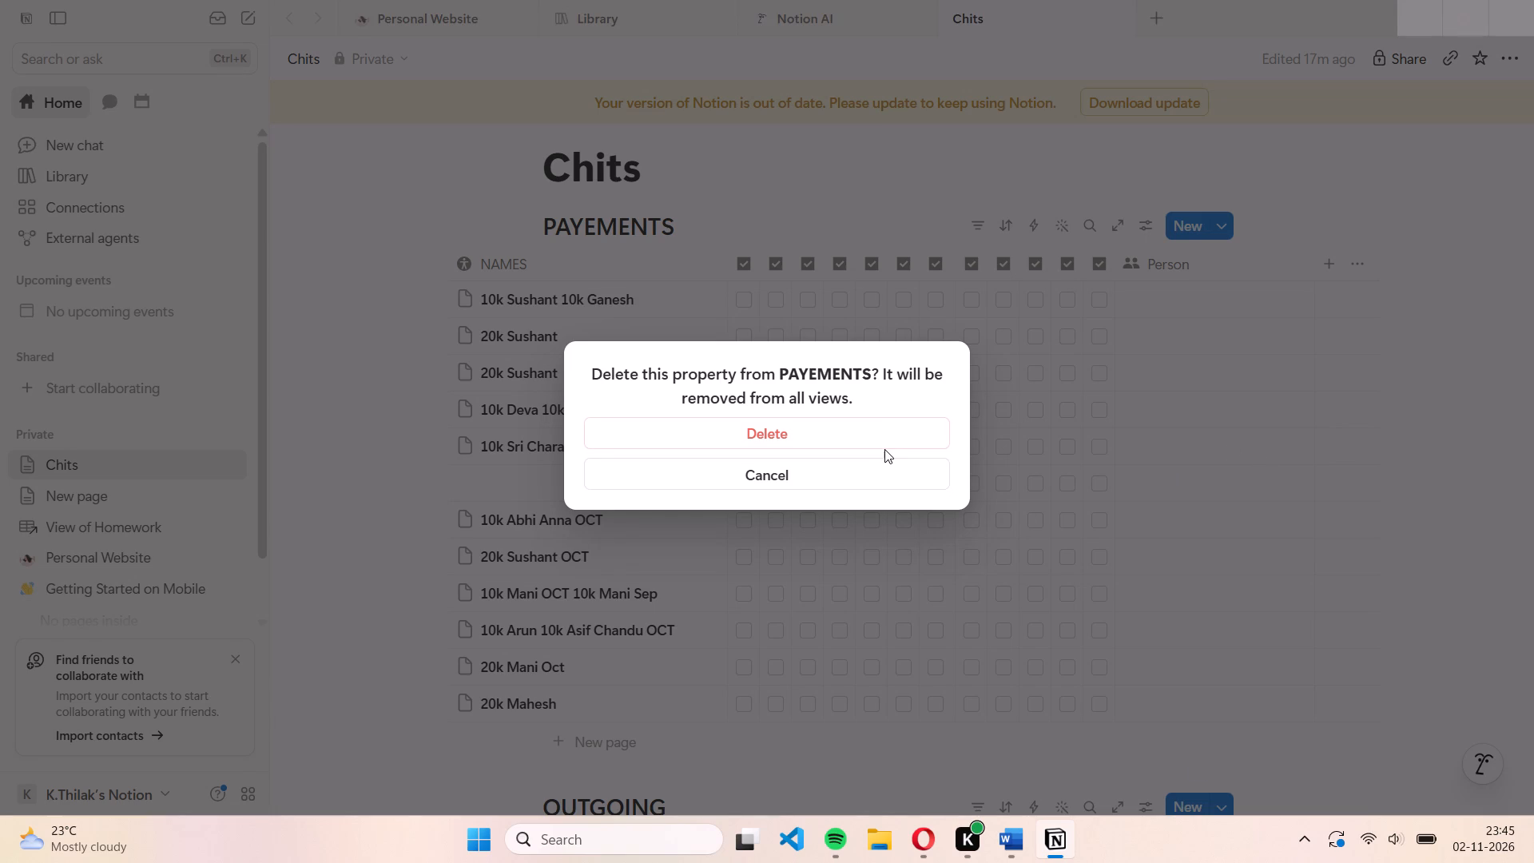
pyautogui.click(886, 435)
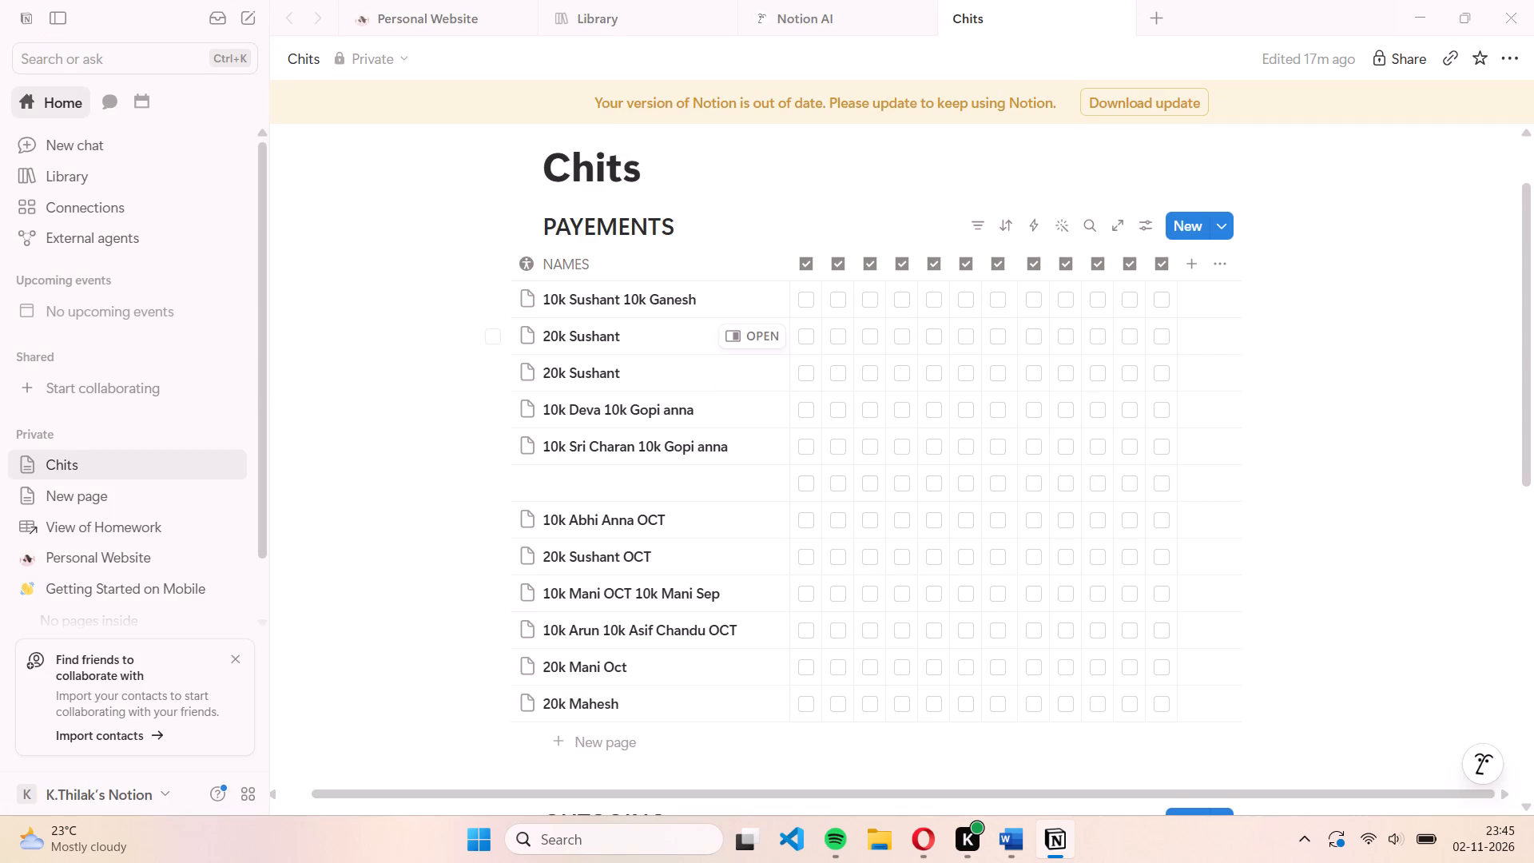
# Add a Text property to PAYEMENTS and move it ahead of NAMES as the first column.
pyautogui.click(1195, 270)
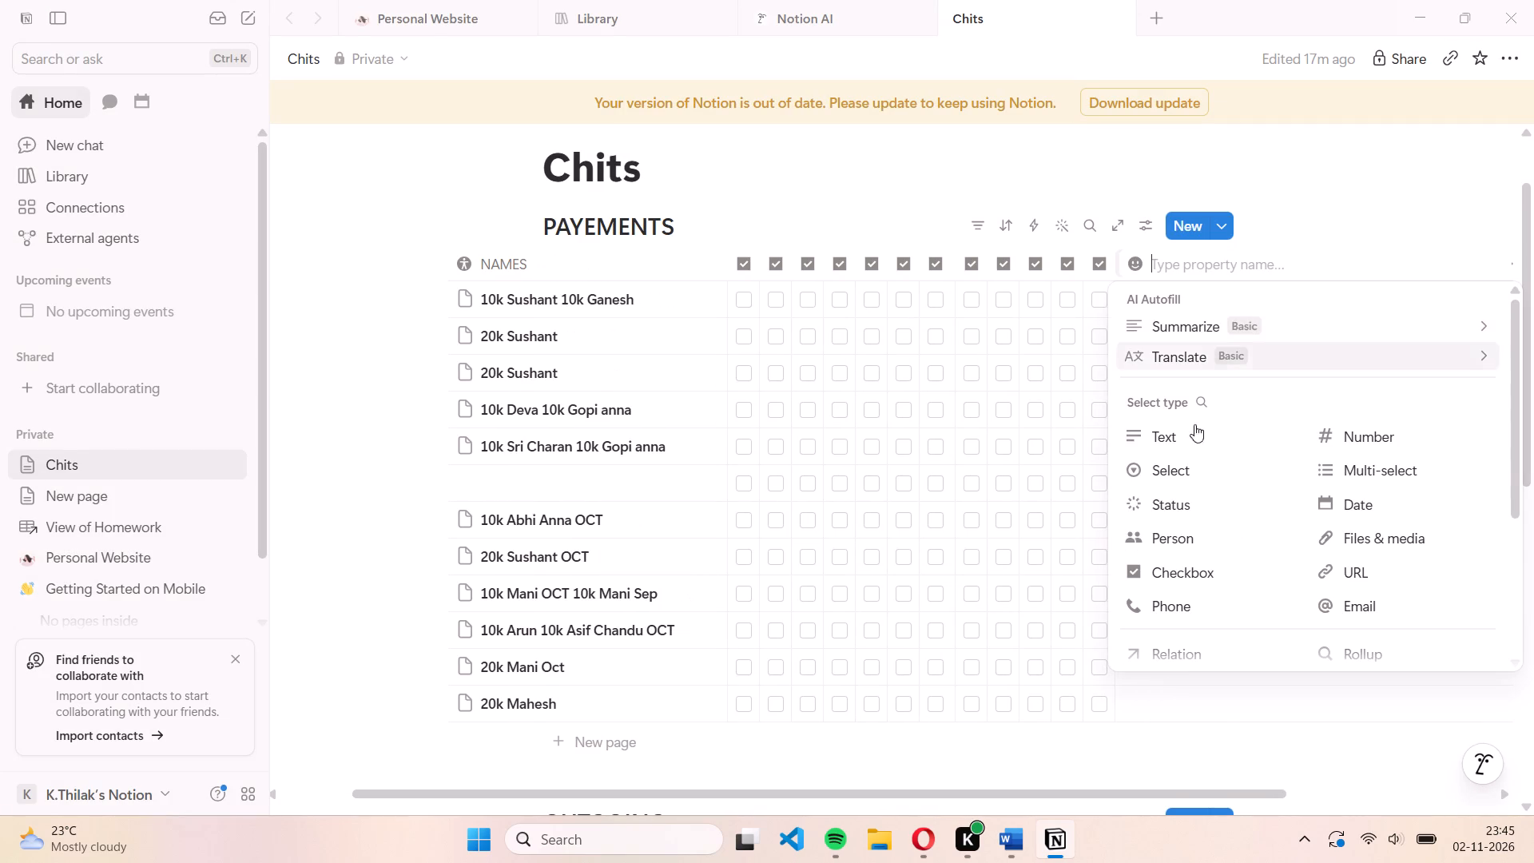
pyautogui.click(1196, 443)
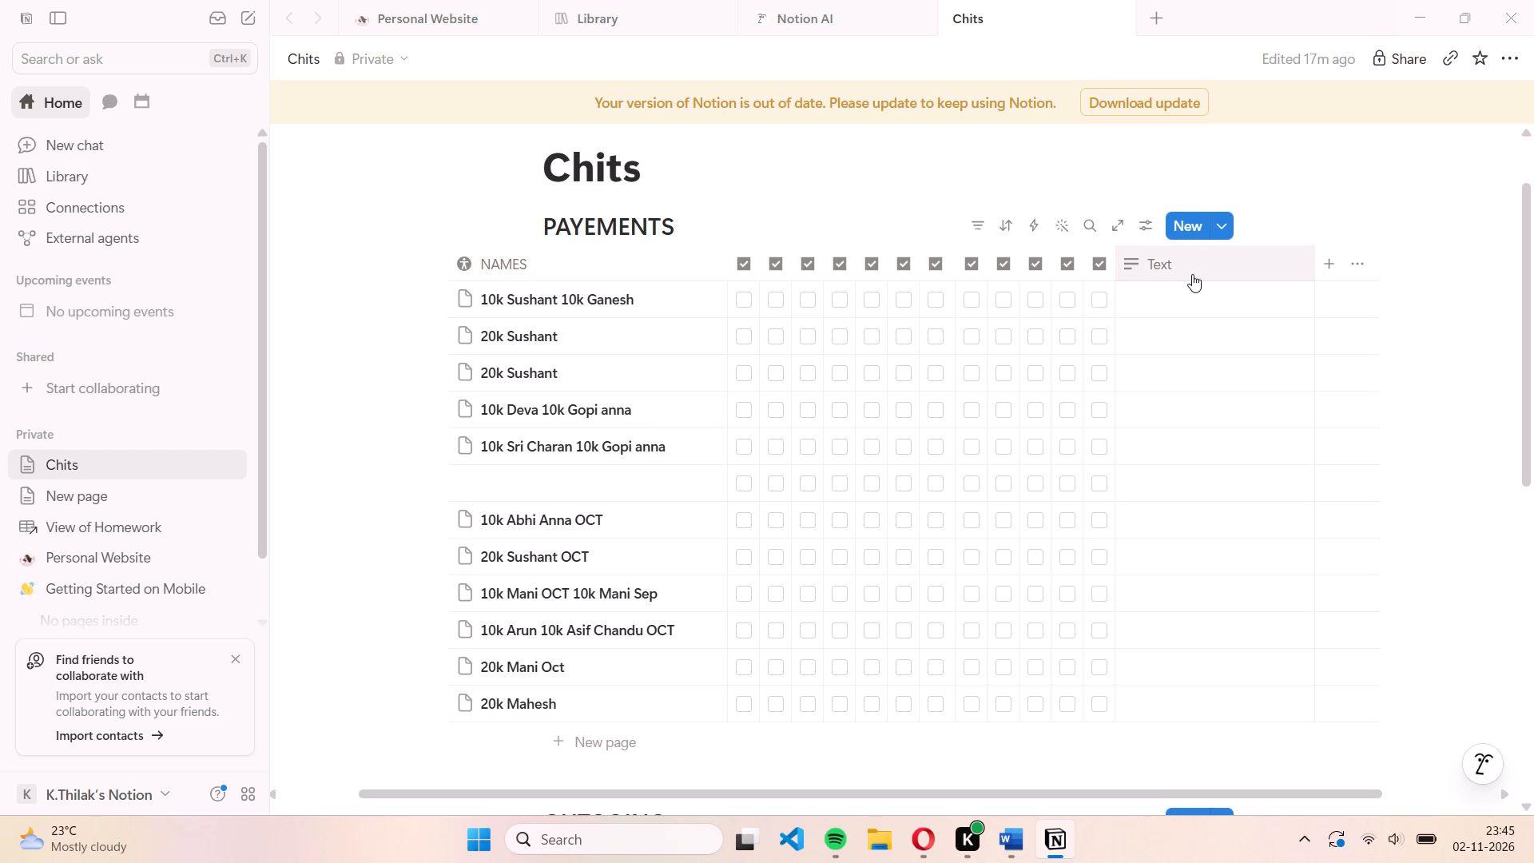
pyautogui.moveTo(1178, 270); pyautogui.dragTo(438, 286)
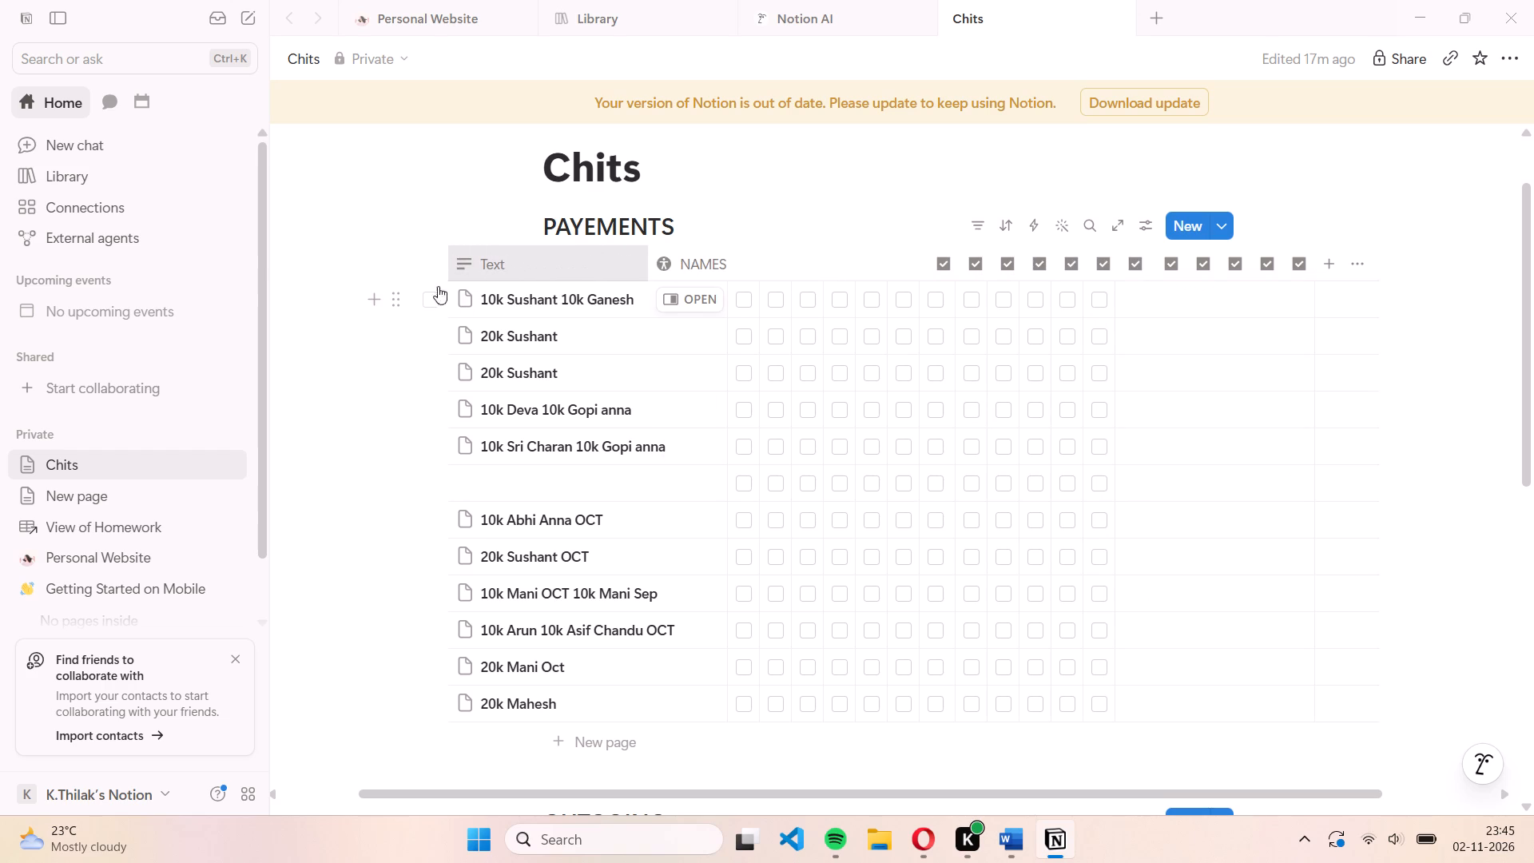
pyautogui.moveTo(438, 286); pyautogui.dragTo(348, 283)
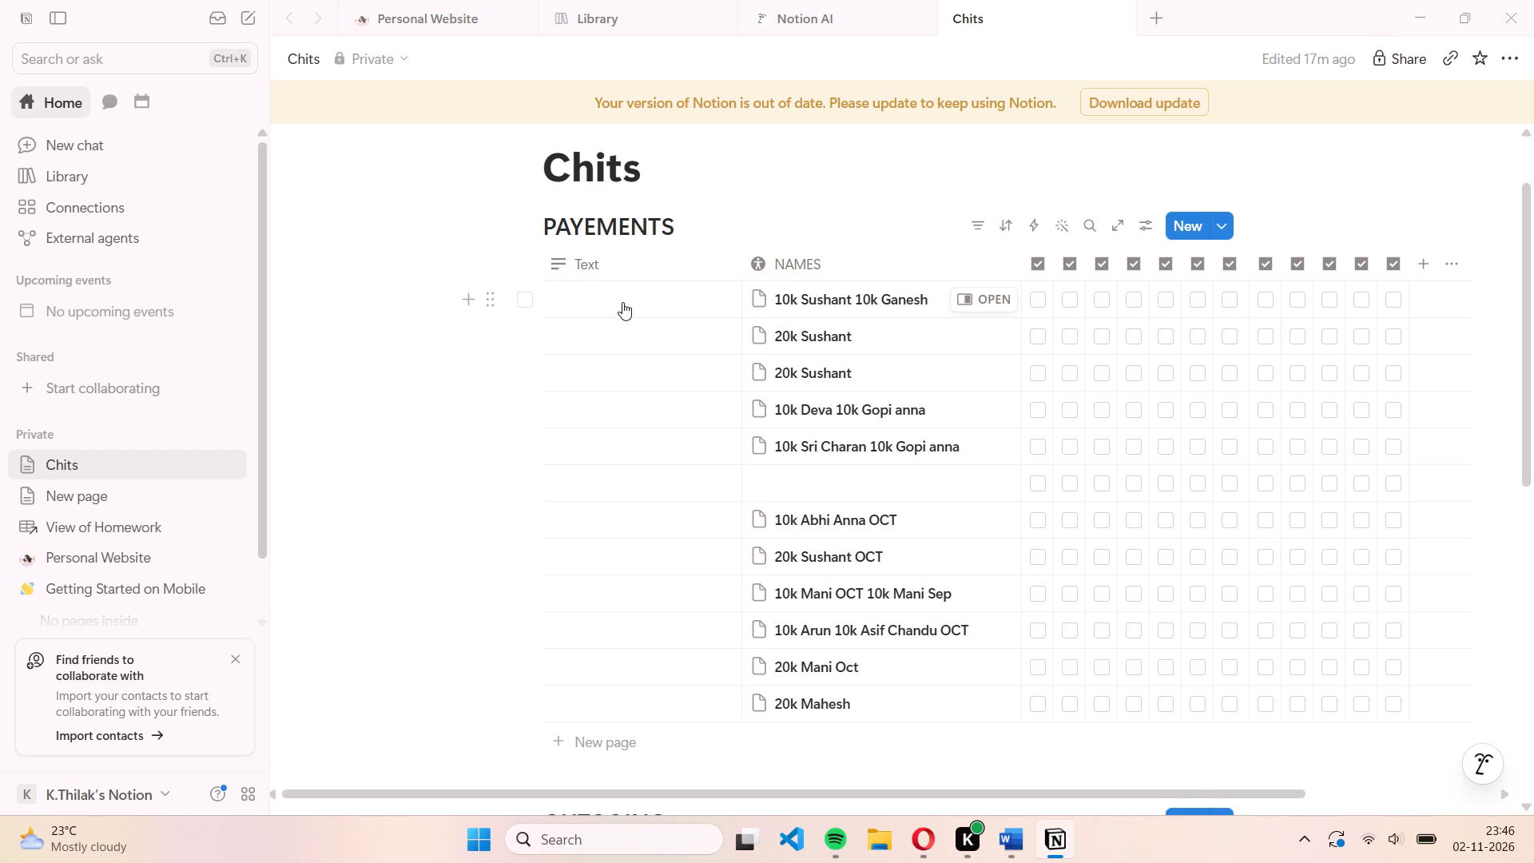
# Change the type of the Text property before NAMES in PAYEMENTS to Date.
pyautogui.scroll(-1, 523, 700)
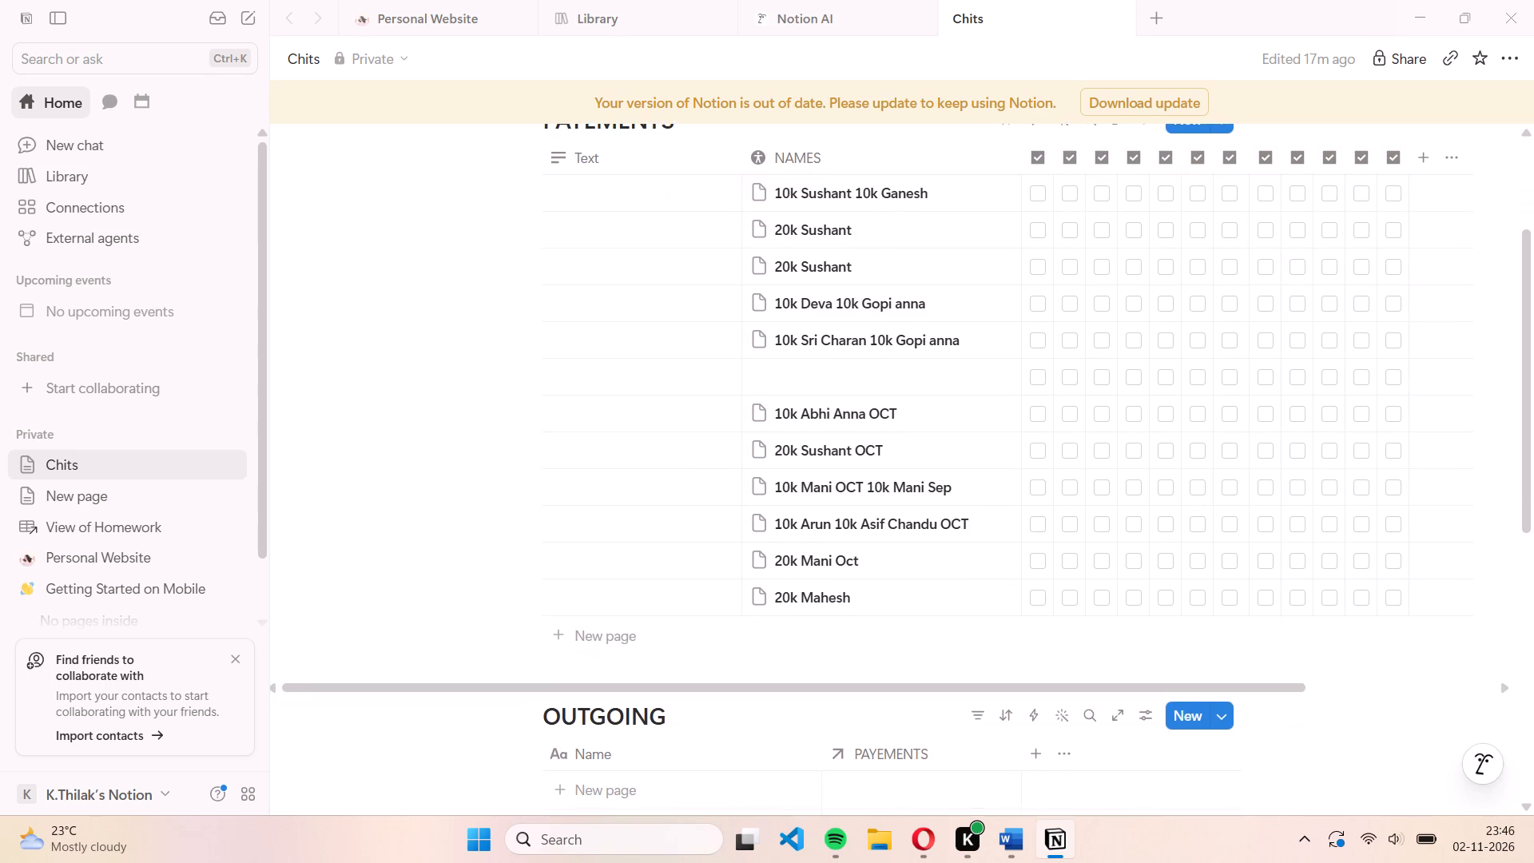
pyautogui.moveTo(540, 686); pyautogui.dragTo(662, 682)
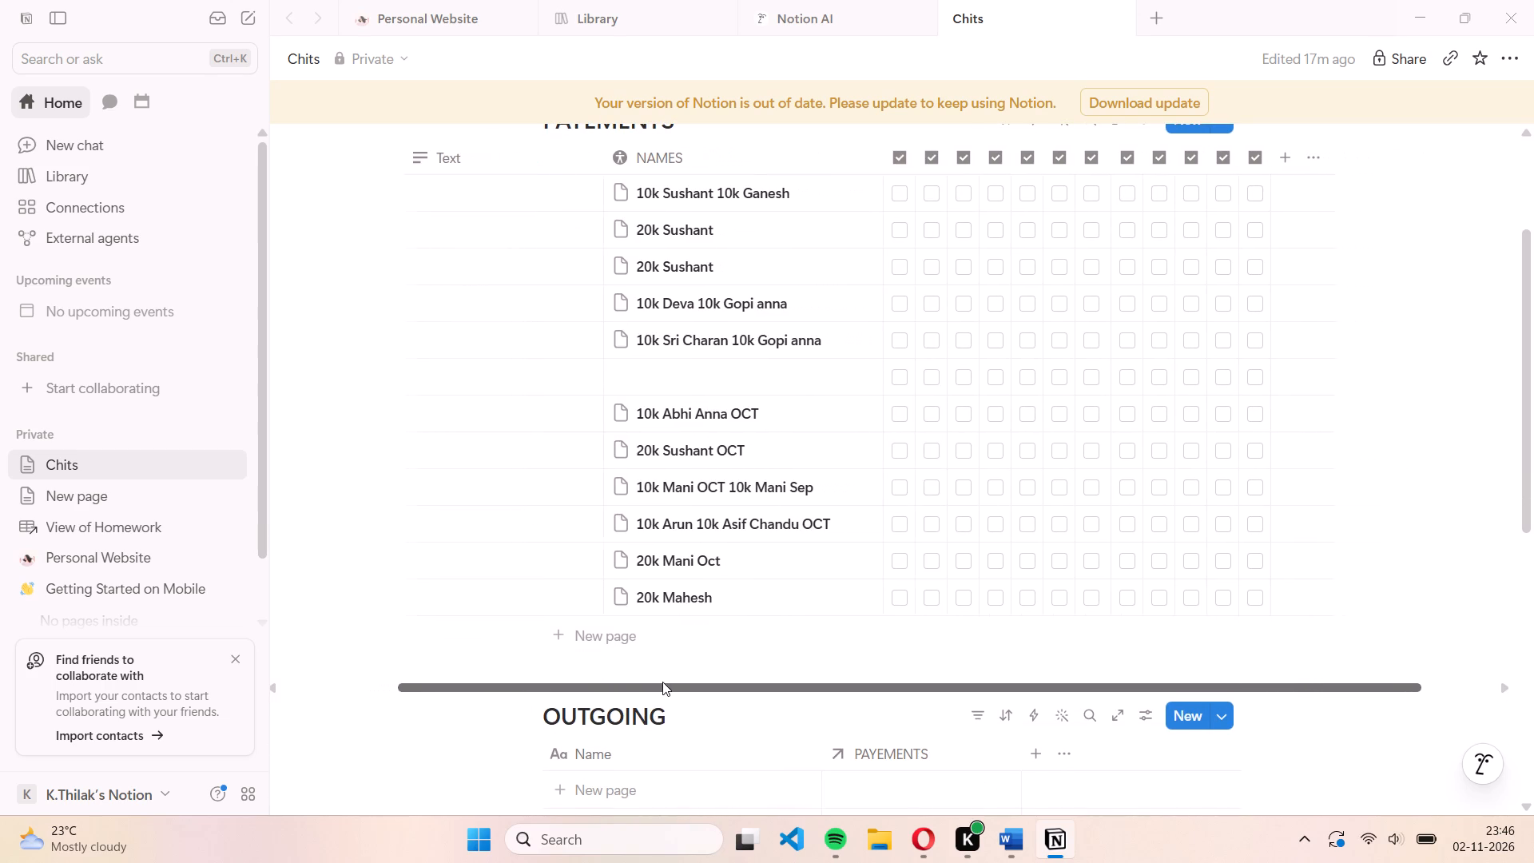
pyautogui.moveTo(662, 682); pyautogui.dragTo(670, 682)
pyautogui.scroll(2, 591, 415)
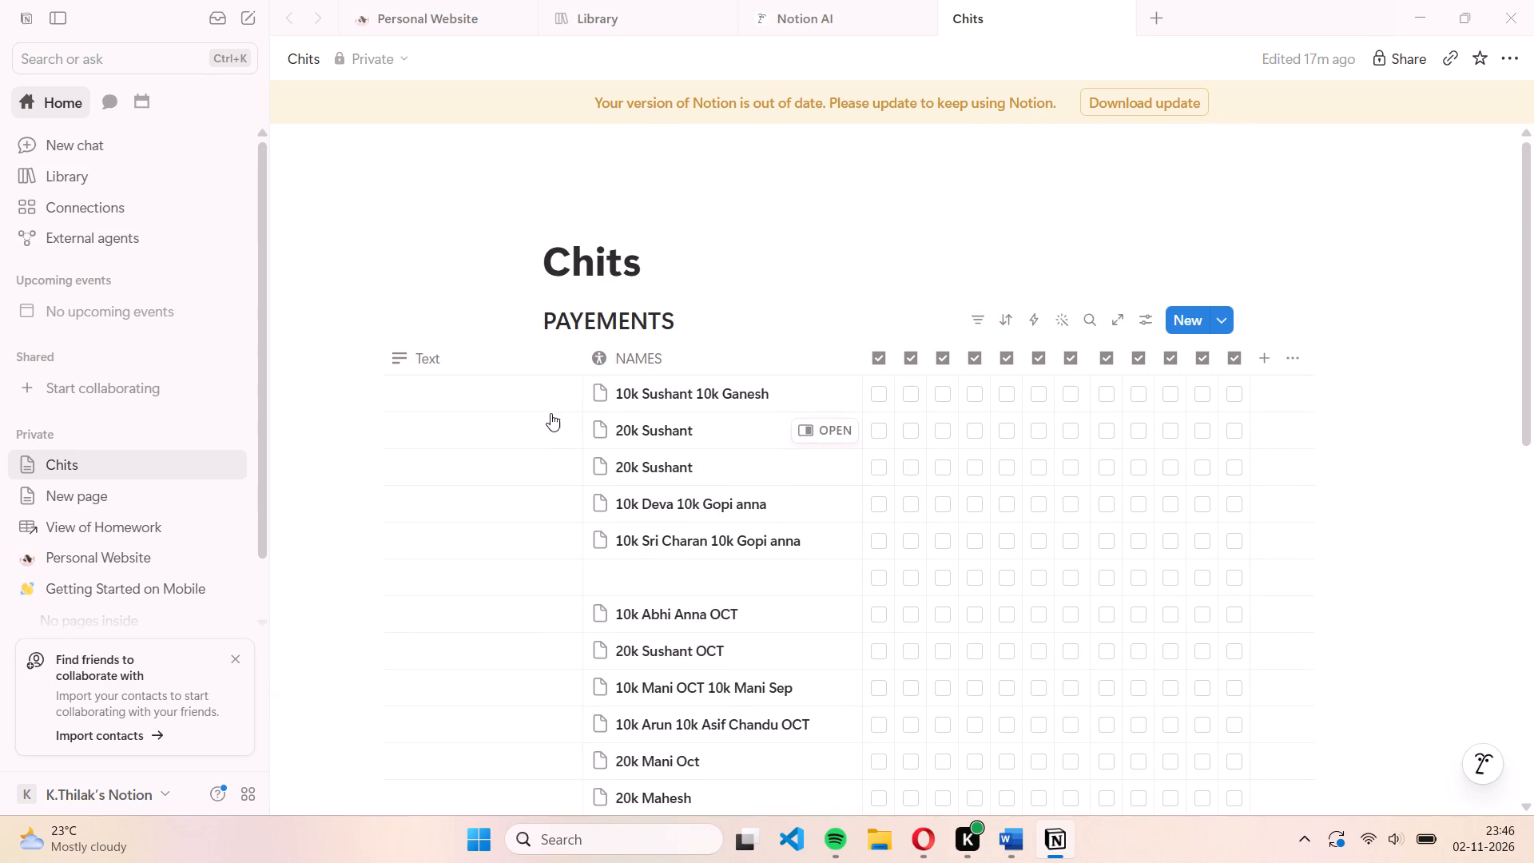
pyautogui.click(507, 400)
pyautogui.click(446, 356)
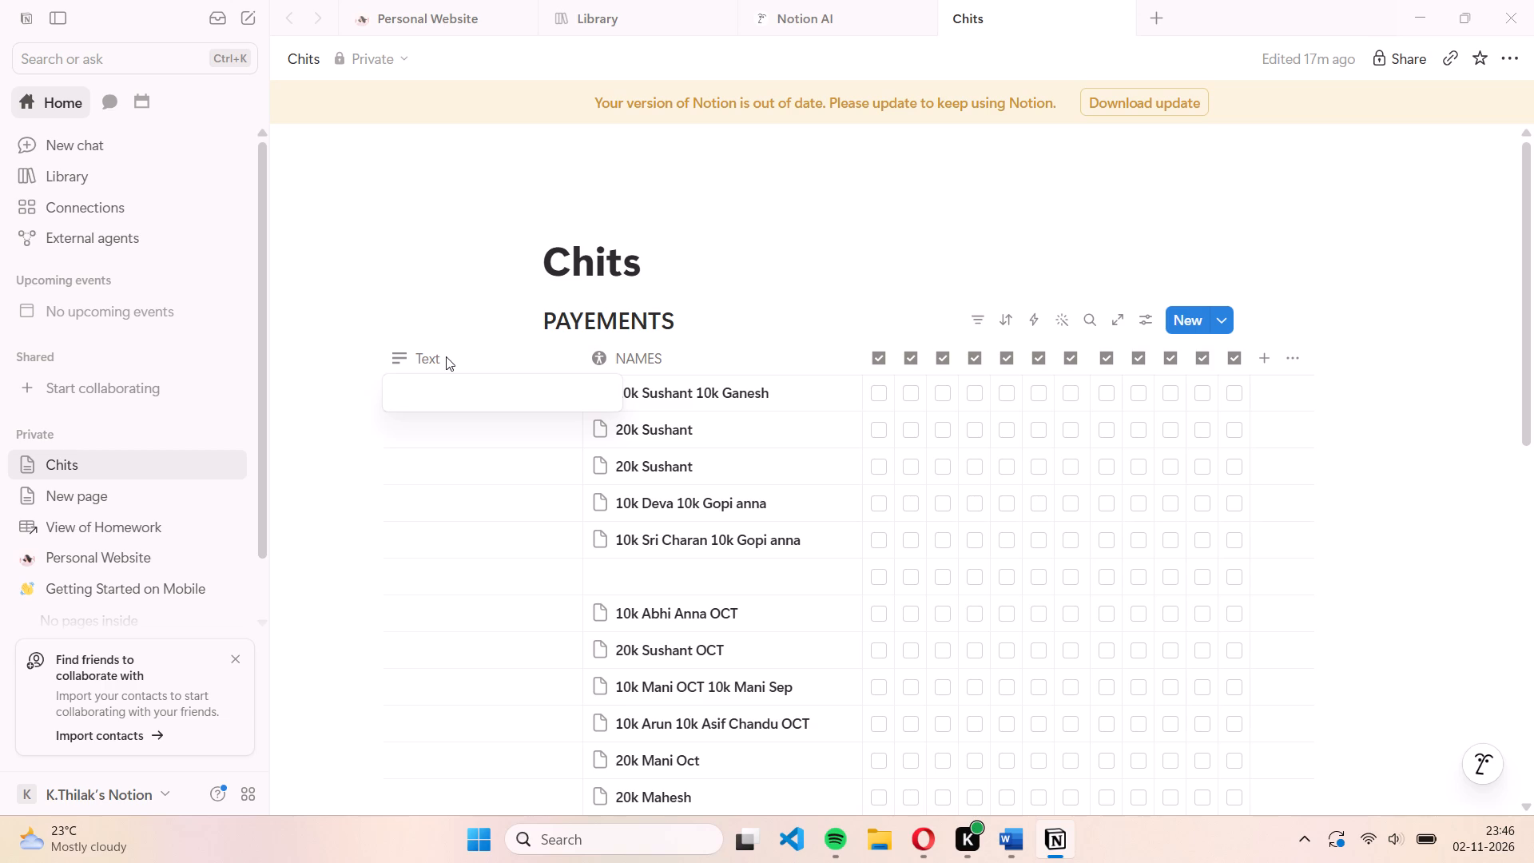
pyautogui.click(446, 356)
pyautogui.click(446, 356)
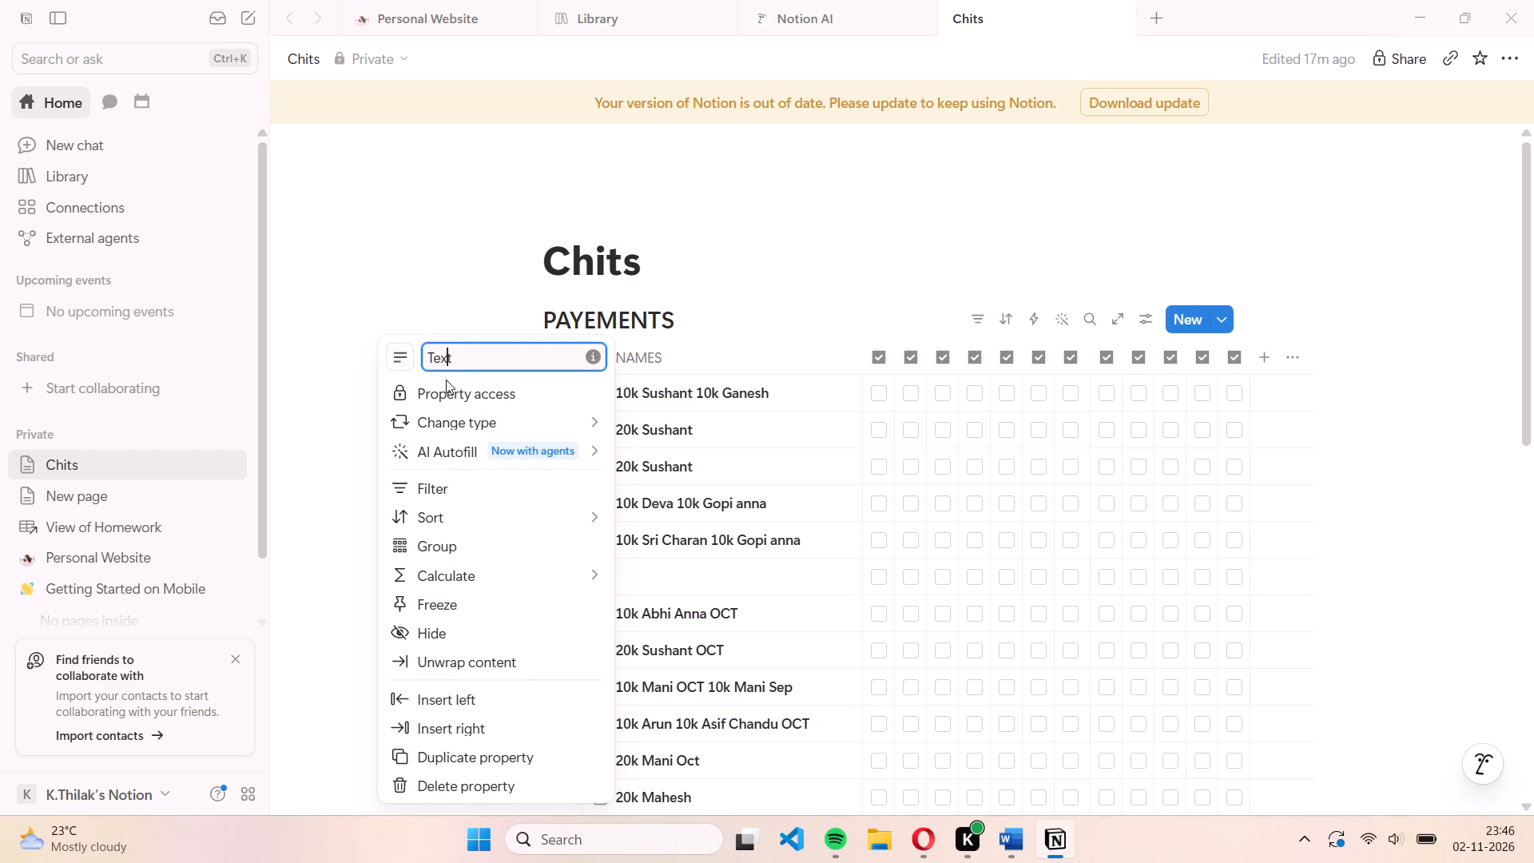
pyautogui.click(445, 424)
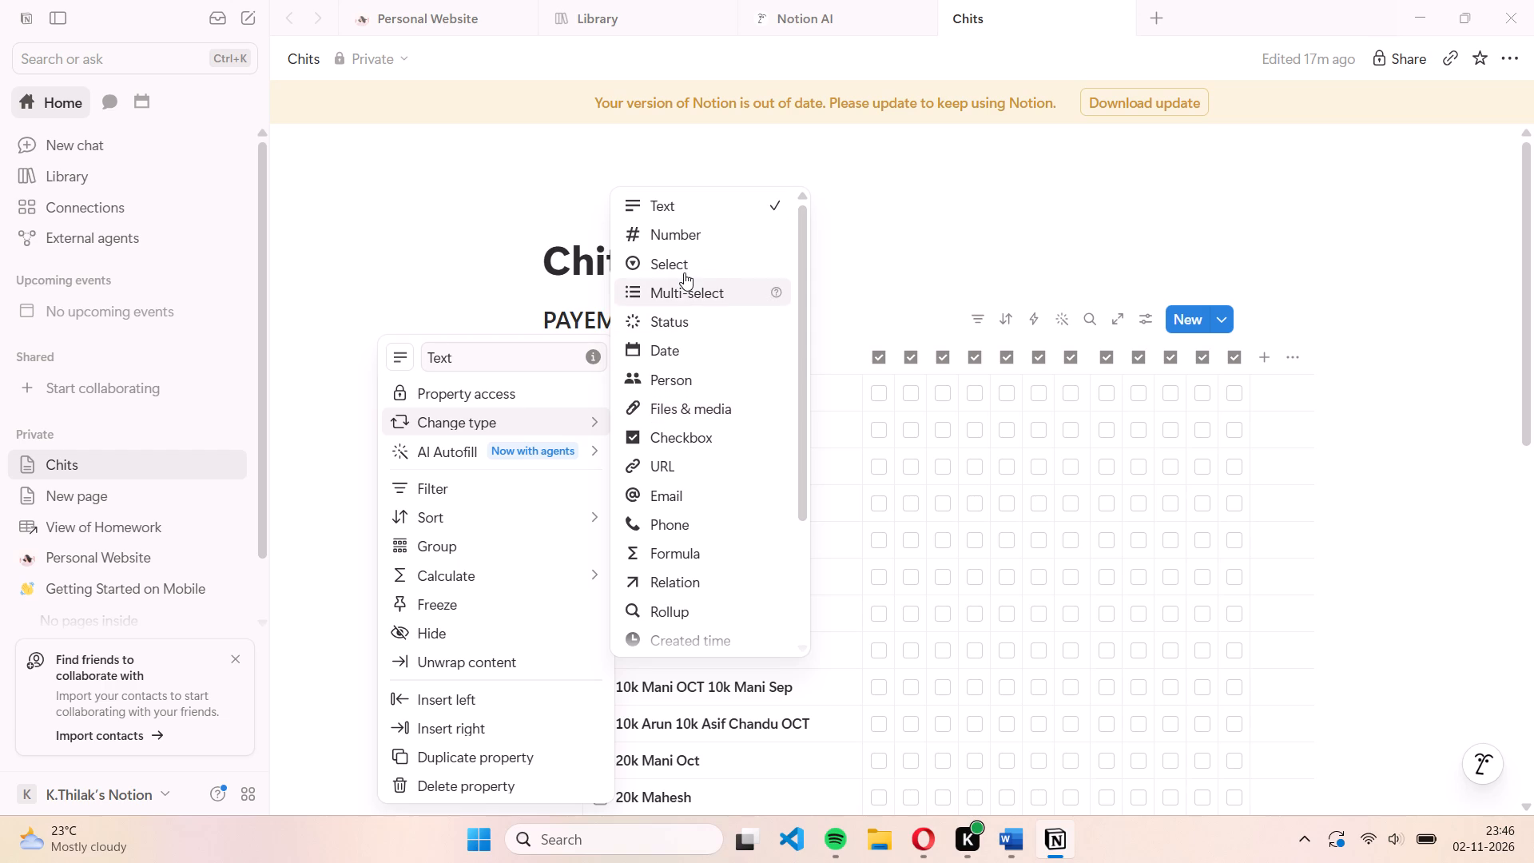
pyautogui.scroll(-1, 679, 344)
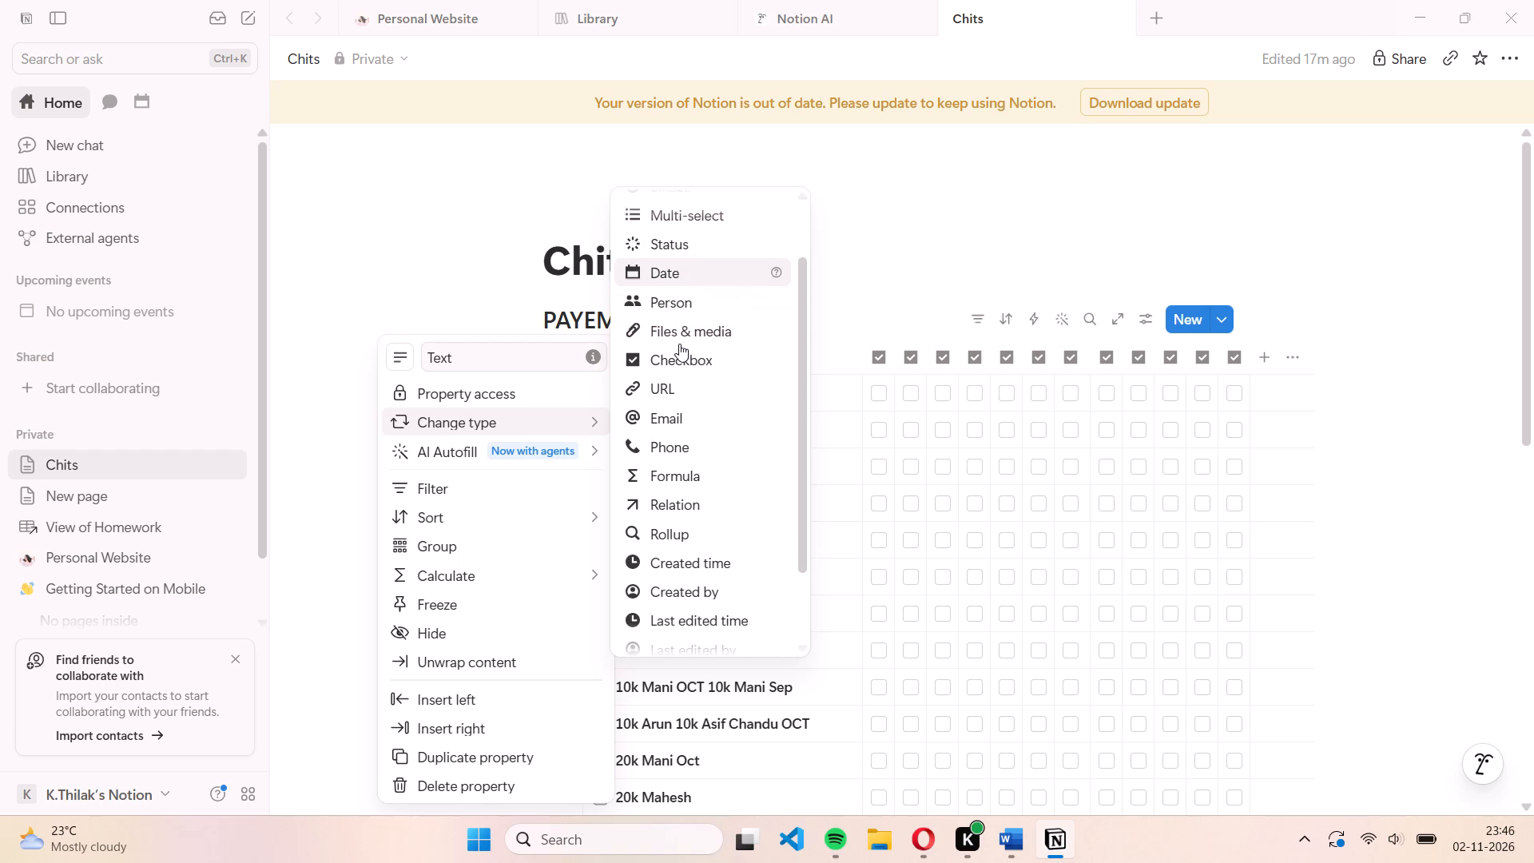
pyautogui.scroll(-1, 679, 344)
pyautogui.click(688, 268)
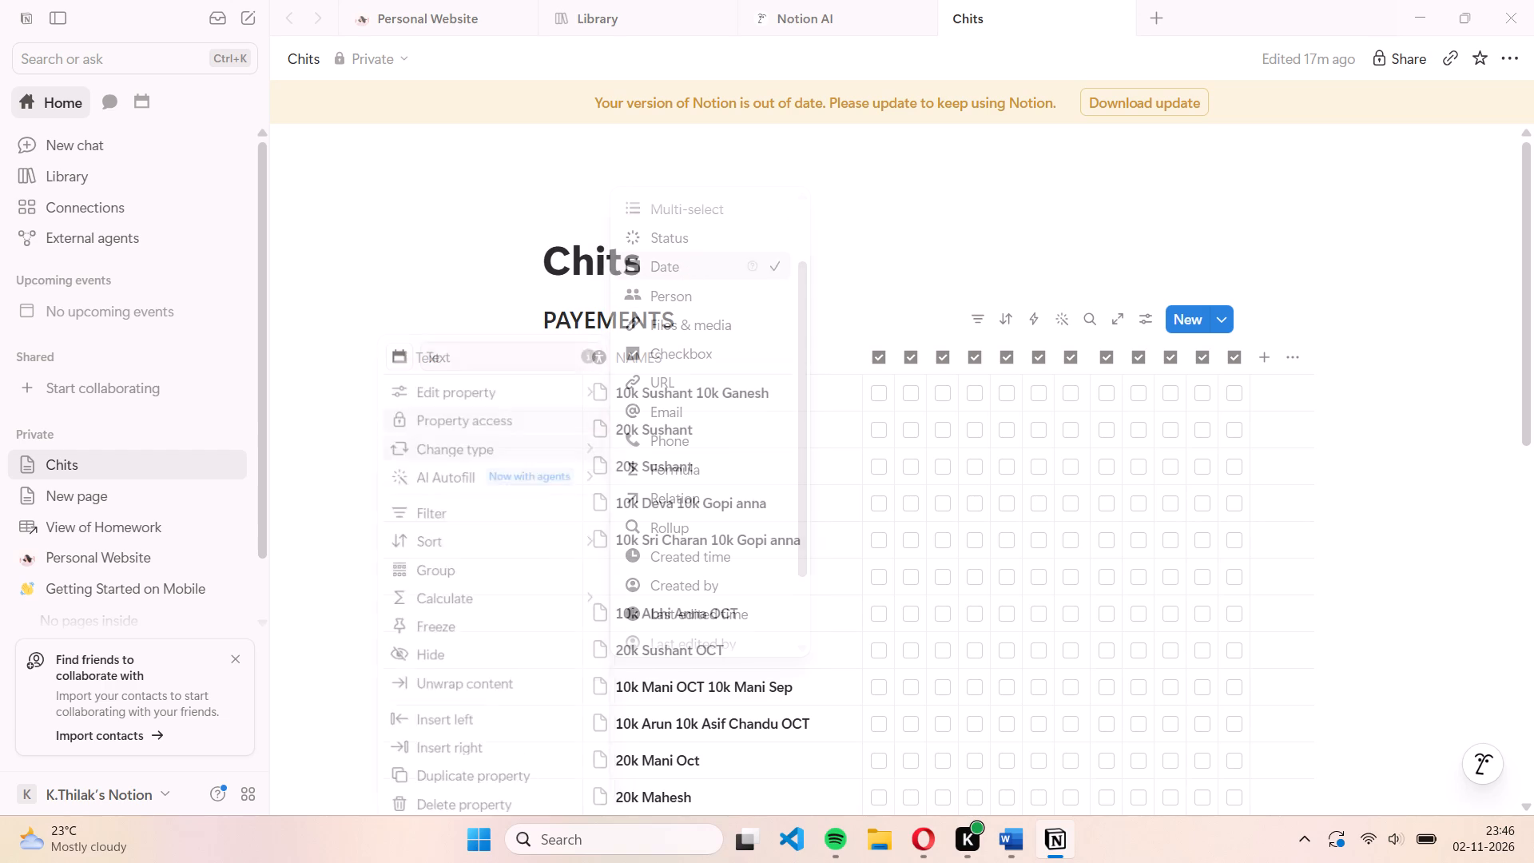
# Open the date cell of the first PAYEMENTS entry and set the date format to Short date.
pyautogui.click(461, 399)
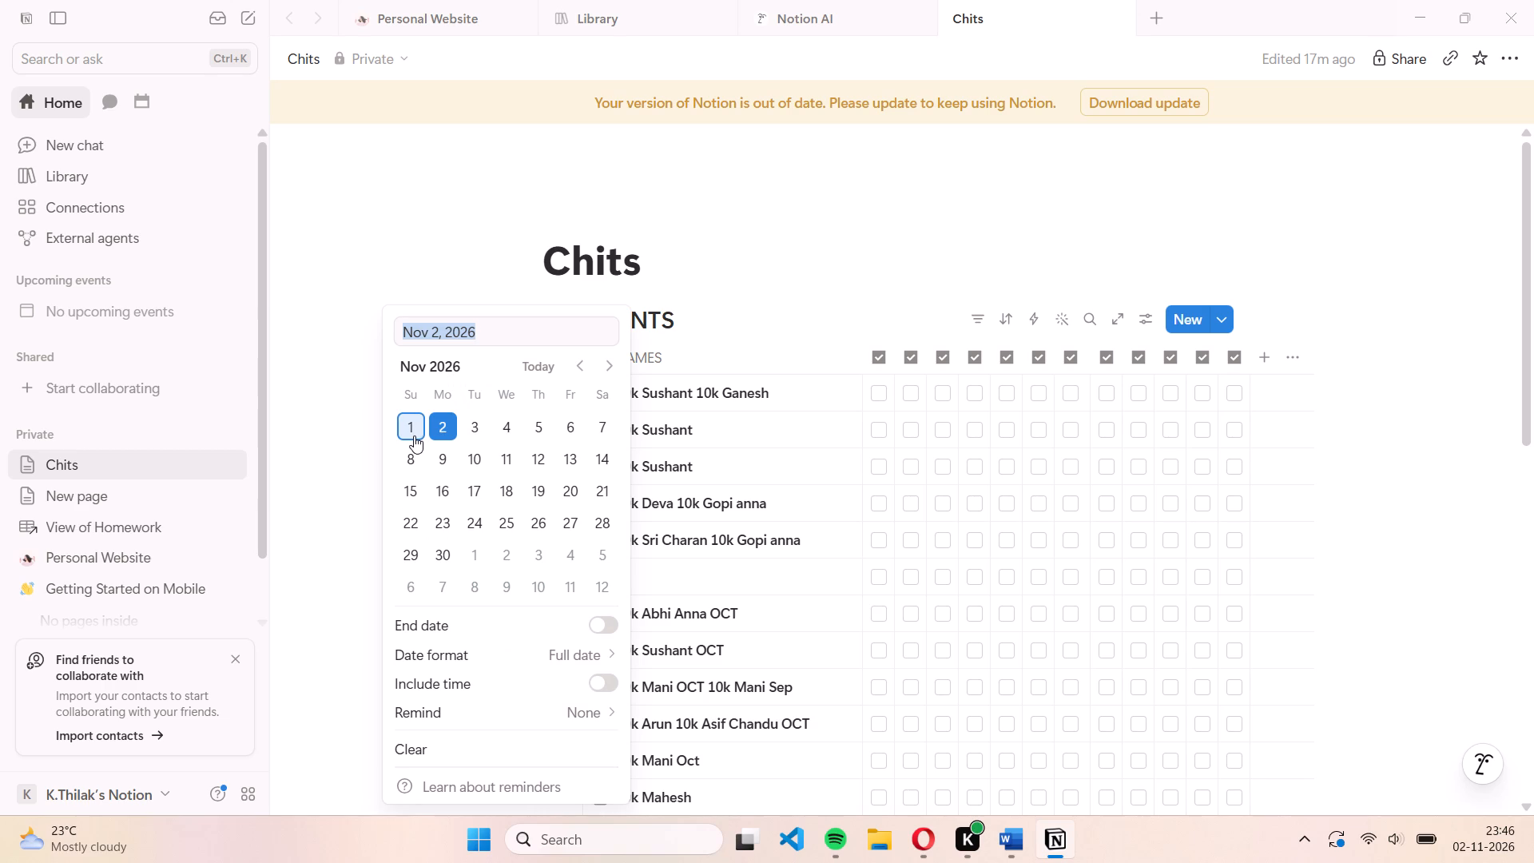
pyautogui.moveTo(414, 435); pyautogui.dragTo(560, 619)
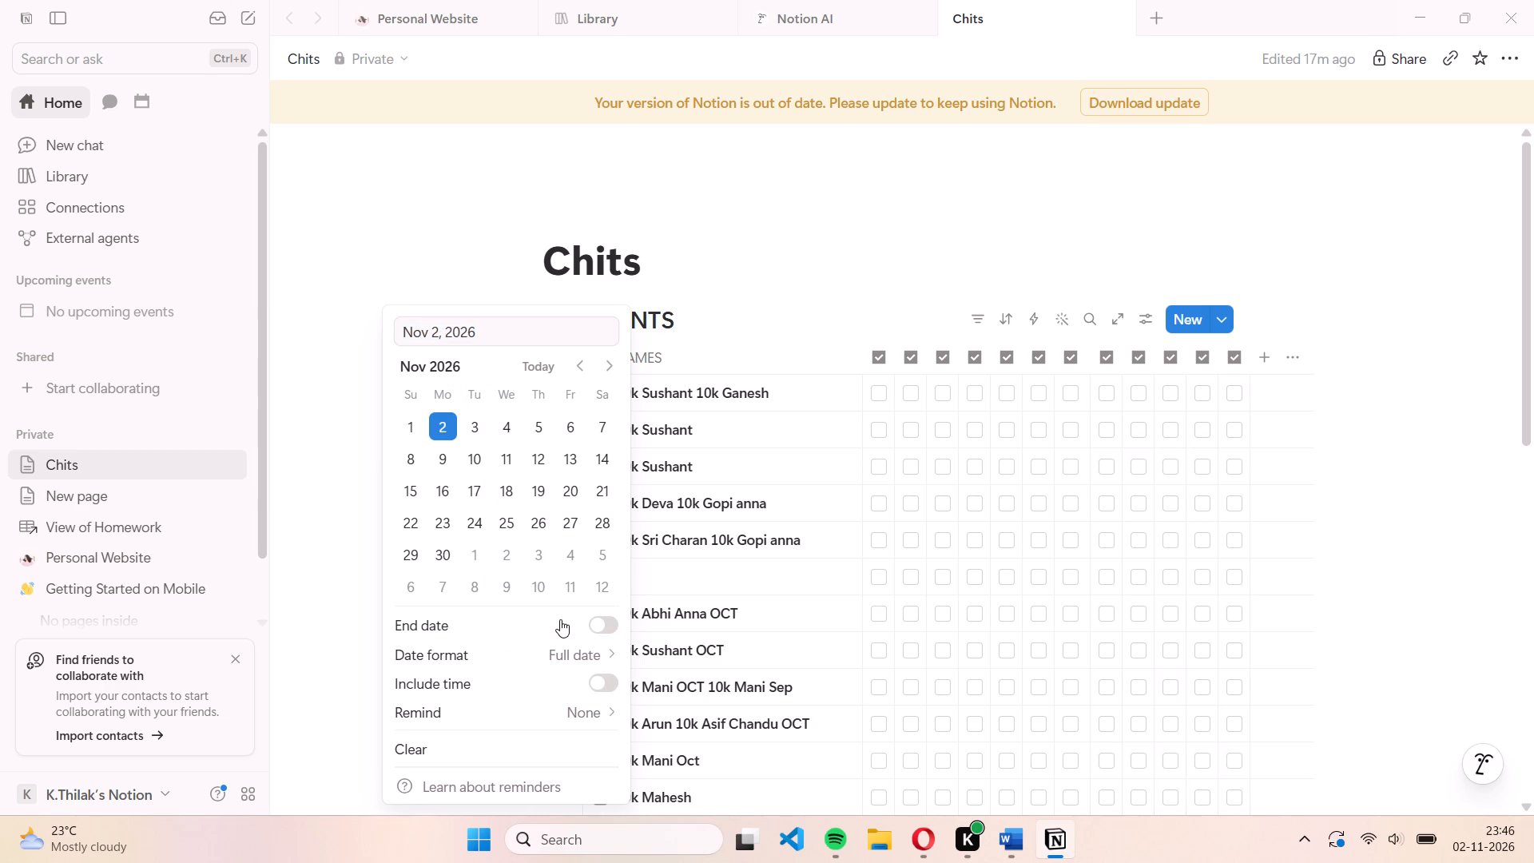
pyautogui.moveTo(560, 619); pyautogui.dragTo(568, 670)
pyautogui.click(568, 670)
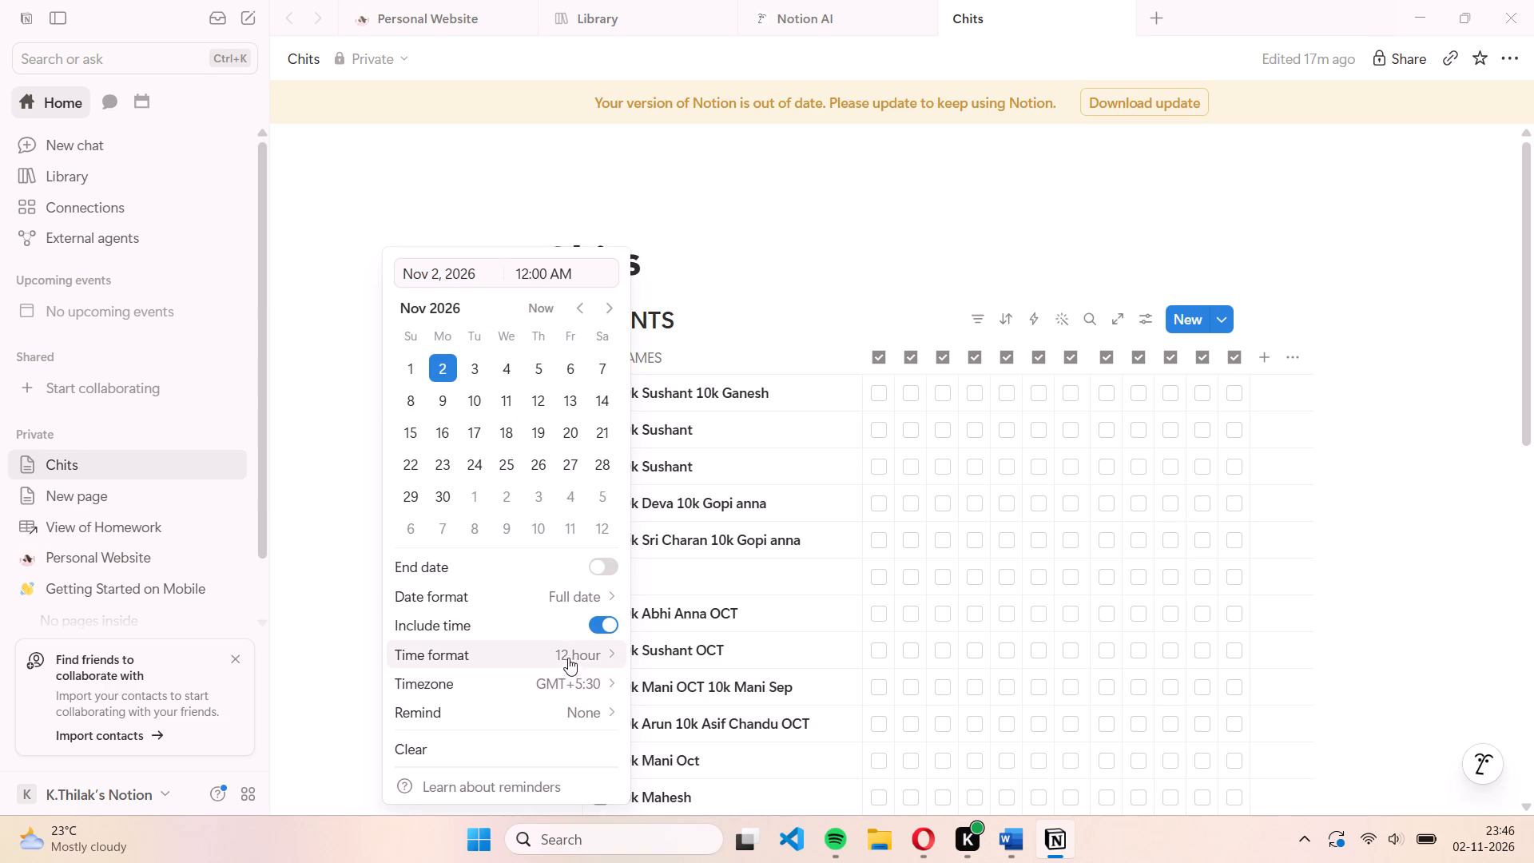
pyautogui.click(572, 634)
pyautogui.click(572, 651)
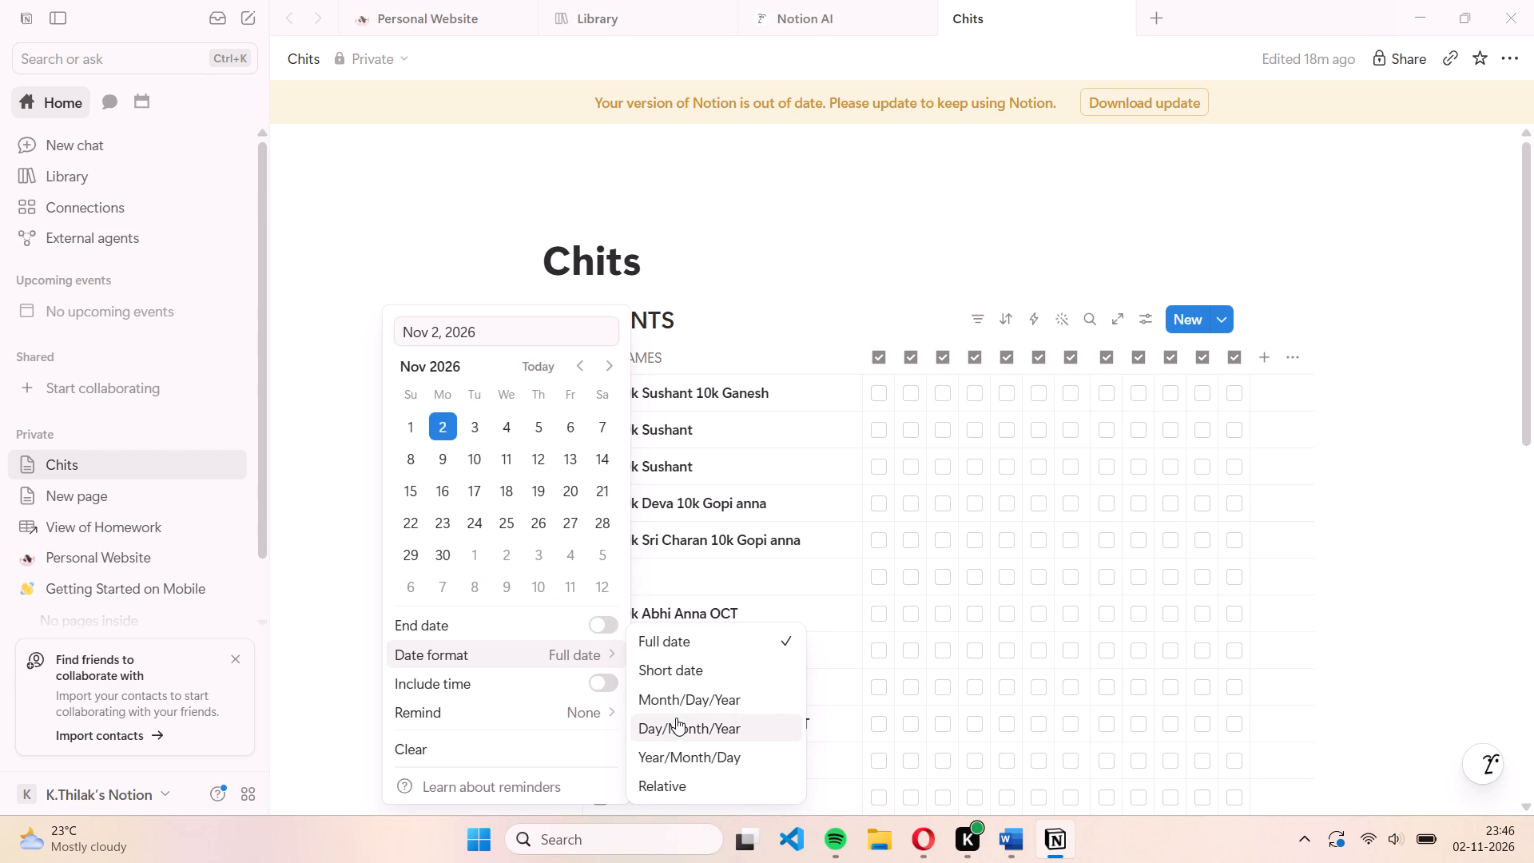
pyautogui.click(689, 678)
# Set the date of the first PAYEMENTS entry to November 1, 2026.
pyautogui.click(407, 412)
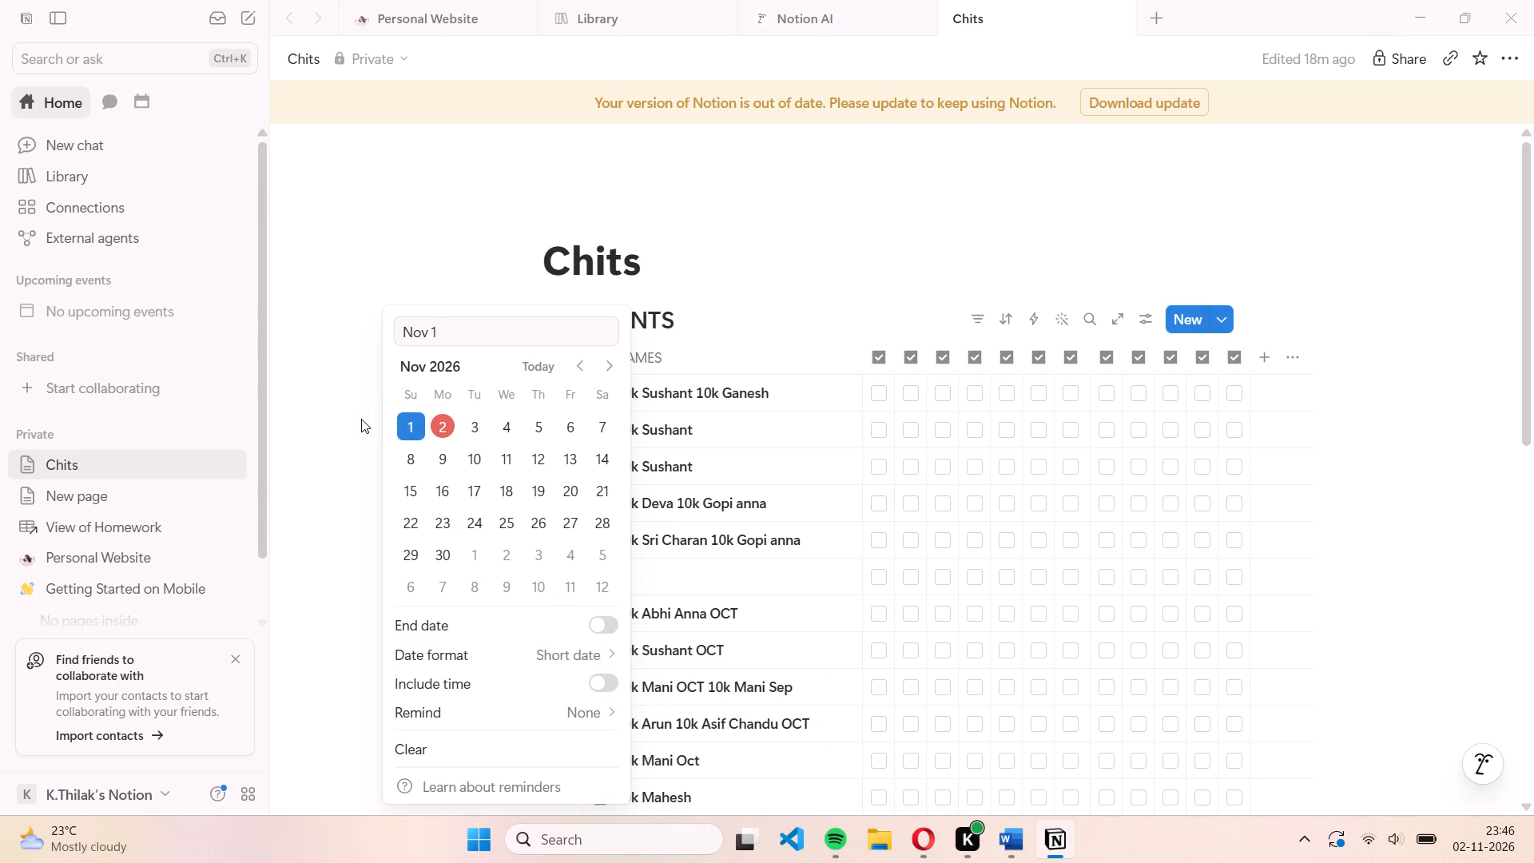
pyautogui.click(340, 419)
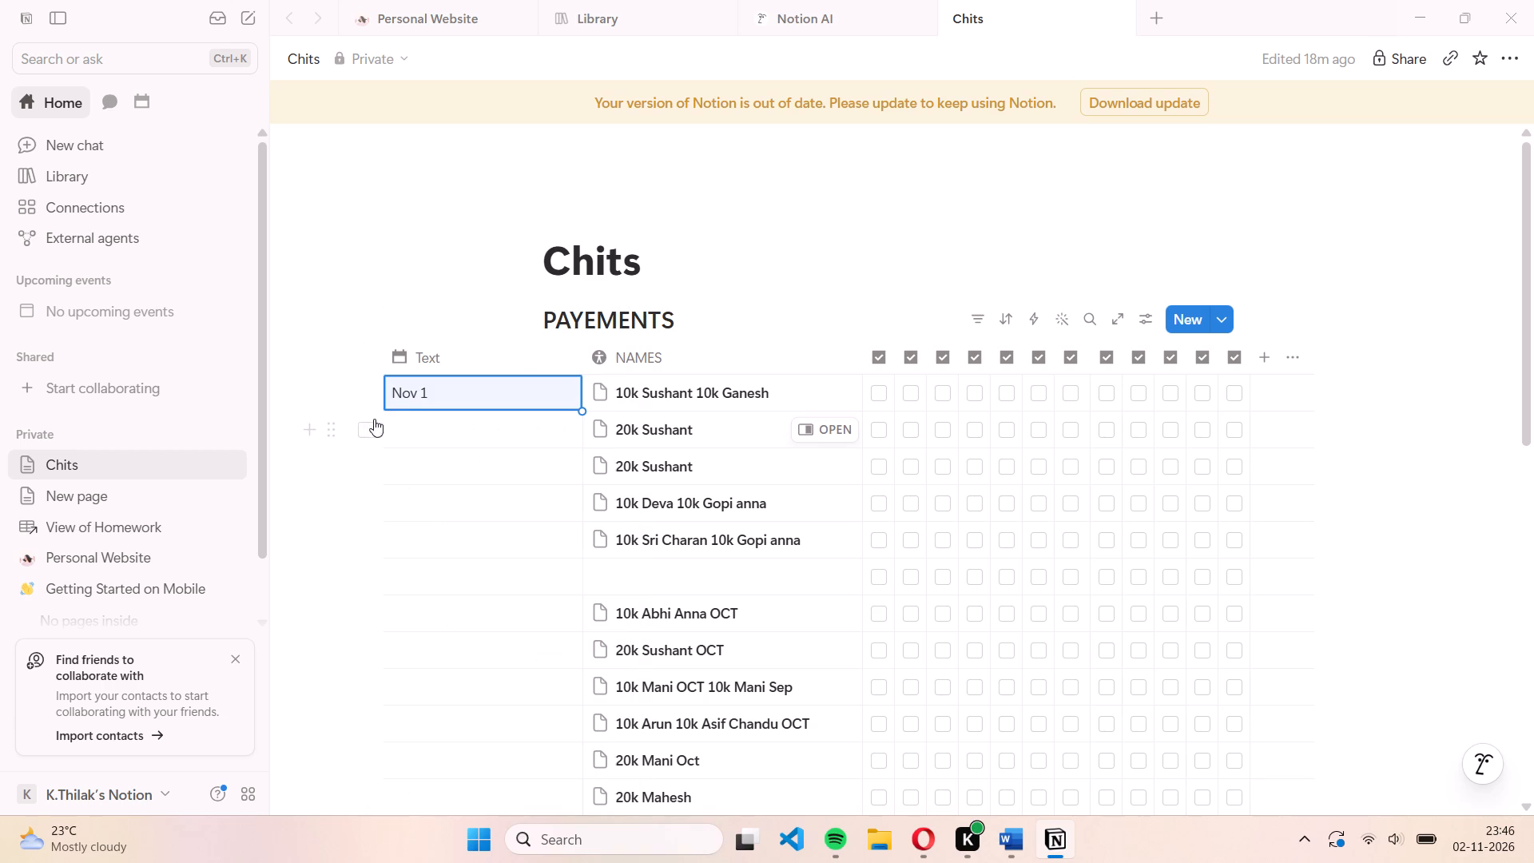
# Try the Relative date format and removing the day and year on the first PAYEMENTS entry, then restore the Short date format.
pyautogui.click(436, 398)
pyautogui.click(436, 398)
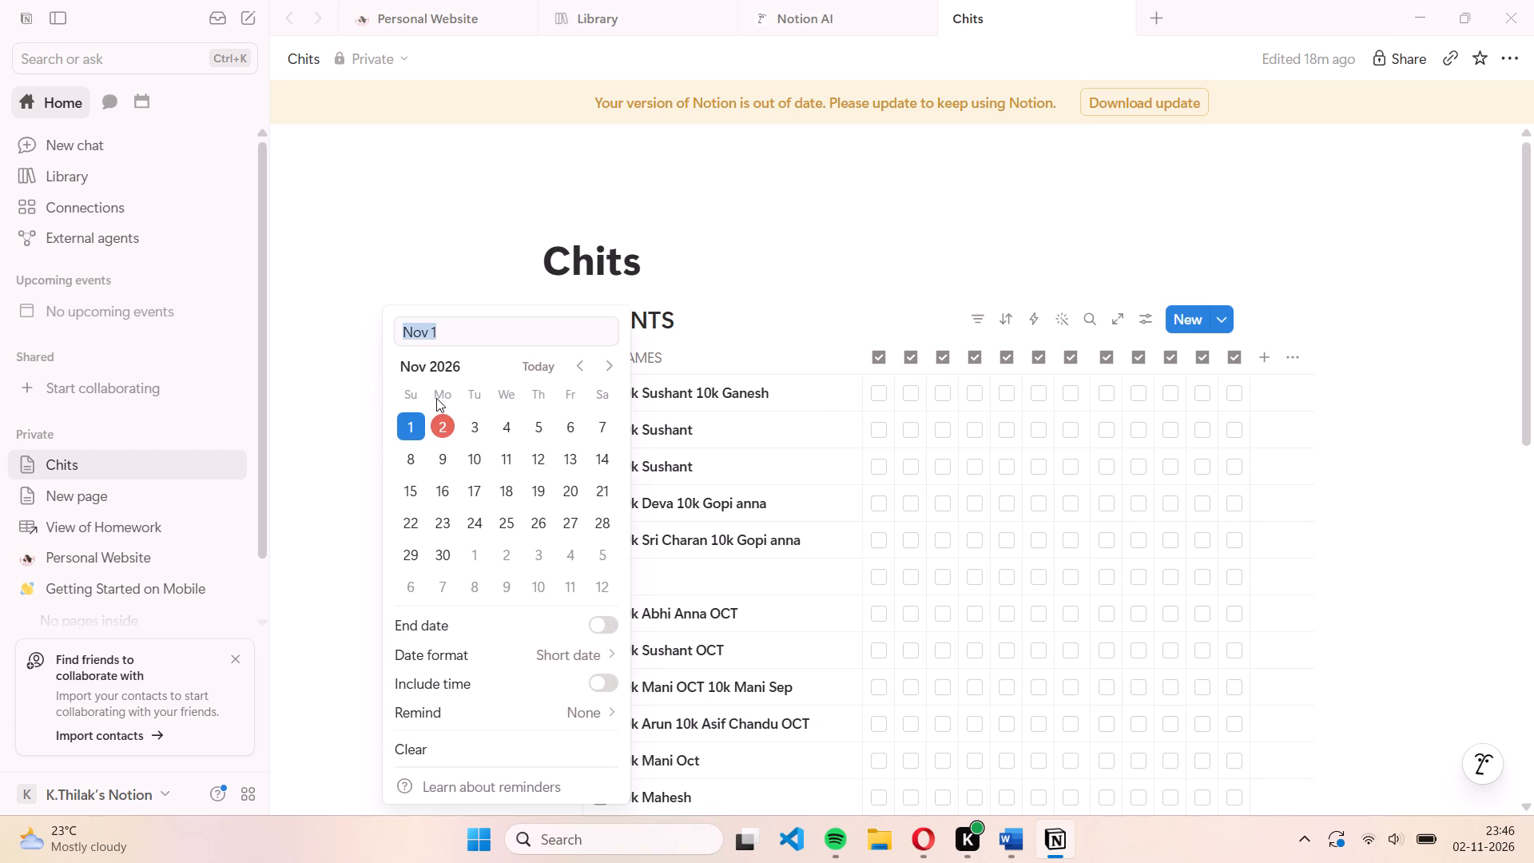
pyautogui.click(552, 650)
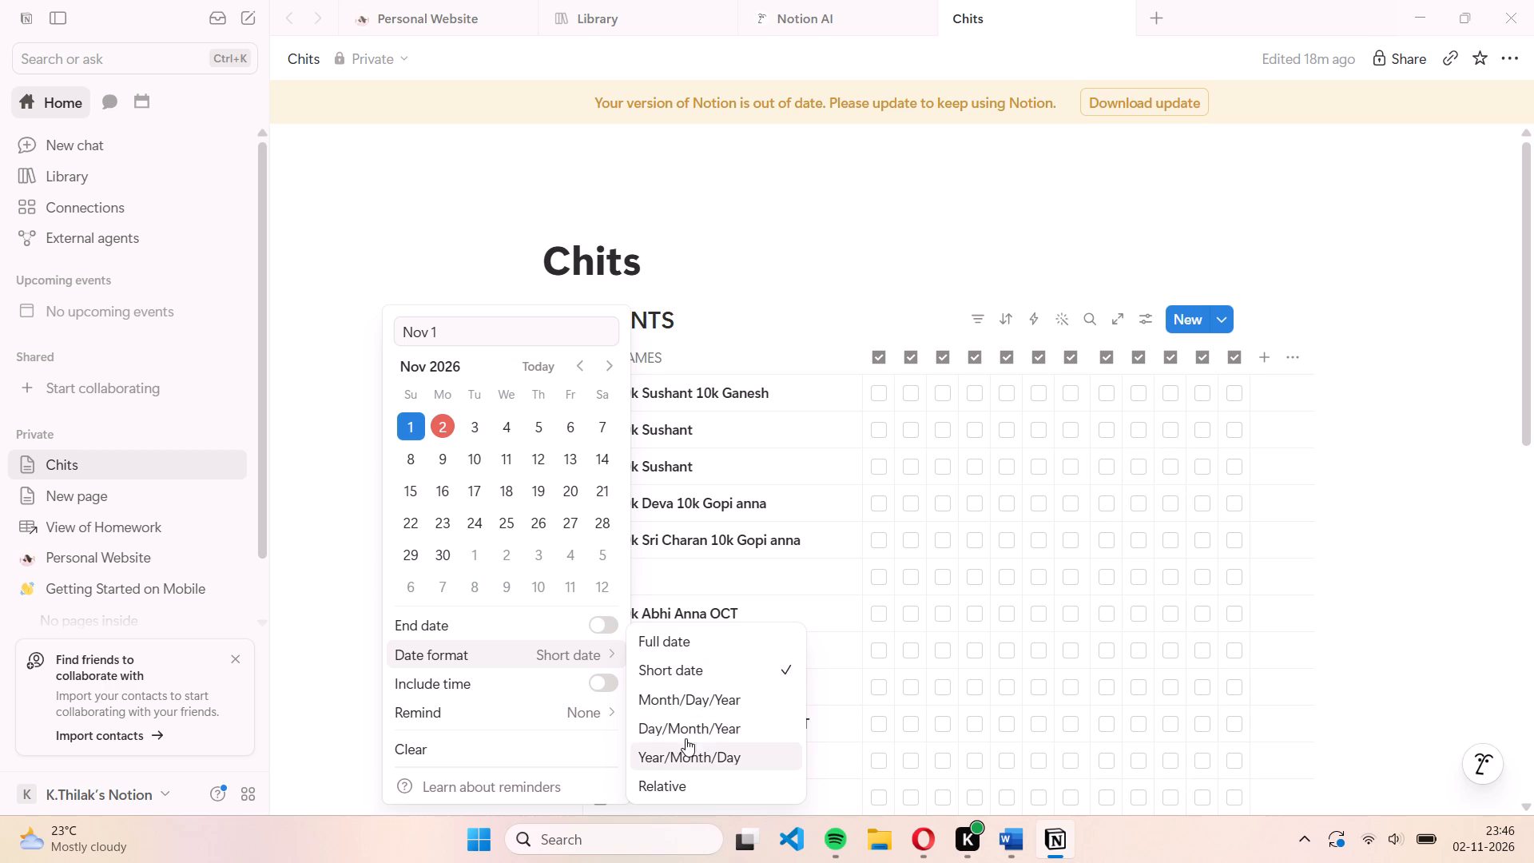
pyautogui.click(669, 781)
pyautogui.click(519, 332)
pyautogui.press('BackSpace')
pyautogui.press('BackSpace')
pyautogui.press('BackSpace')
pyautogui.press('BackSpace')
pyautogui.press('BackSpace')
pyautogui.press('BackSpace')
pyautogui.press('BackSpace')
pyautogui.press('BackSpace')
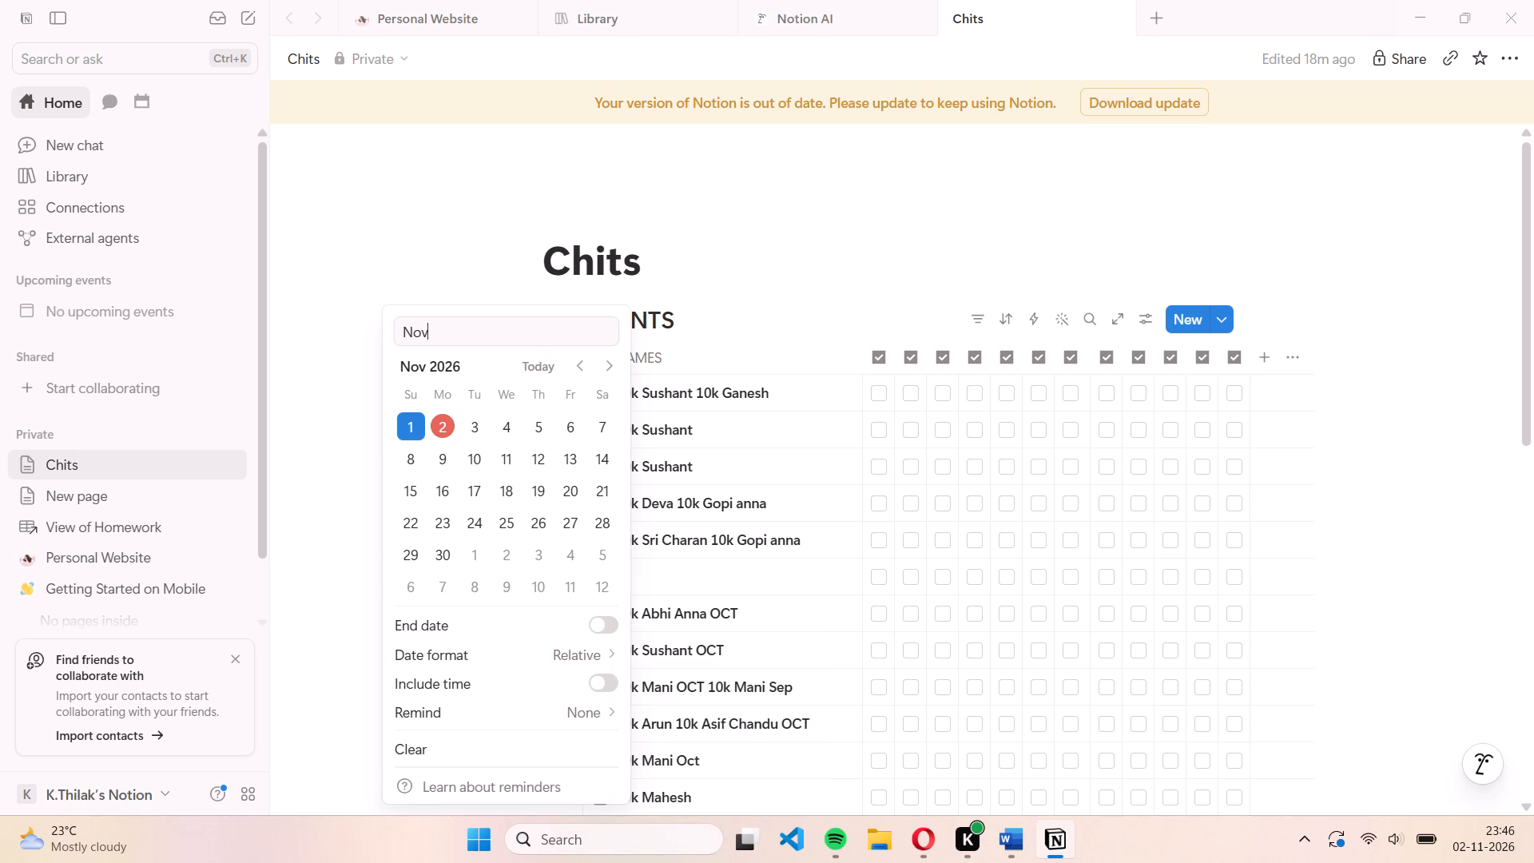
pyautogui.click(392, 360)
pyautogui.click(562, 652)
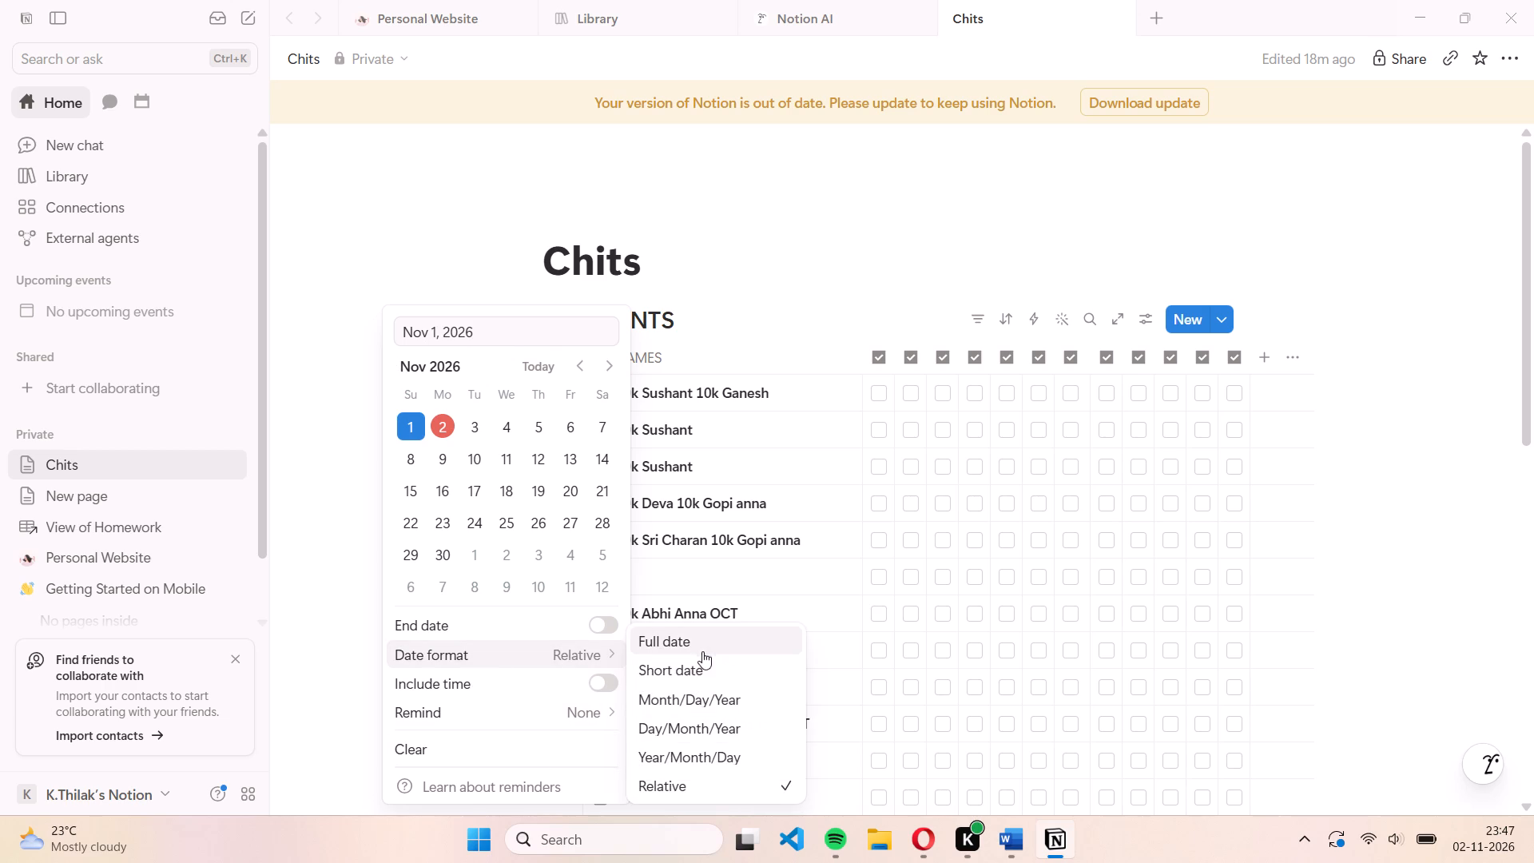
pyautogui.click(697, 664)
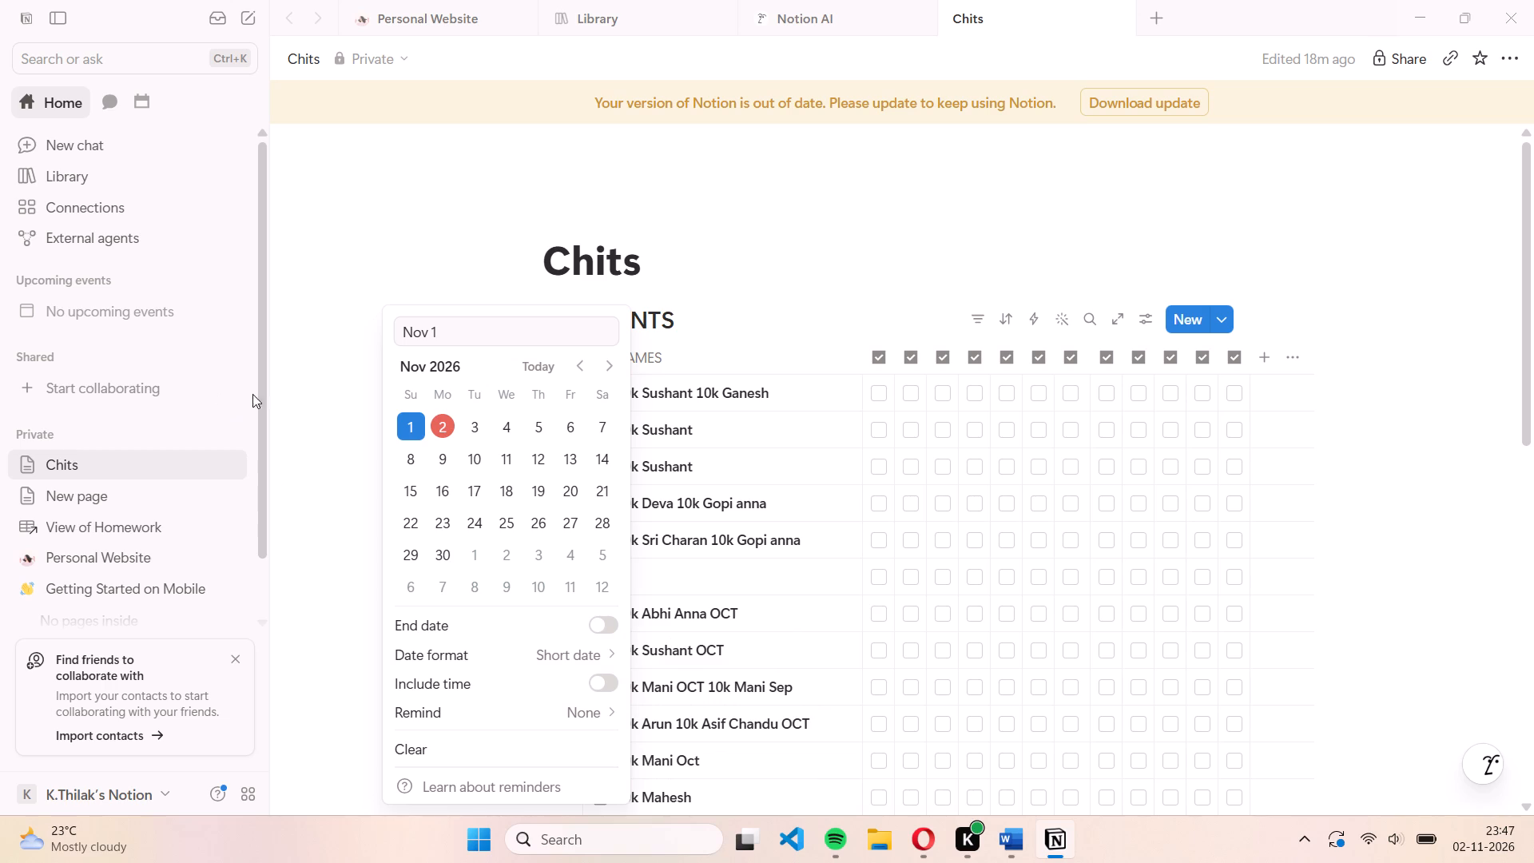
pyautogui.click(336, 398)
# Set the date of the second PAYEMENTS entry to December 1, 2026.
pyautogui.click(407, 423)
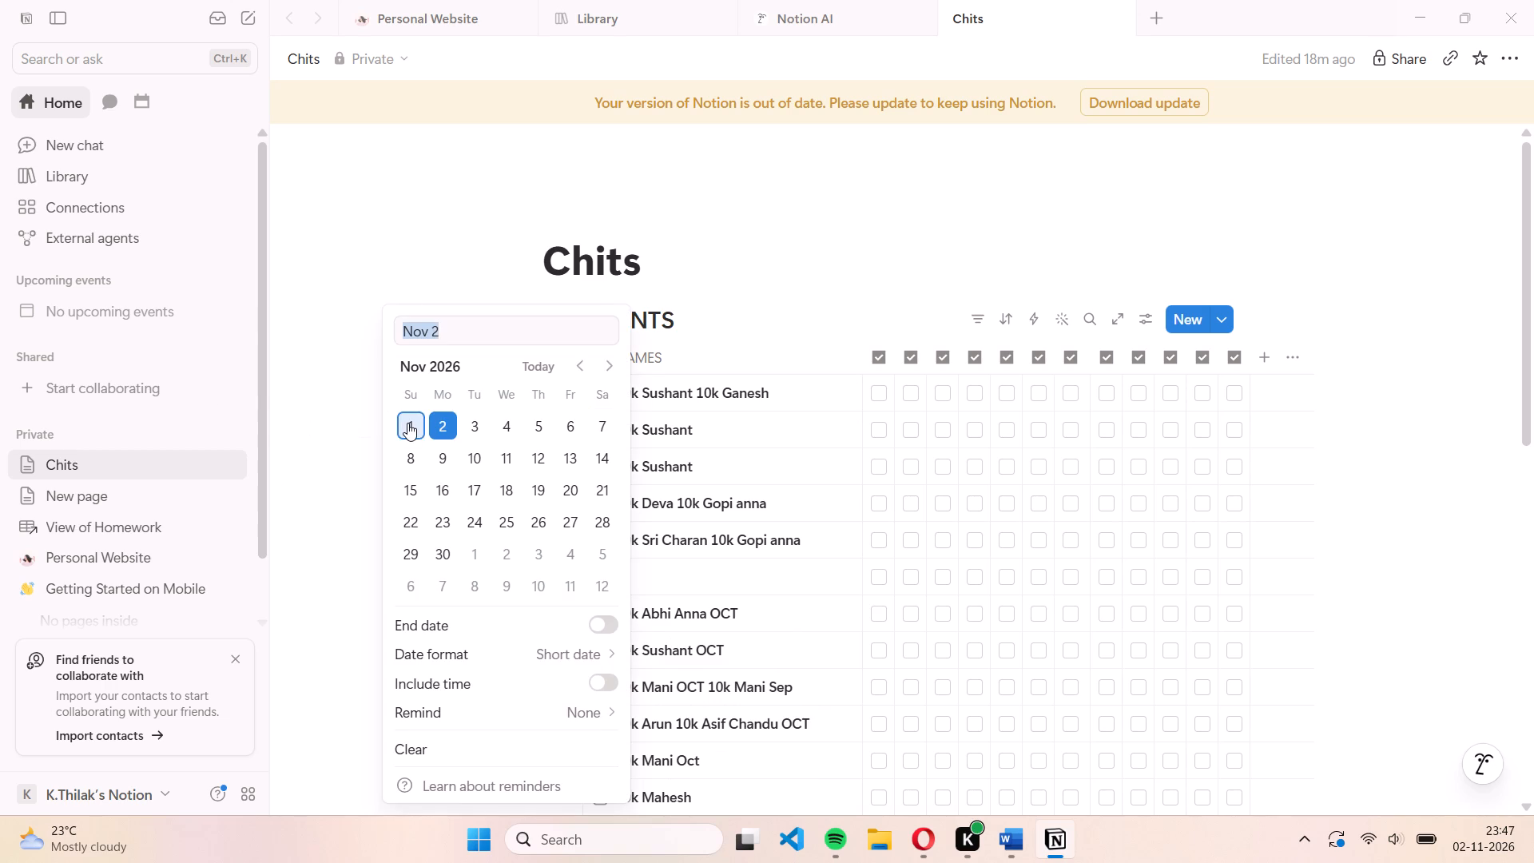
pyautogui.click(611, 363)
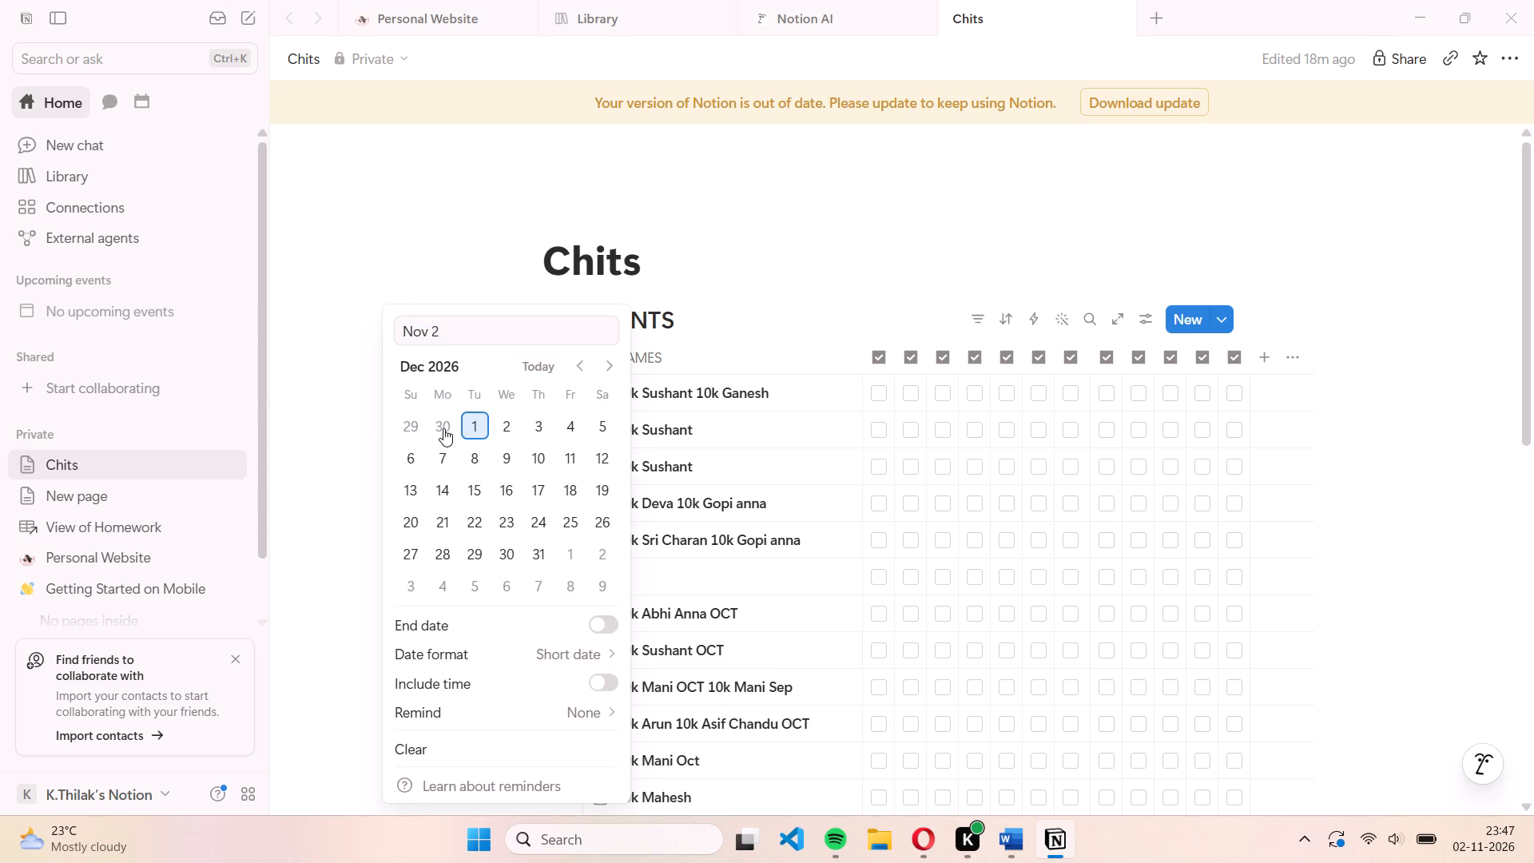
pyautogui.click(486, 422)
pyautogui.click(353, 481)
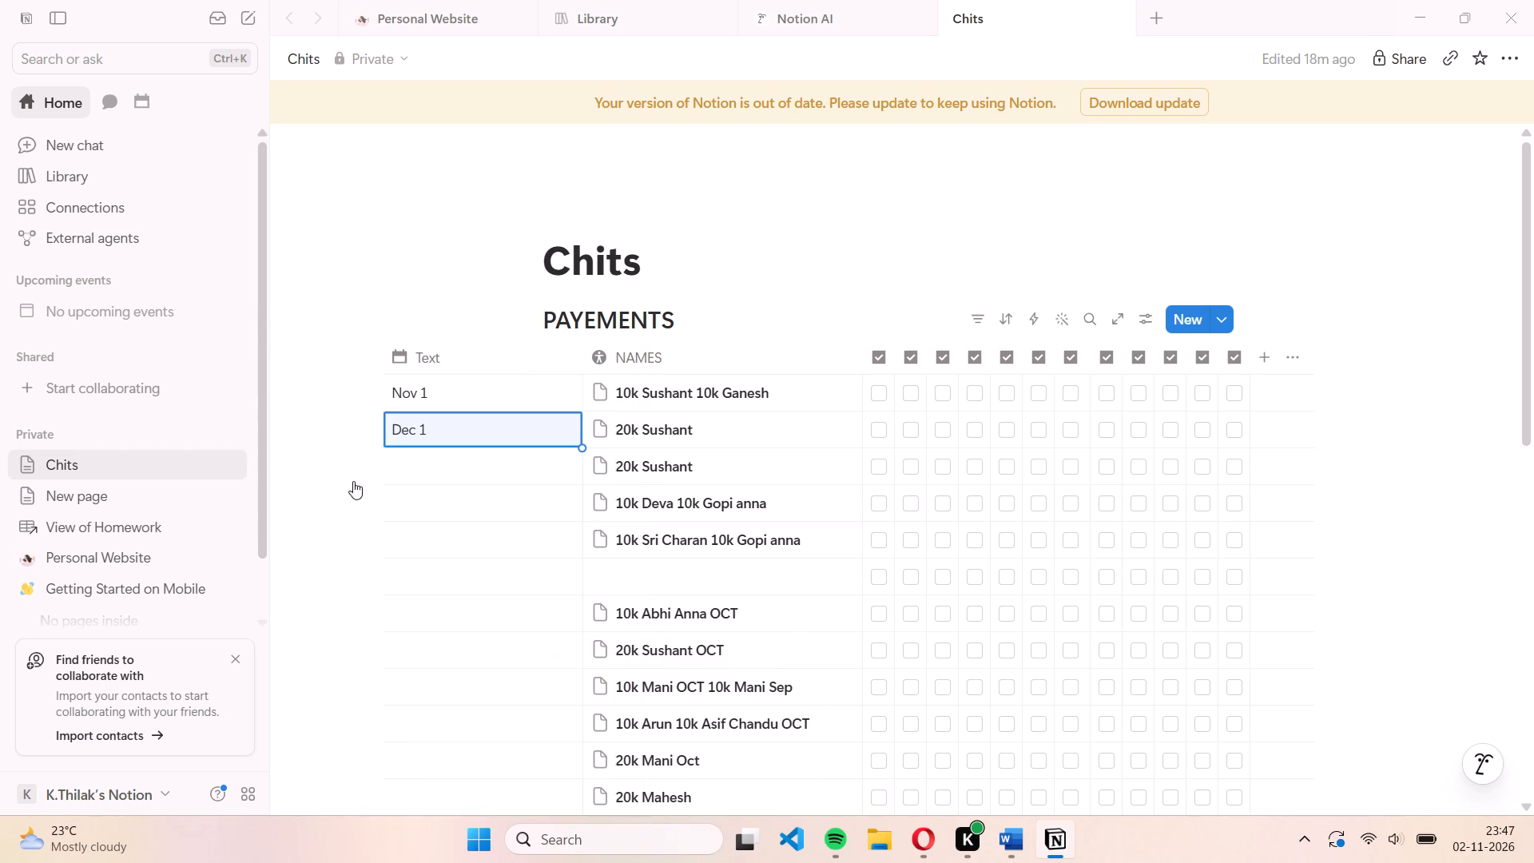
# Set the date of the third PAYEMENTS entry to January 1, 2027.
pyautogui.click(422, 467)
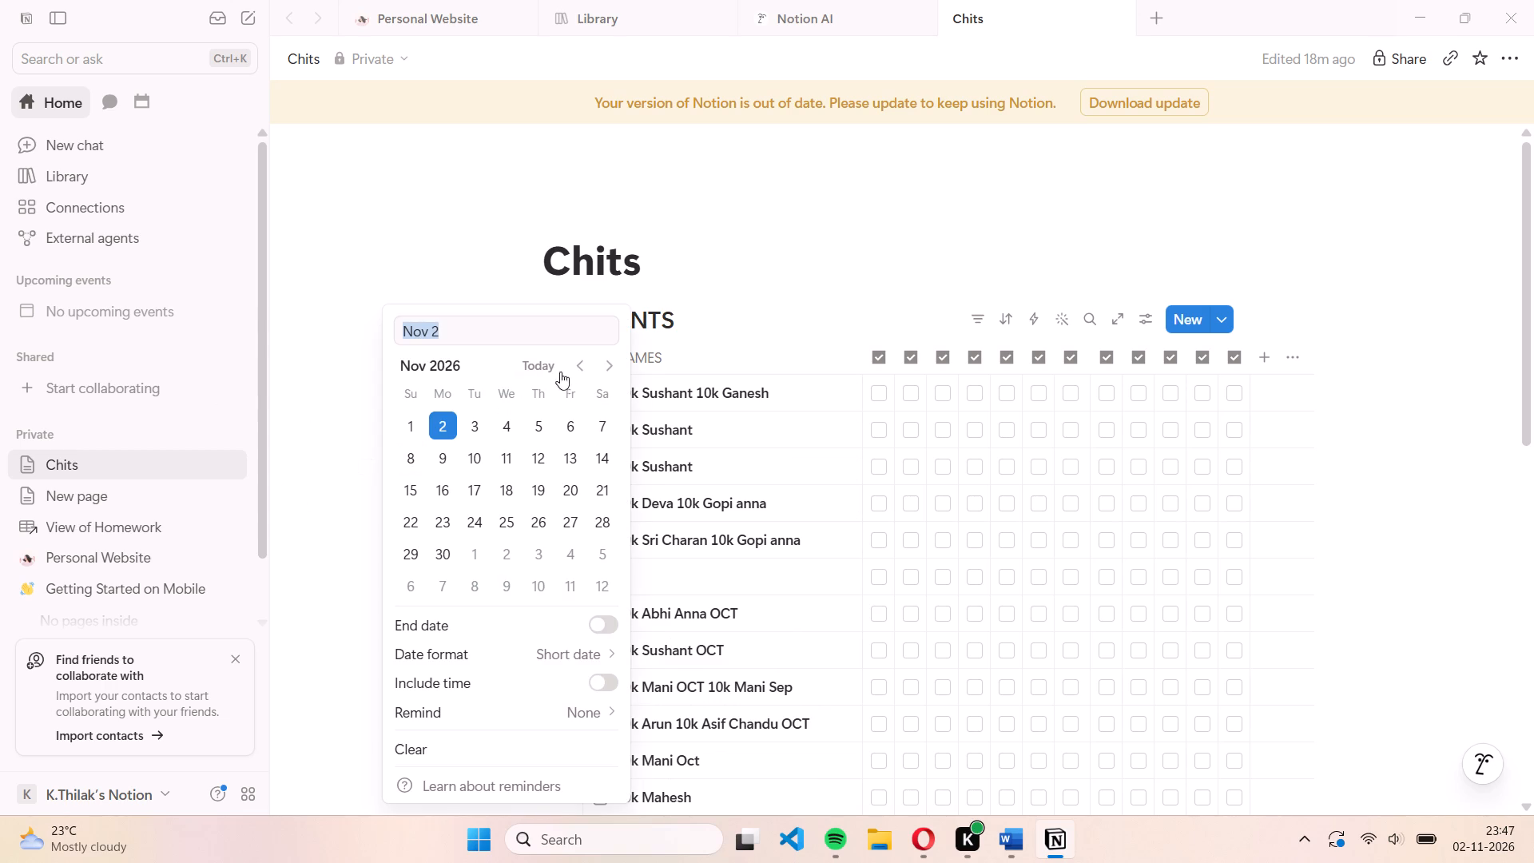
pyautogui.click(601, 366)
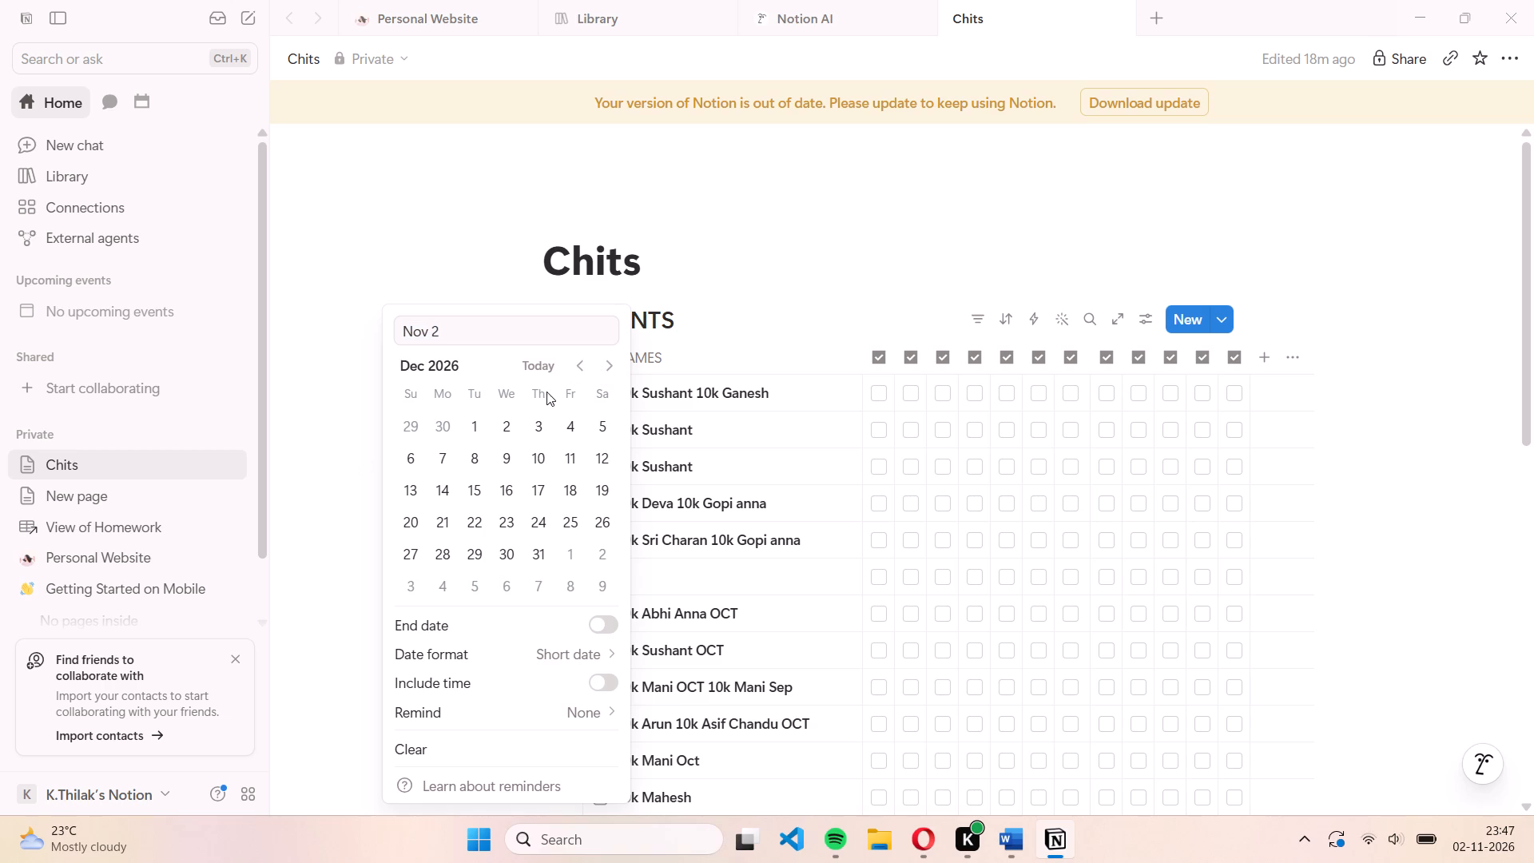
pyautogui.click(602, 361)
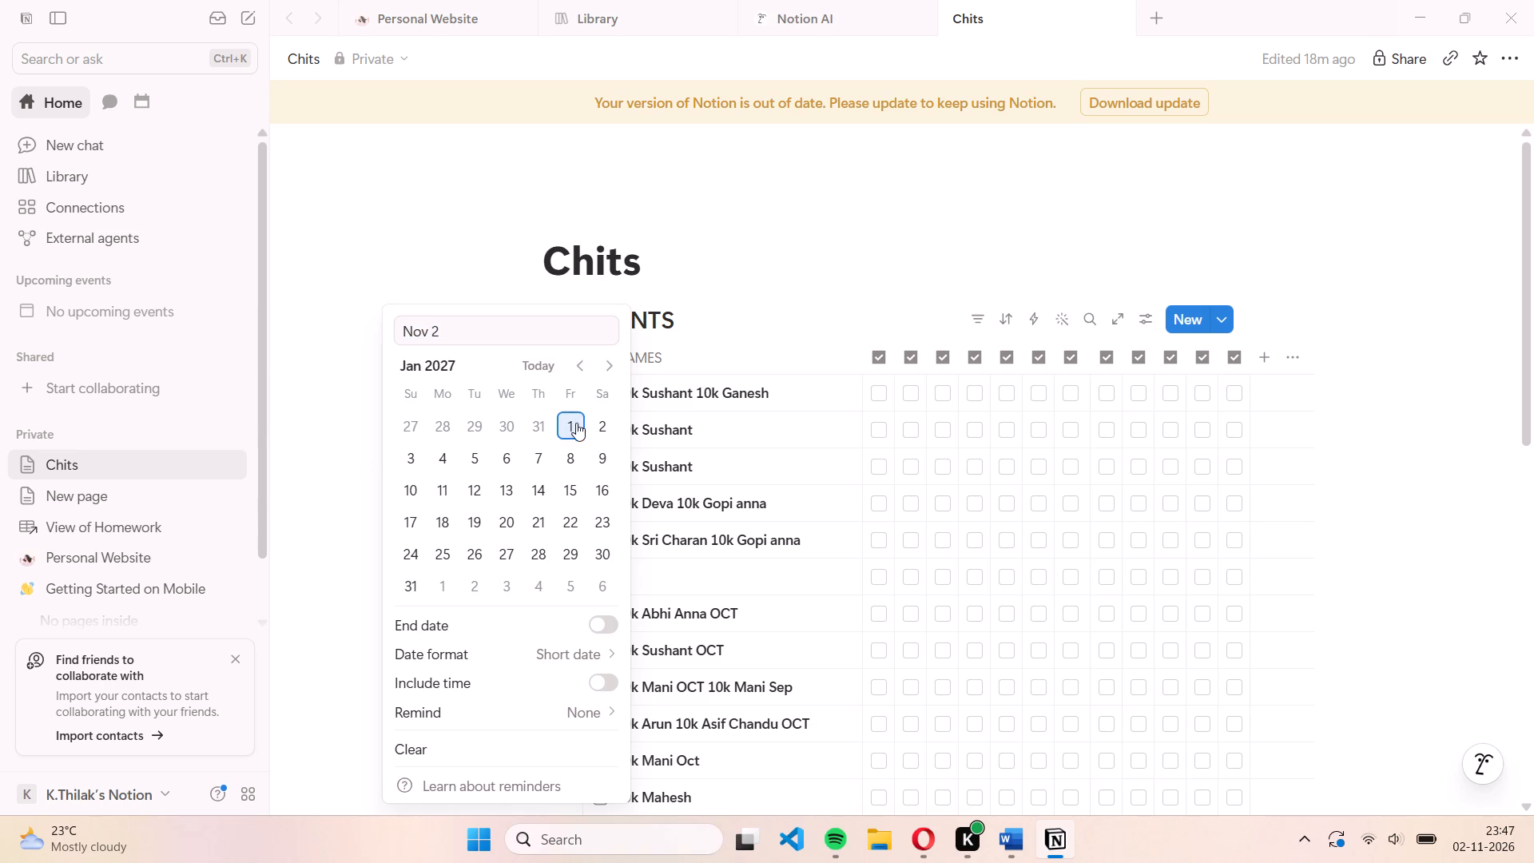
pyautogui.click(570, 419)
pyautogui.click(340, 455)
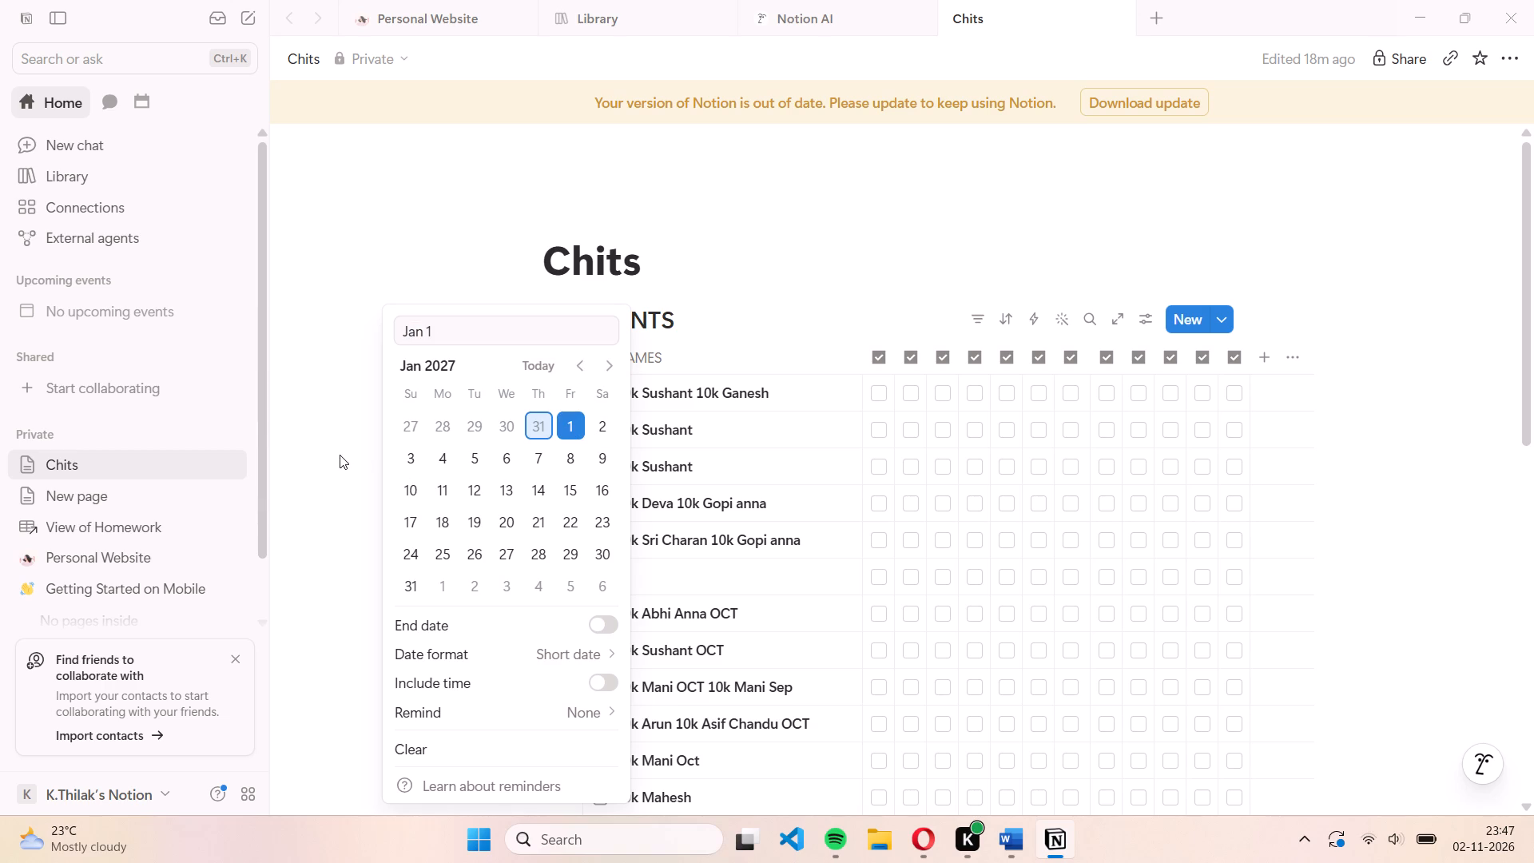
# Set the date of the fourth PAYEMENTS entry to February 1, 2027.
pyautogui.scroll(-1, 340, 455)
pyautogui.click(418, 460)
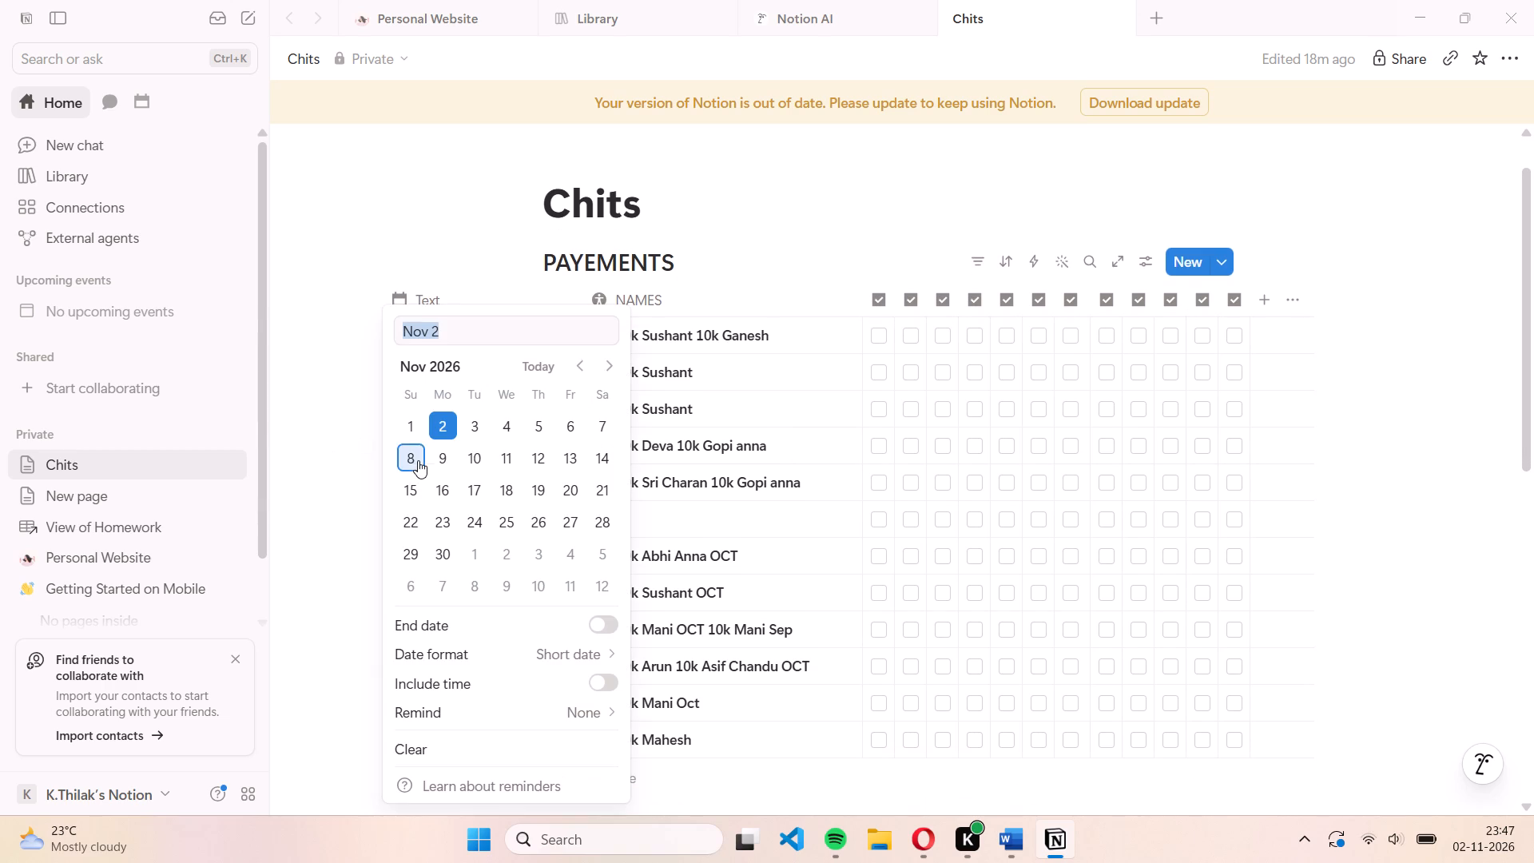
pyautogui.click(606, 362)
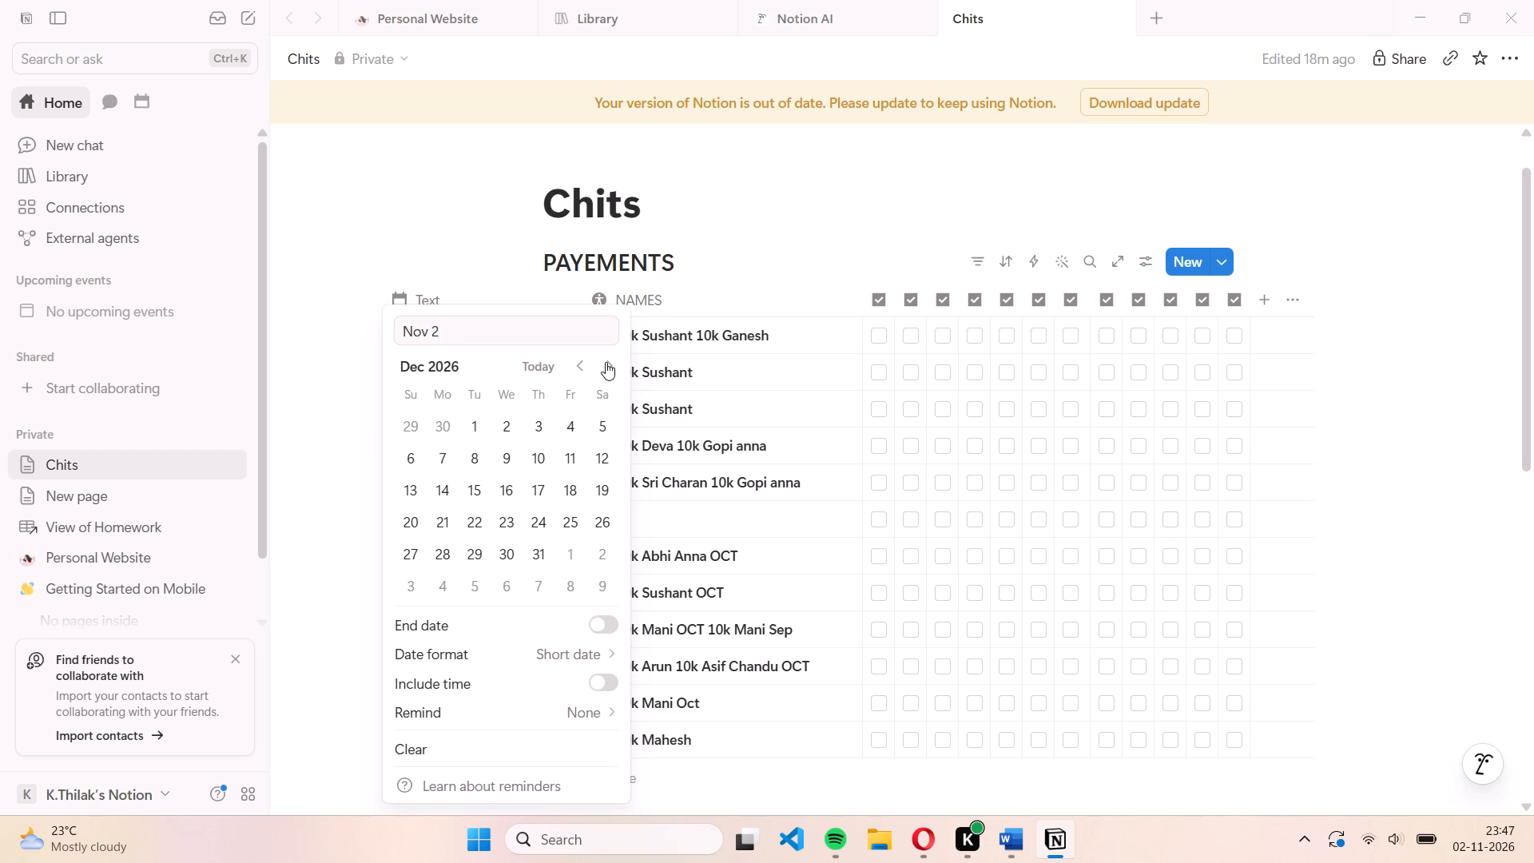
pyautogui.click(606, 362)
pyautogui.click(606, 362)
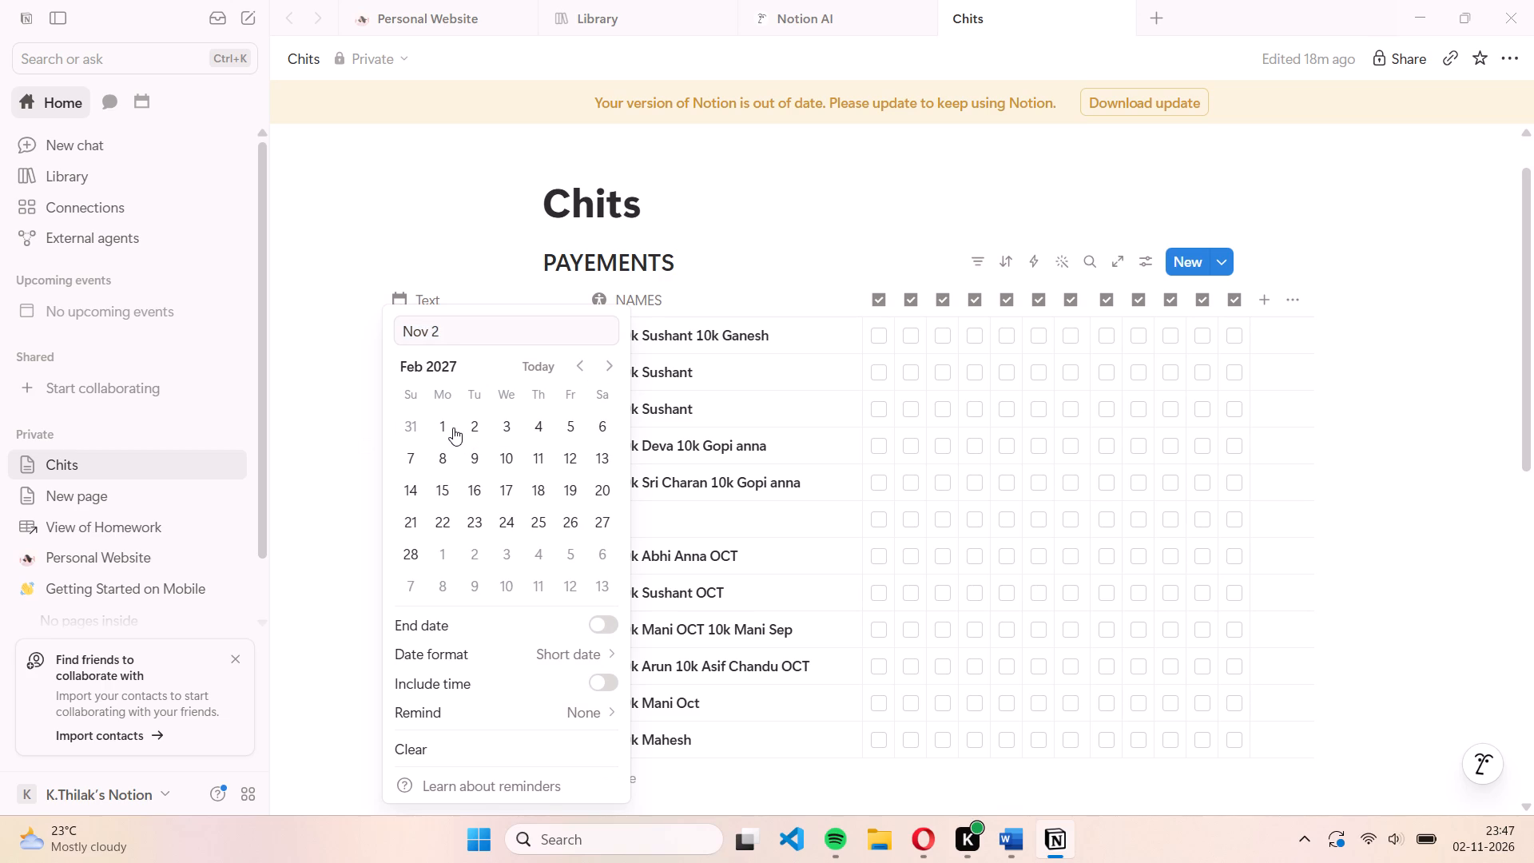
pyautogui.click(453, 428)
pyautogui.click(335, 410)
# Set the date of the fifth PAYEMENTS entry to March 1, 2027.
pyautogui.scroll(-1, 335, 410)
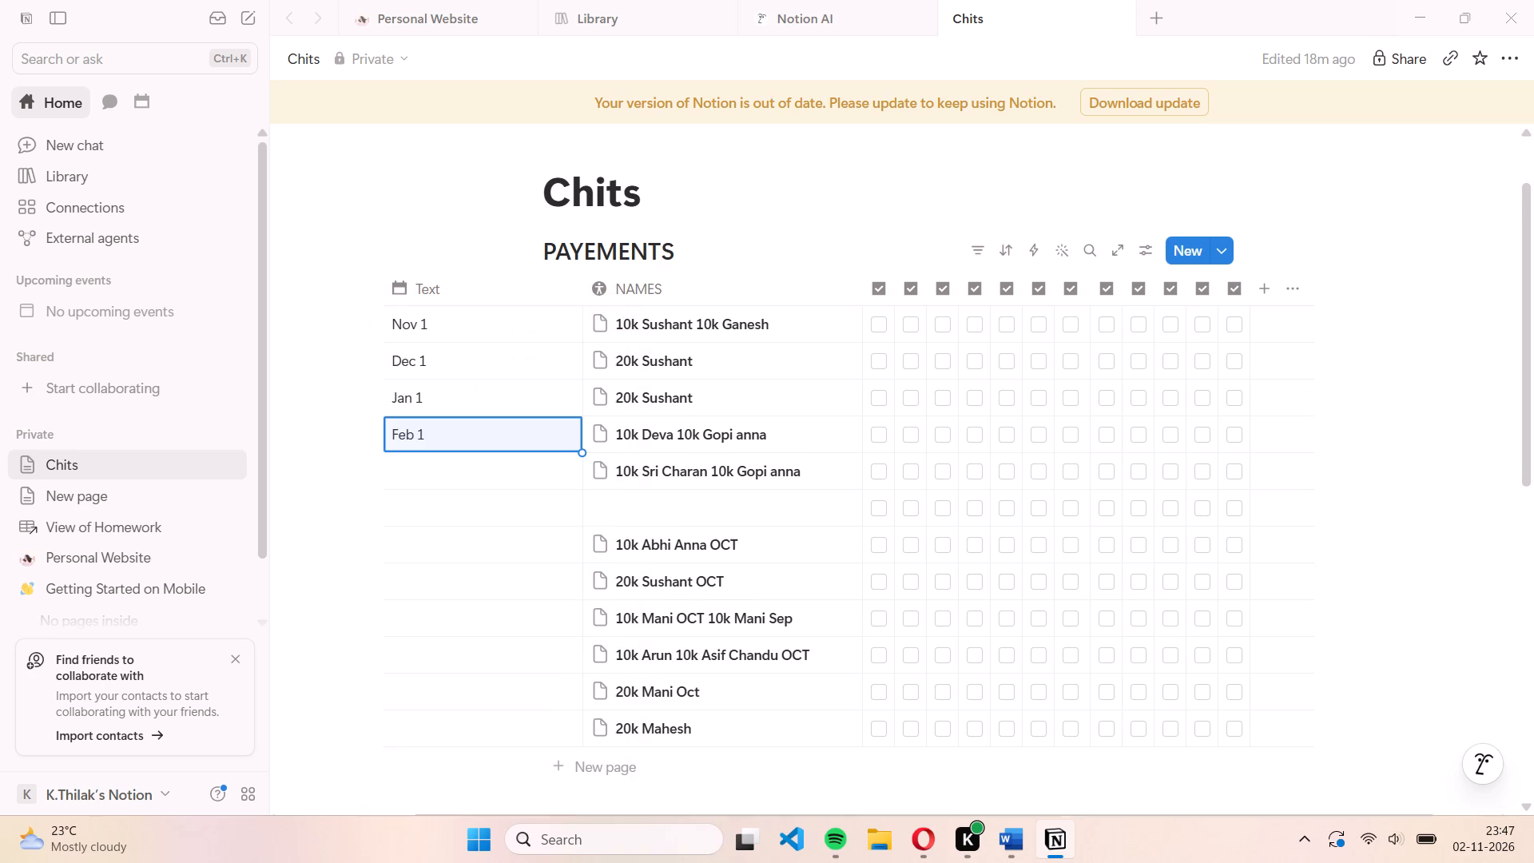
pyautogui.scroll(-1, 335, 410)
pyautogui.click(413, 395)
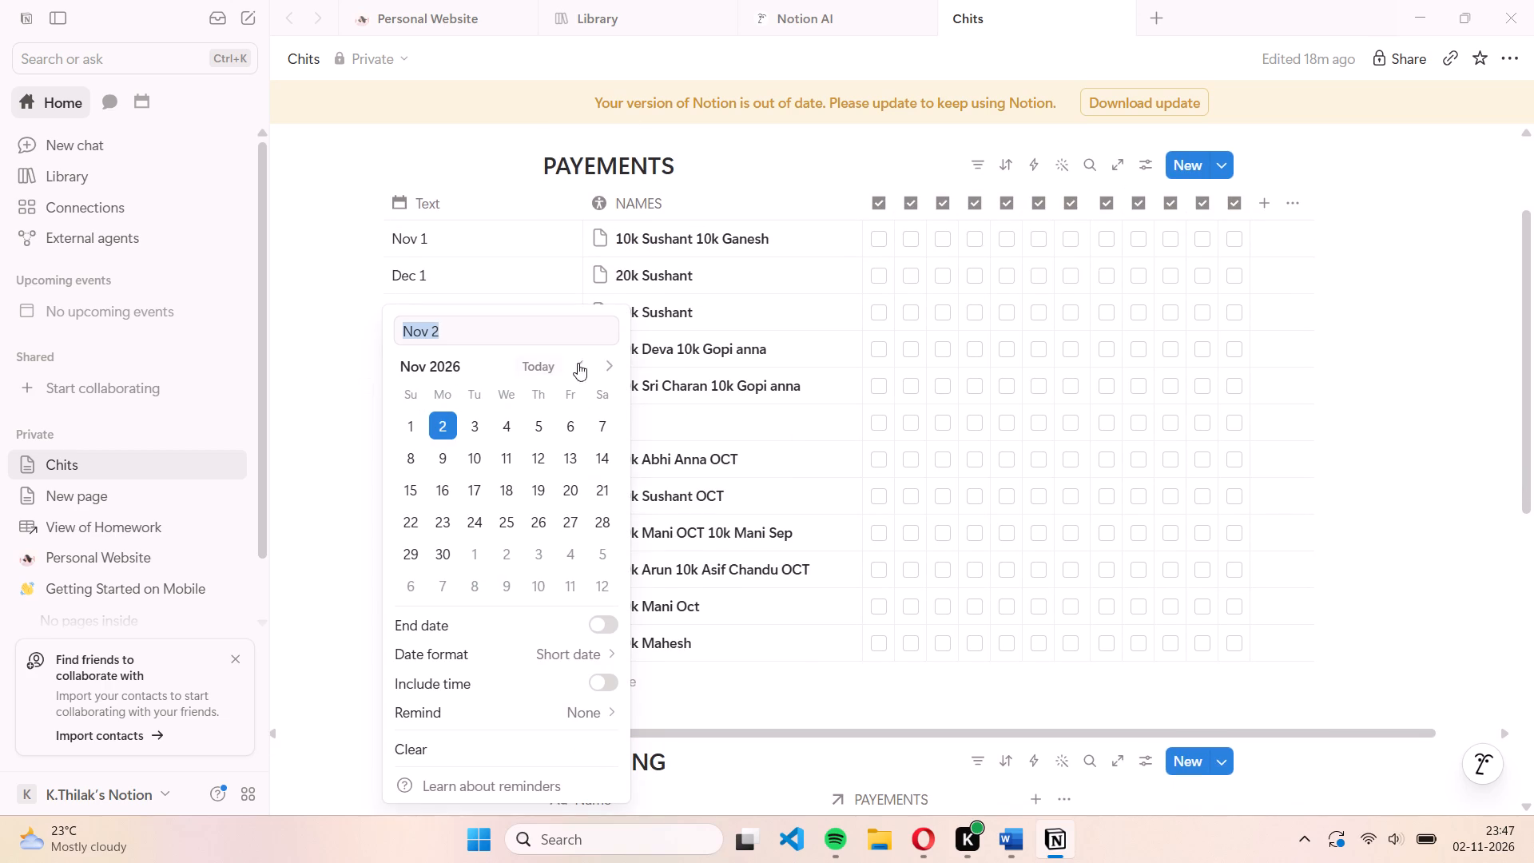
pyautogui.click(603, 357)
pyautogui.click(603, 357)
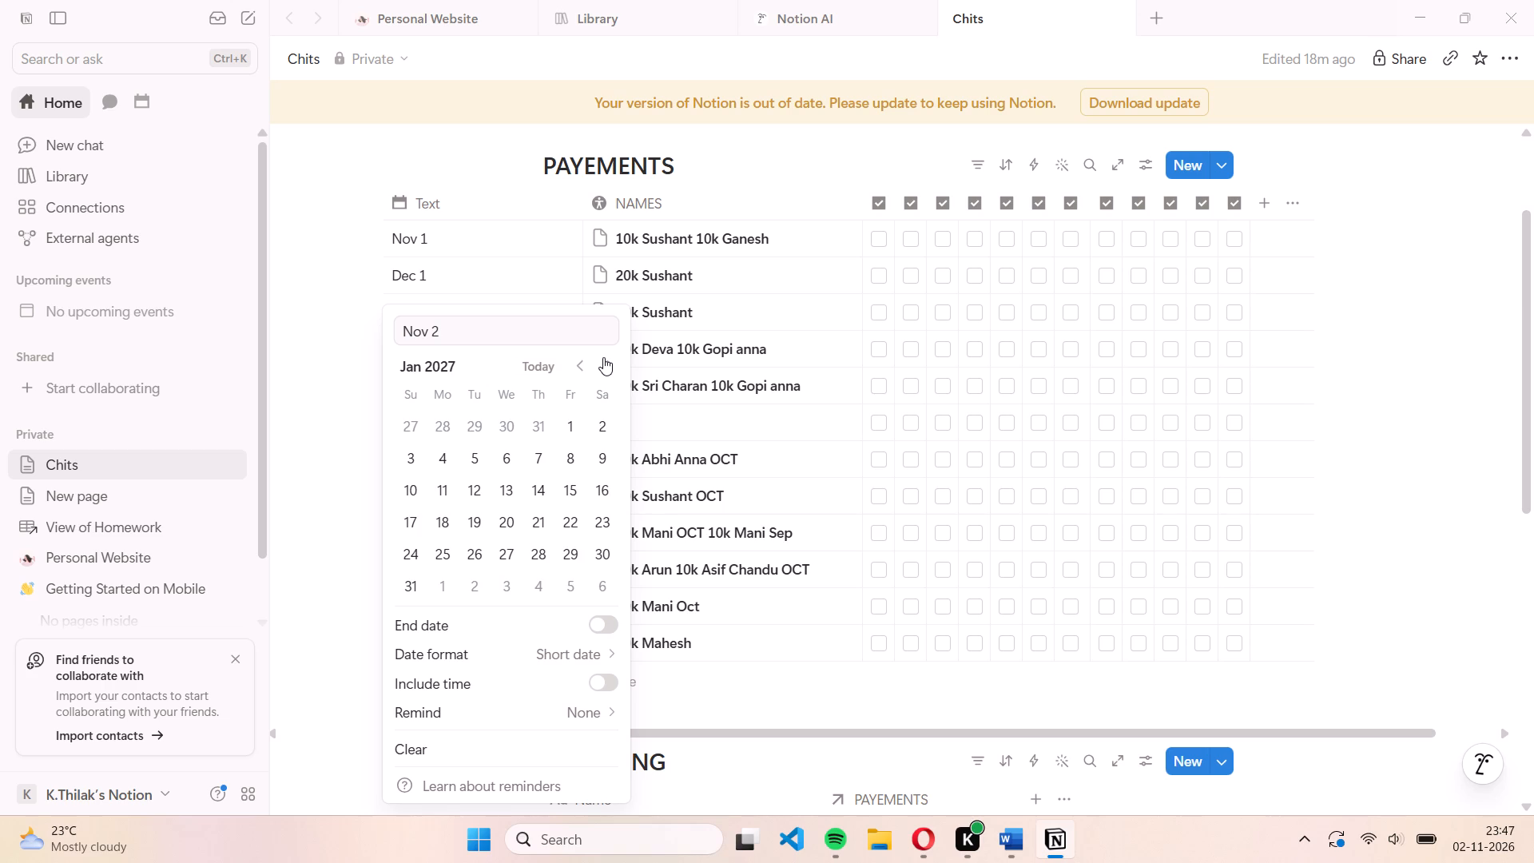
pyautogui.click(603, 357)
pyautogui.click(603, 357)
pyautogui.click(443, 426)
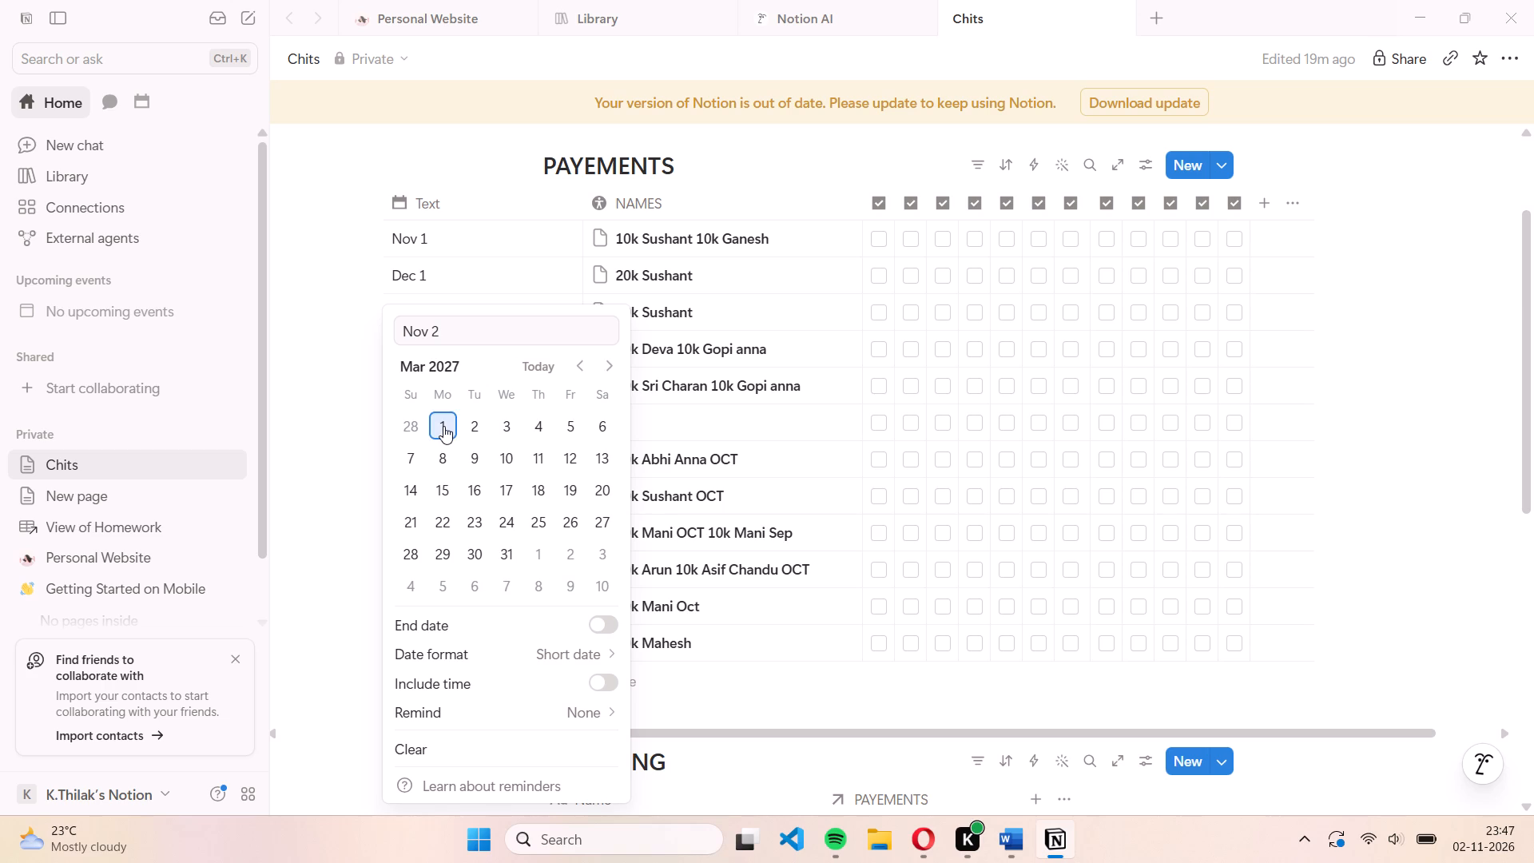
pyautogui.click(446, 424)
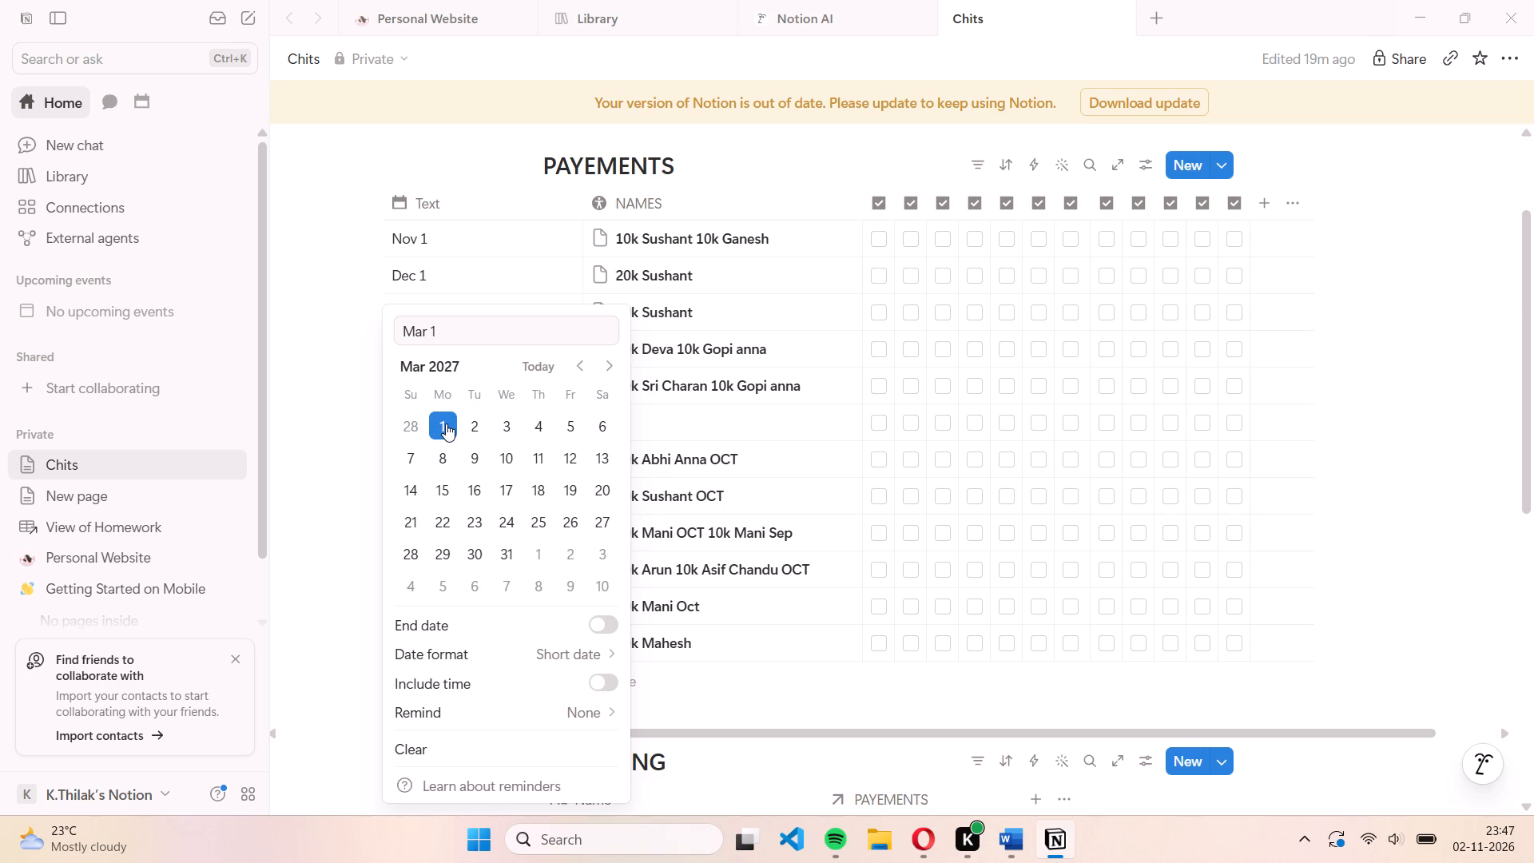
pyautogui.click(446, 424)
pyautogui.click(446, 424)
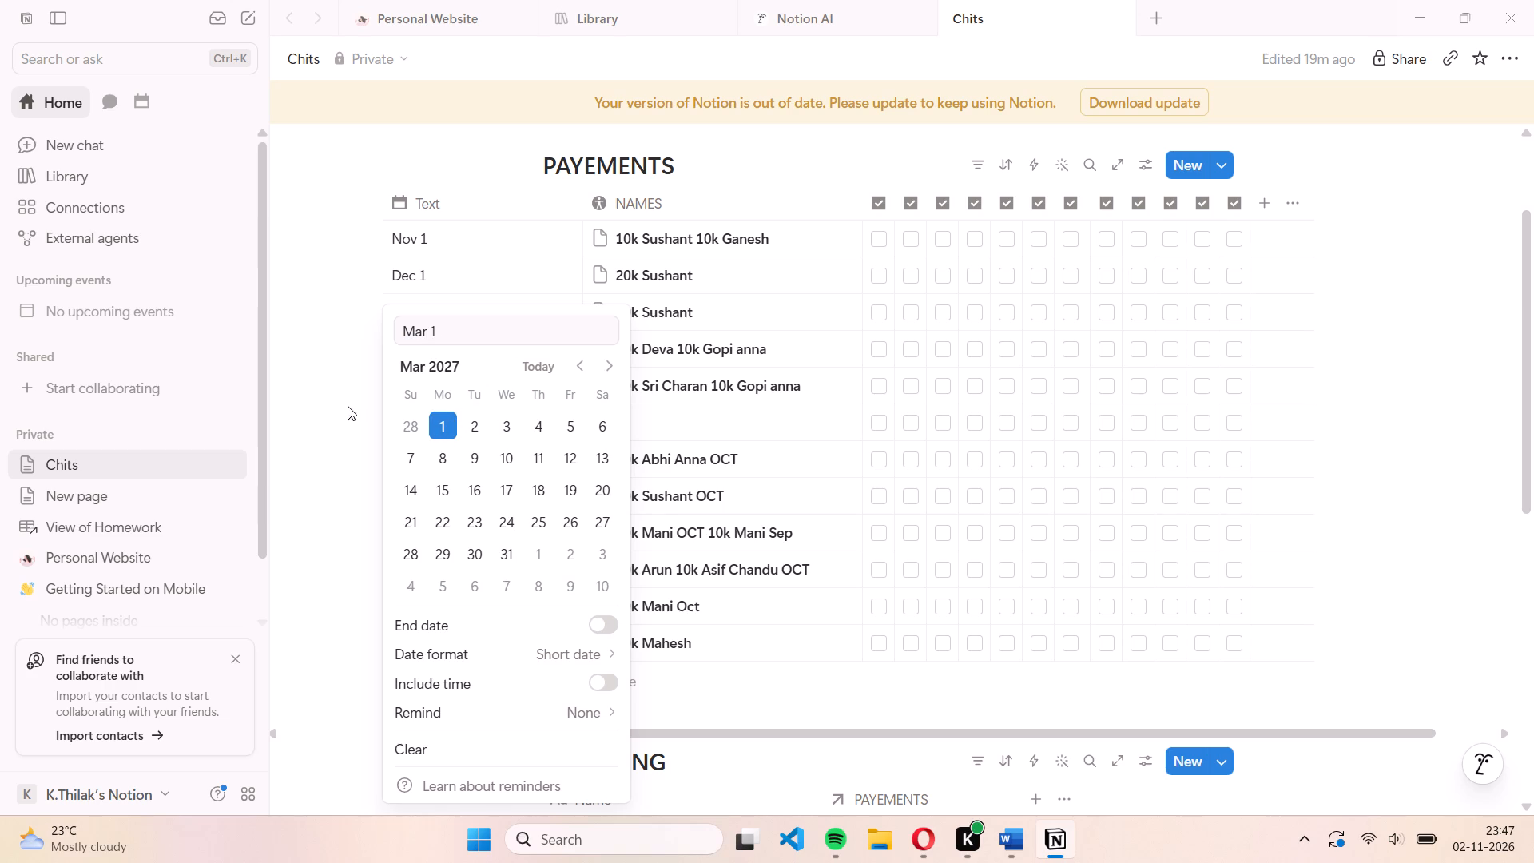
pyautogui.click(348, 406)
# Set the date of the sixth PAYEMENTS entry, the one with a blank name, to April 1, 2027.
pyautogui.click(442, 410)
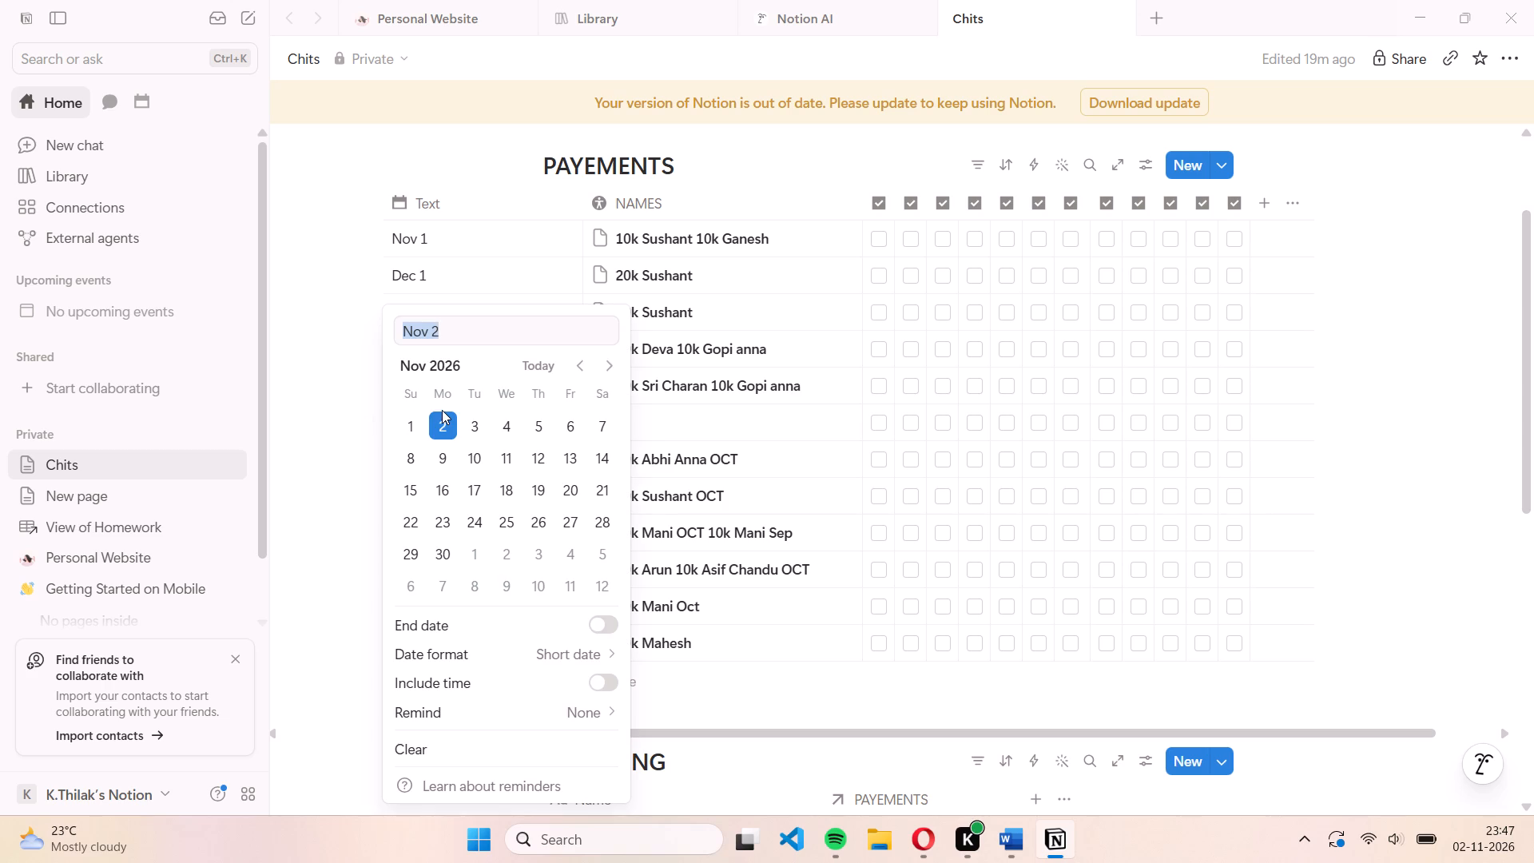
pyautogui.press('BackSpace')
pyautogui.write('Ap')
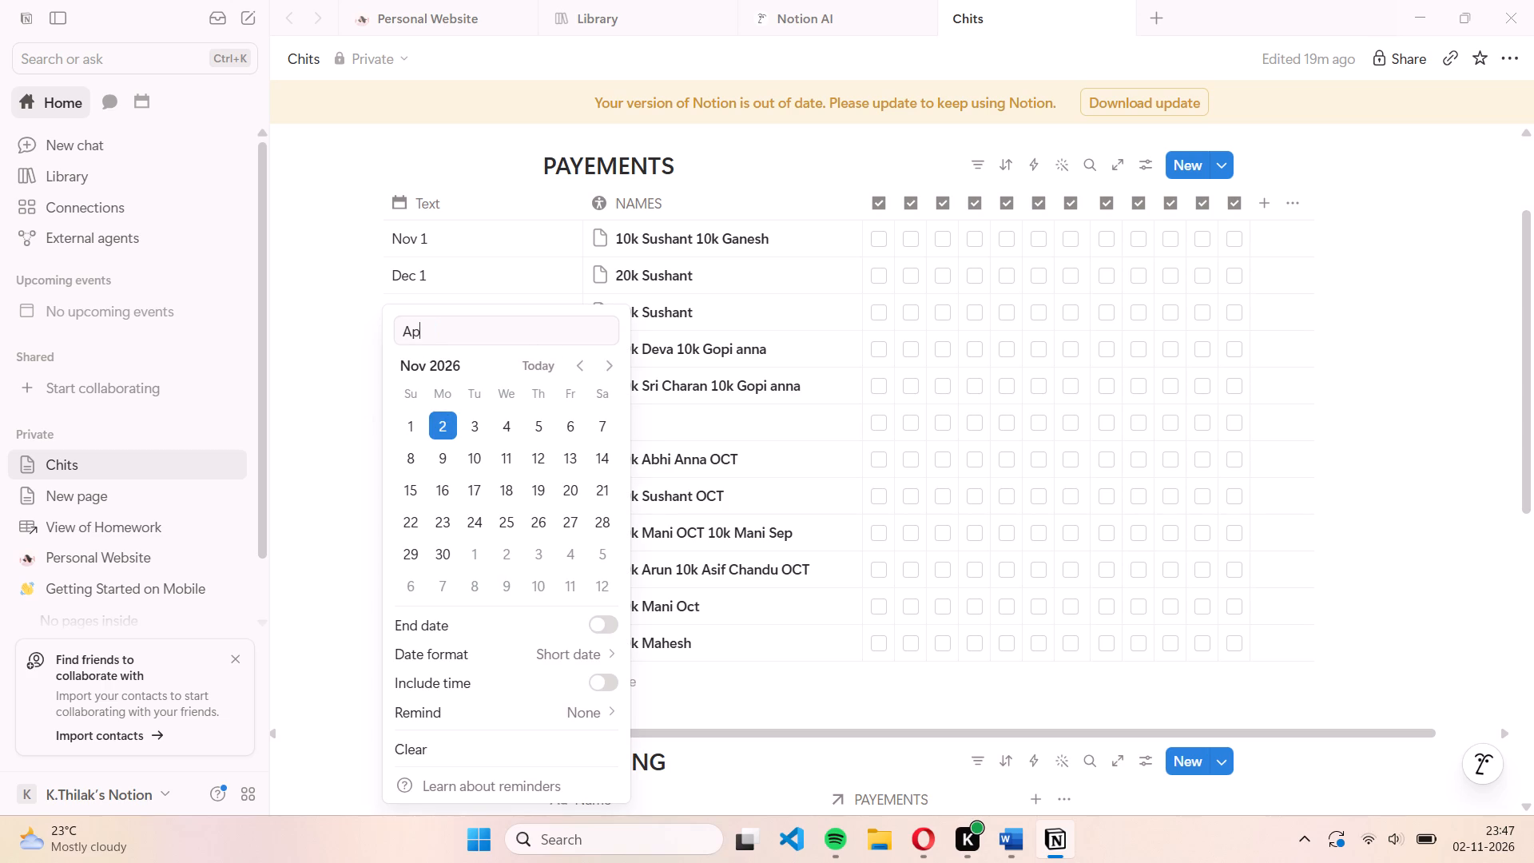
pyautogui.write('ril')
pyautogui.press('space')
pyautogui.press('1')
pyautogui.press('Return')
pyautogui.press('Return')
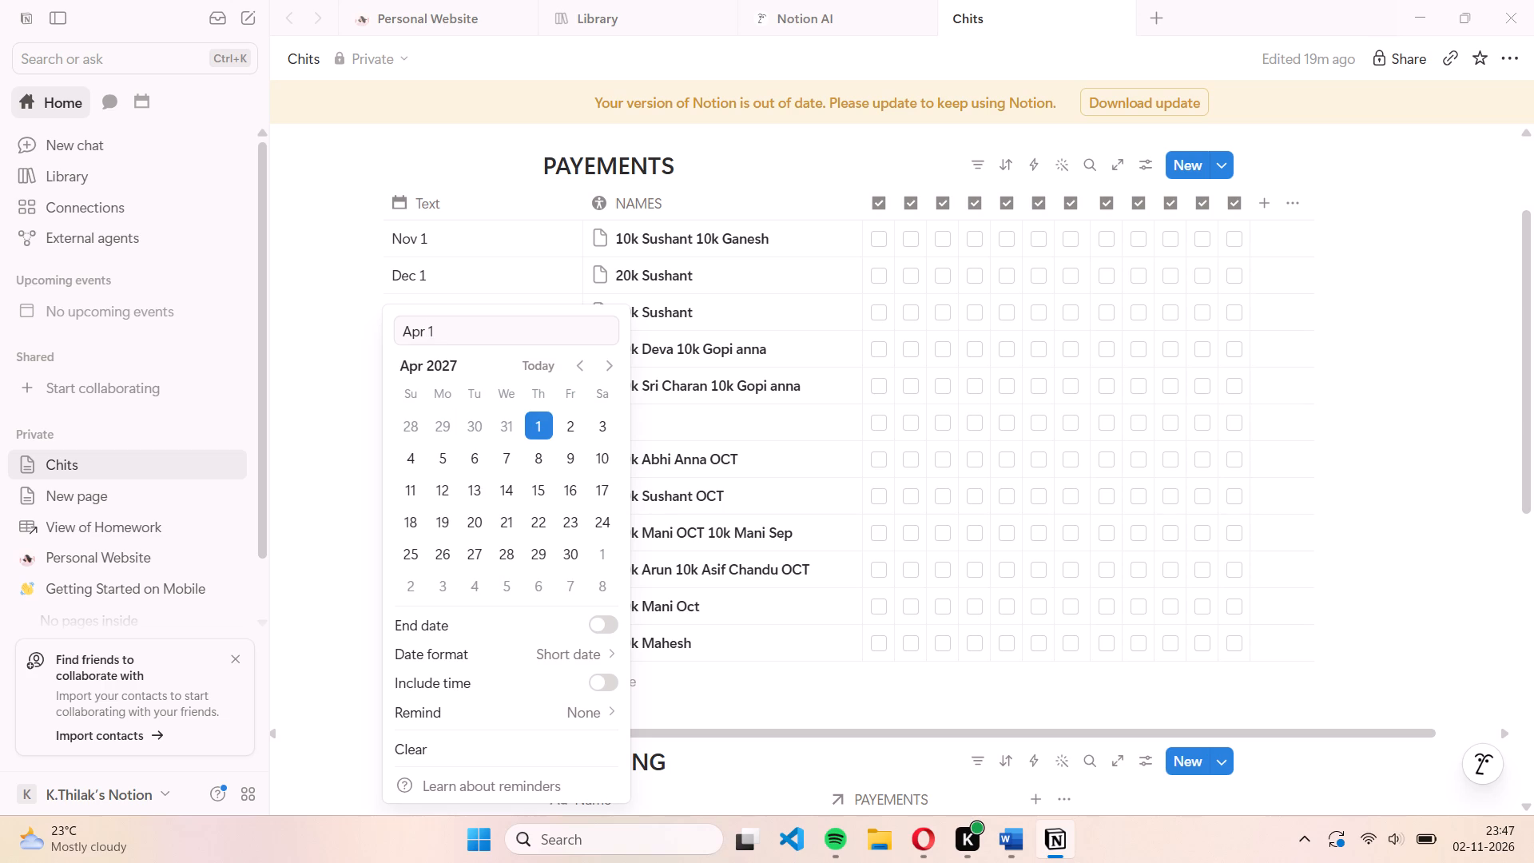
pyautogui.click(360, 367)
# Set the date of the seventh PAYEMENTS entry to May 1, 2027.
pyautogui.click(459, 464)
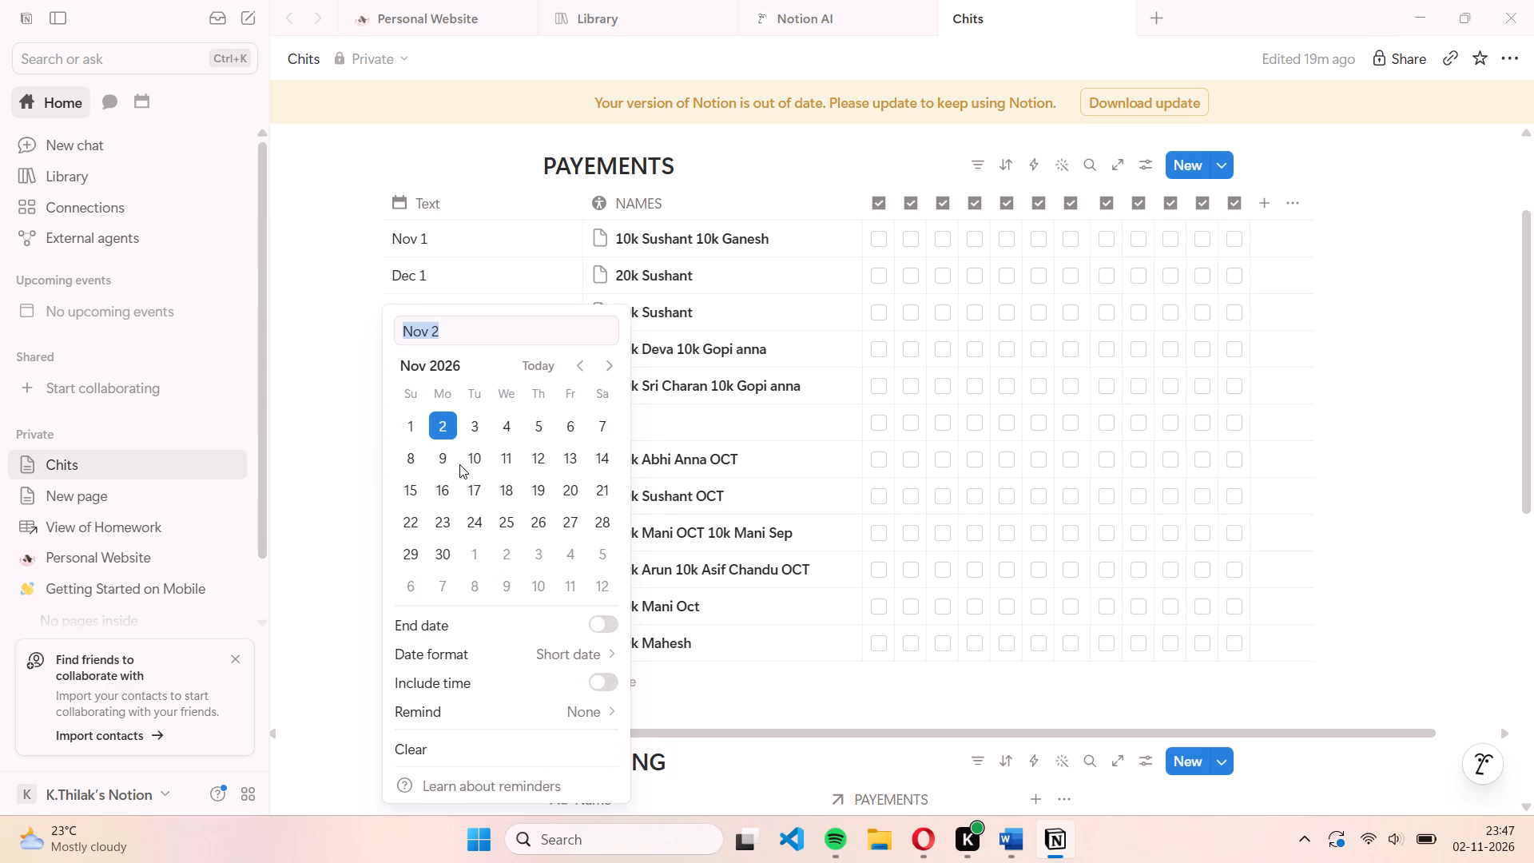
pyautogui.press('BackSpace')
pyautogui.hotkey('shift', 'm')
pyautogui.write('ay')
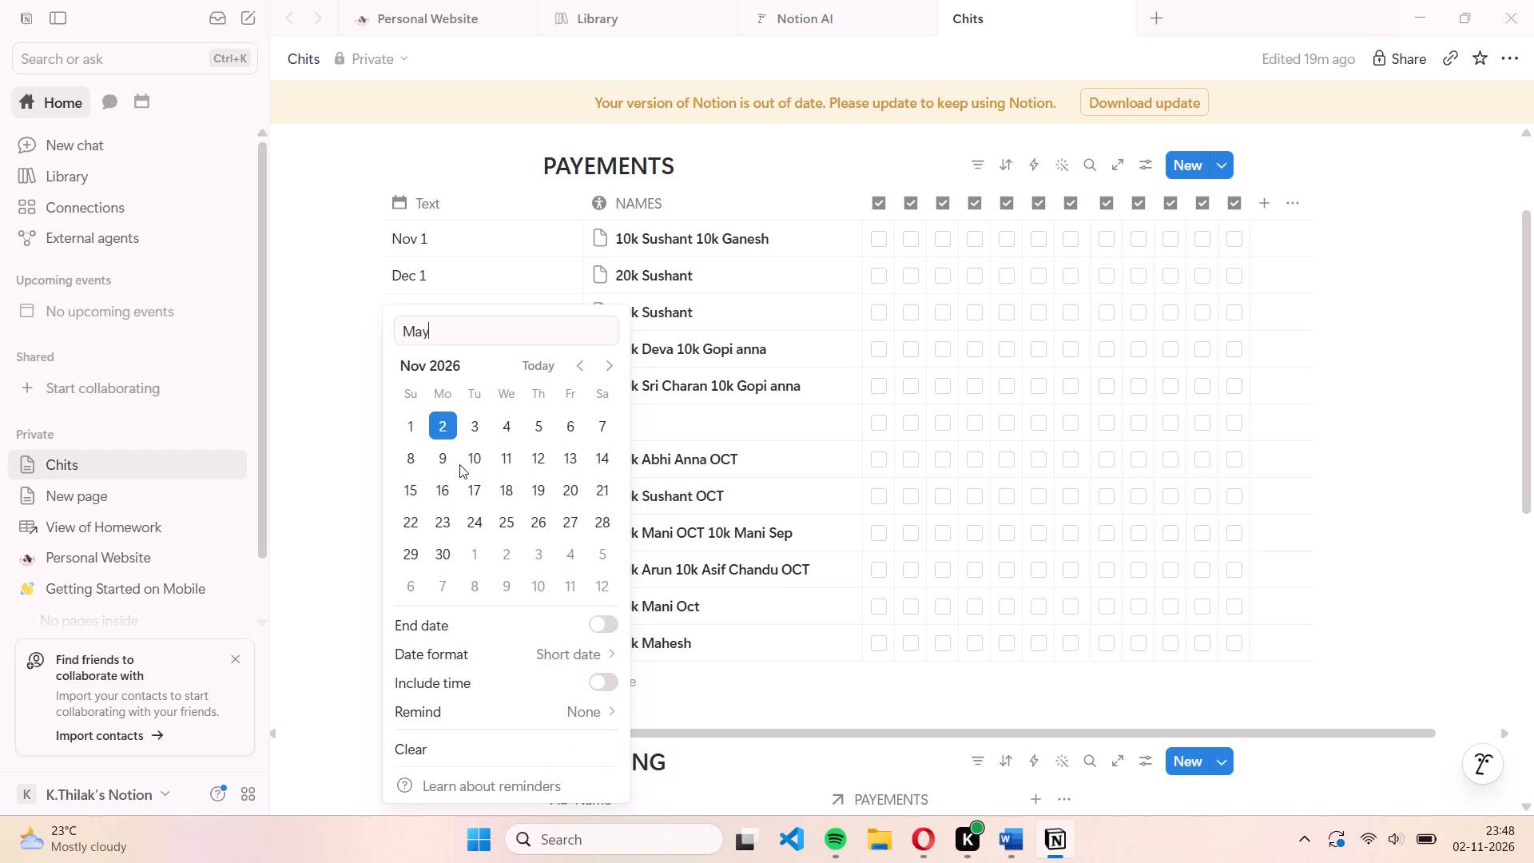
pyautogui.press('Return')
pyautogui.press('Return')
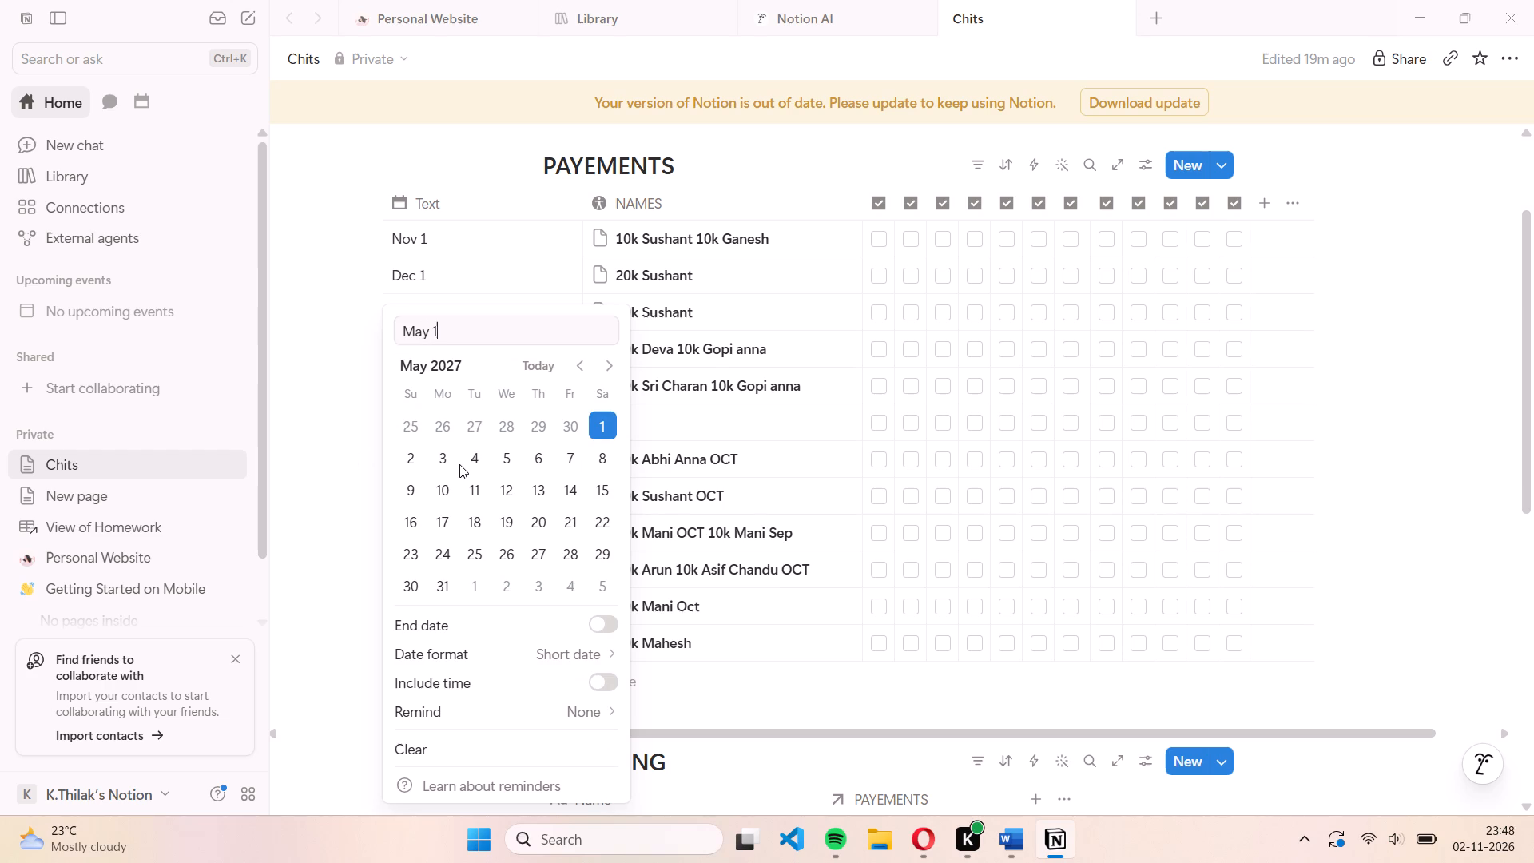
pyautogui.click(609, 420)
# Set the date of the eighth PAYEMENTS entry, 20k Sushant OCT, to June 1, 2027.
pyautogui.click(256, 409)
pyautogui.scroll(-1, 354, 481)
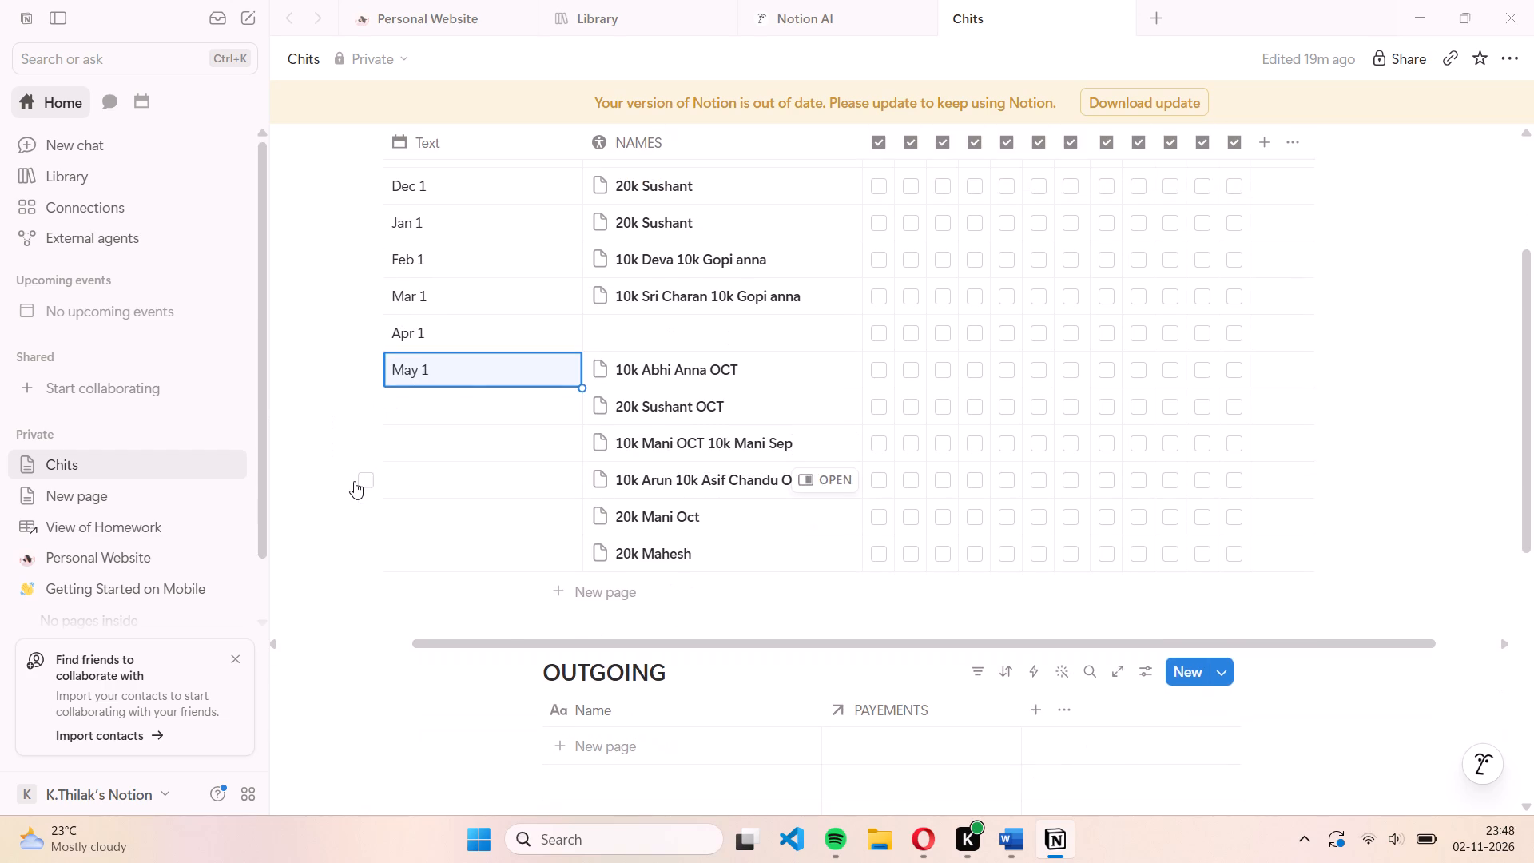
pyautogui.click(440, 403)
pyautogui.click(440, 403)
pyautogui.press('BackSpace')
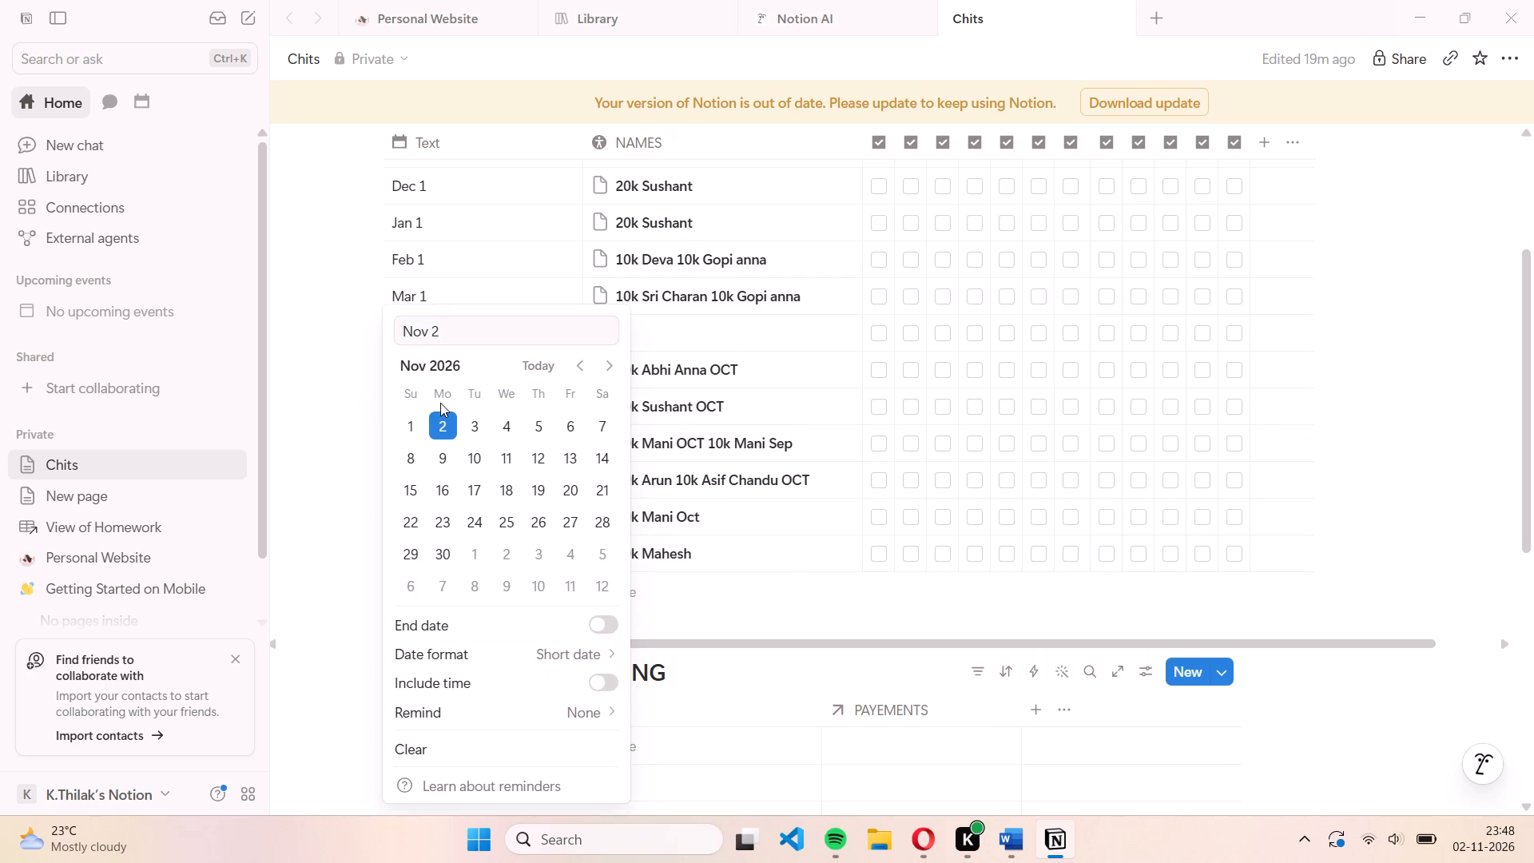
pyautogui.click(458, 333)
pyautogui.press('BackSpace')
pyautogui.press('BackSpace')
pyautogui.press('BackSpace')
pyautogui.press('BackSpace')
pyautogui.press('BackSpace')
pyautogui.press('BackSpace')
pyautogui.press('BackSpace')
pyautogui.press('BackSpace')
pyautogui.press('BackSpace')
pyautogui.press('BackSpace')
pyautogui.press('BackSpace')
pyautogui.press('BackSpace')
pyautogui.press('BackSpace')
pyautogui.press('BackSpace')
pyautogui.press('BackSpace')
pyautogui.press('BackSpace')
pyautogui.press('BackSpace')
pyautogui.press('BackSpace')
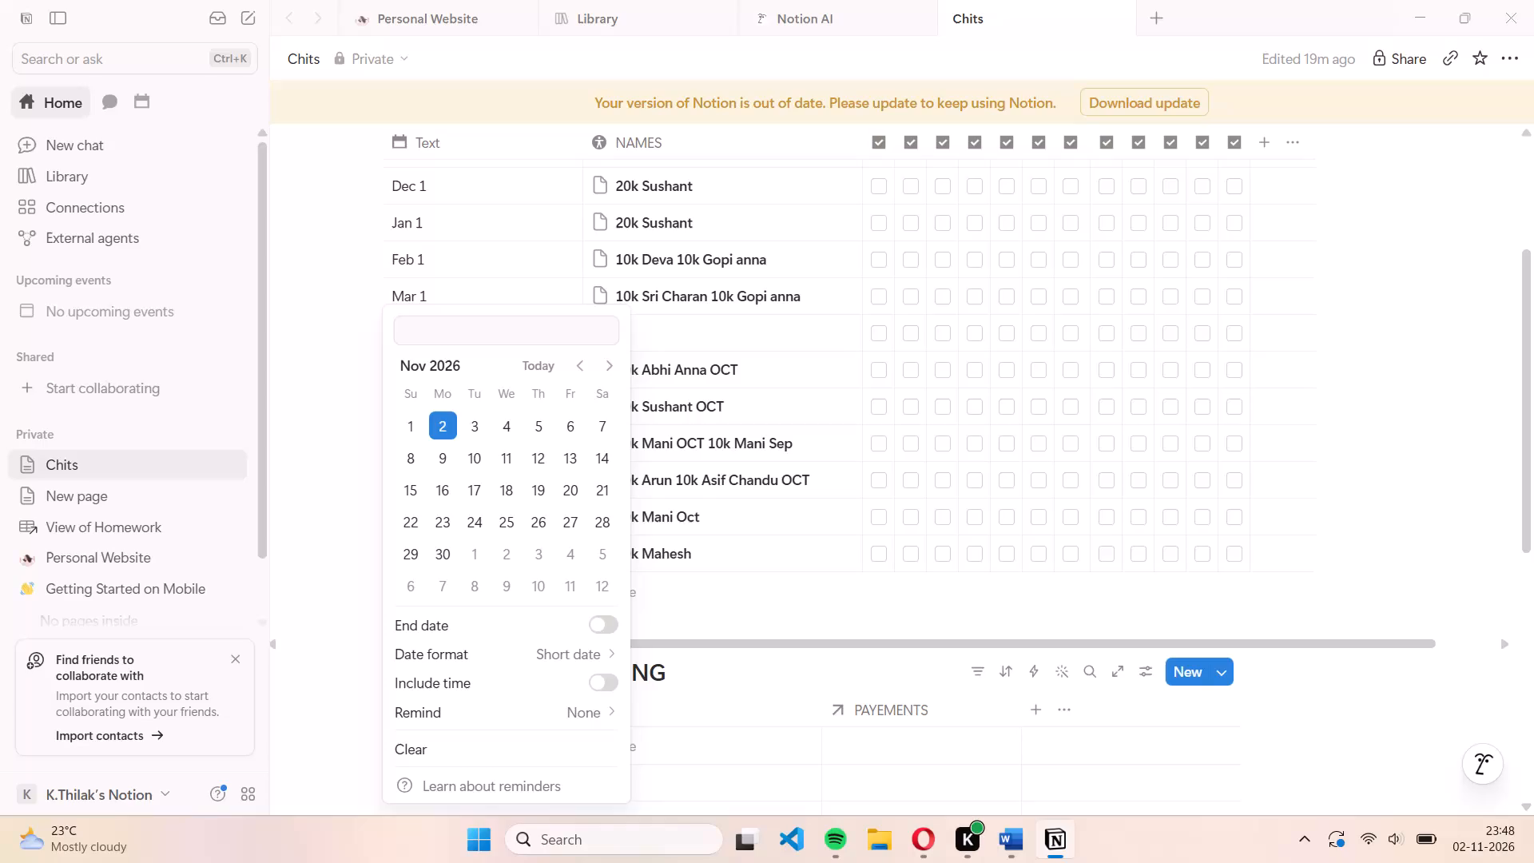
pyautogui.press('j')
pyautogui.write("une'")
pyautogui.press('BackSpace')
pyautogui.press('Return')
pyautogui.press('Return')
pyautogui.press('Return')
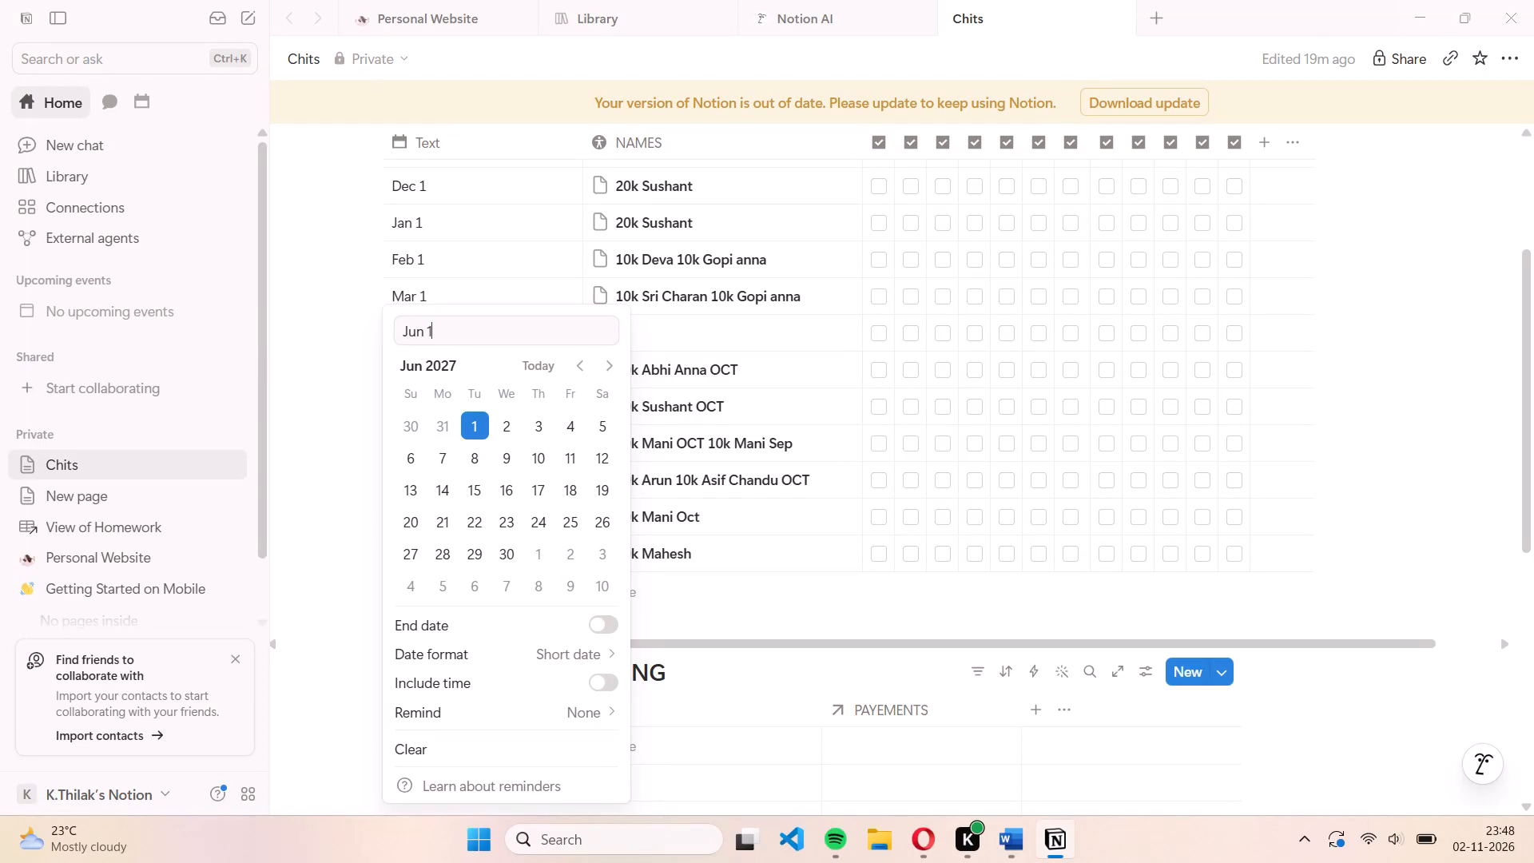
pyautogui.click(302, 419)
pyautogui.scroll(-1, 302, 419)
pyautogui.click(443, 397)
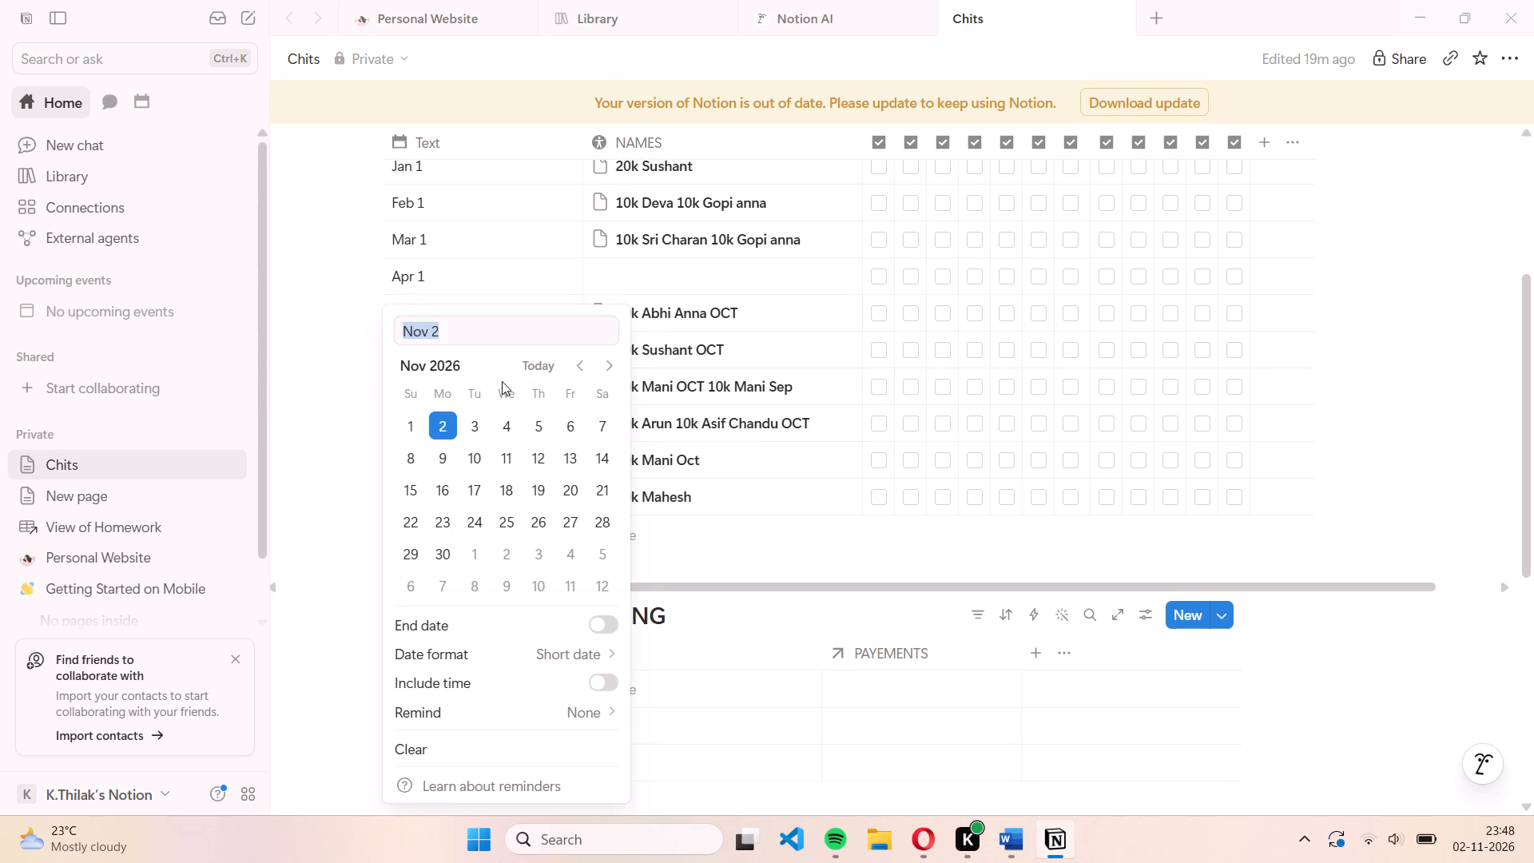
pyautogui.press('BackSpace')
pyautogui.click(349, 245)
# Set the date of the ninth PAYEMENTS entry, 10k Mani OCT 10k Mani Sep, to July 1, 2027.
pyautogui.scroll(-1, 349, 245)
pyautogui.click(398, 270)
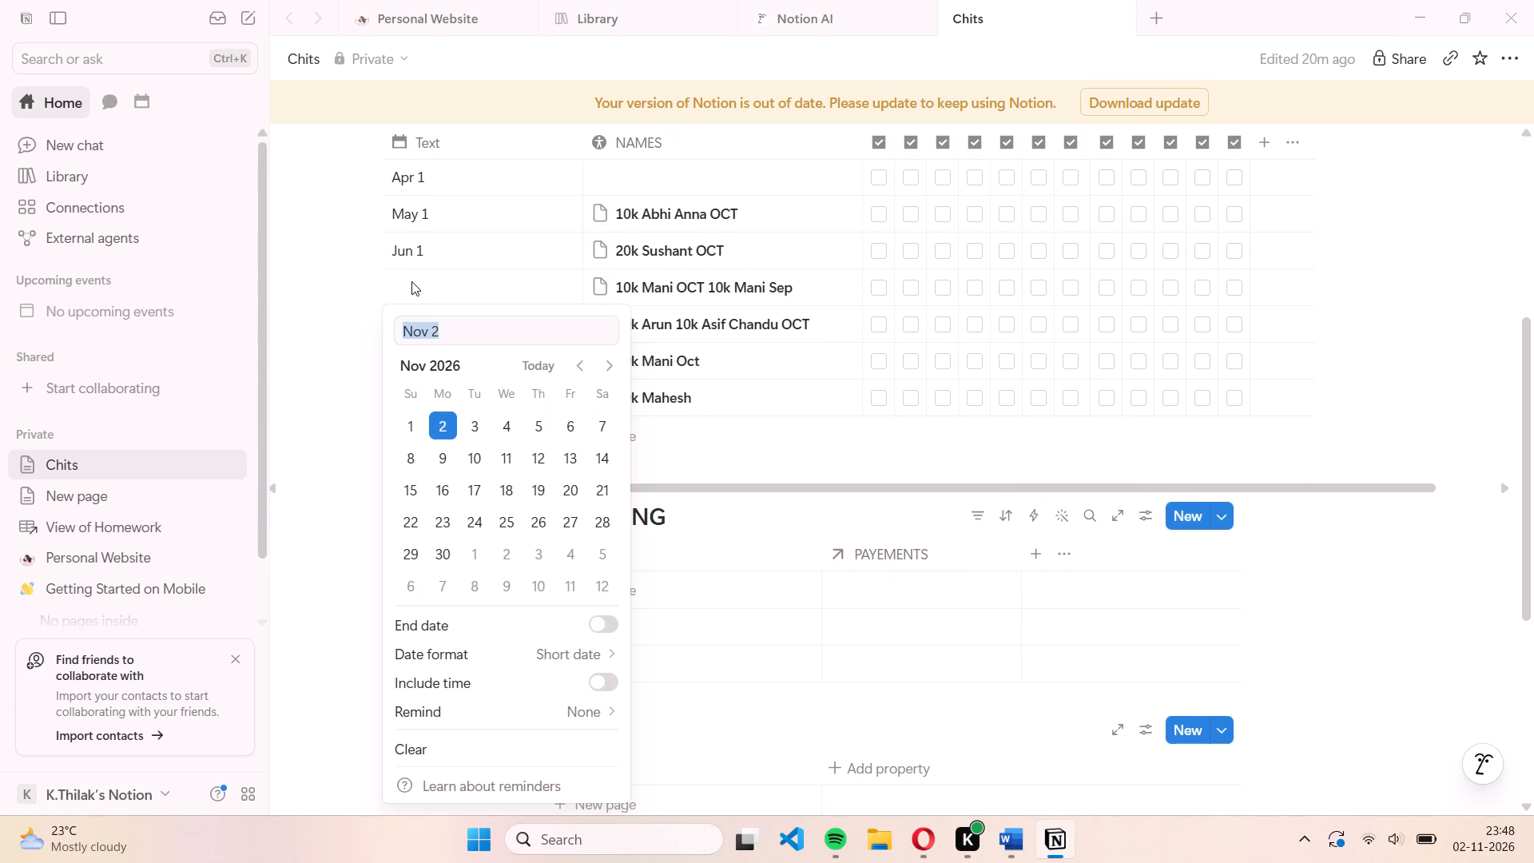
pyautogui.press('BackSpace')
pyautogui.write('jul')
pyautogui.press('Return')
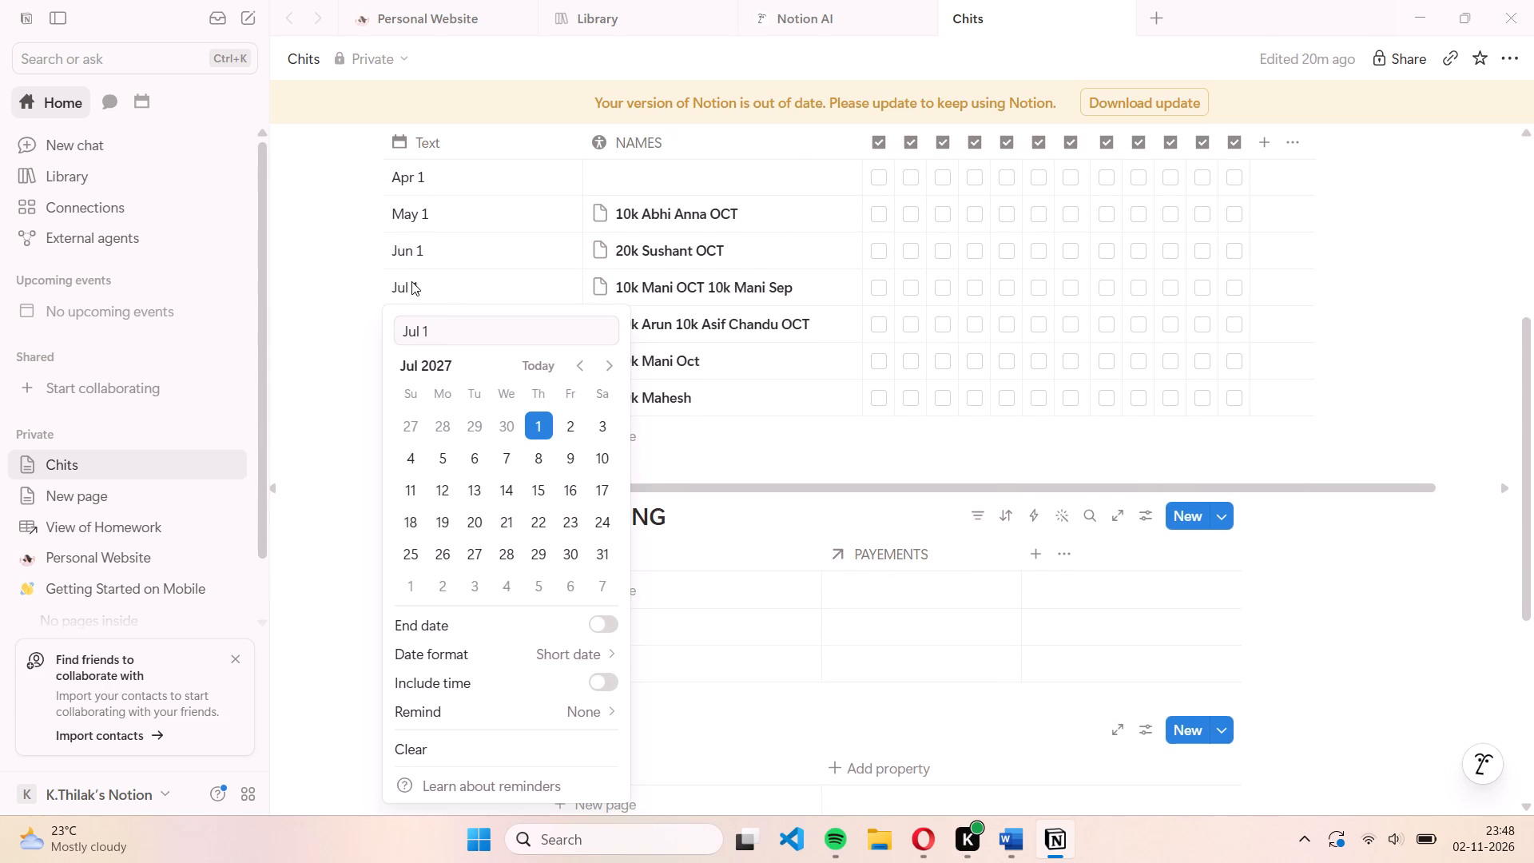
pyautogui.press('Return')
pyautogui.click(340, 358)
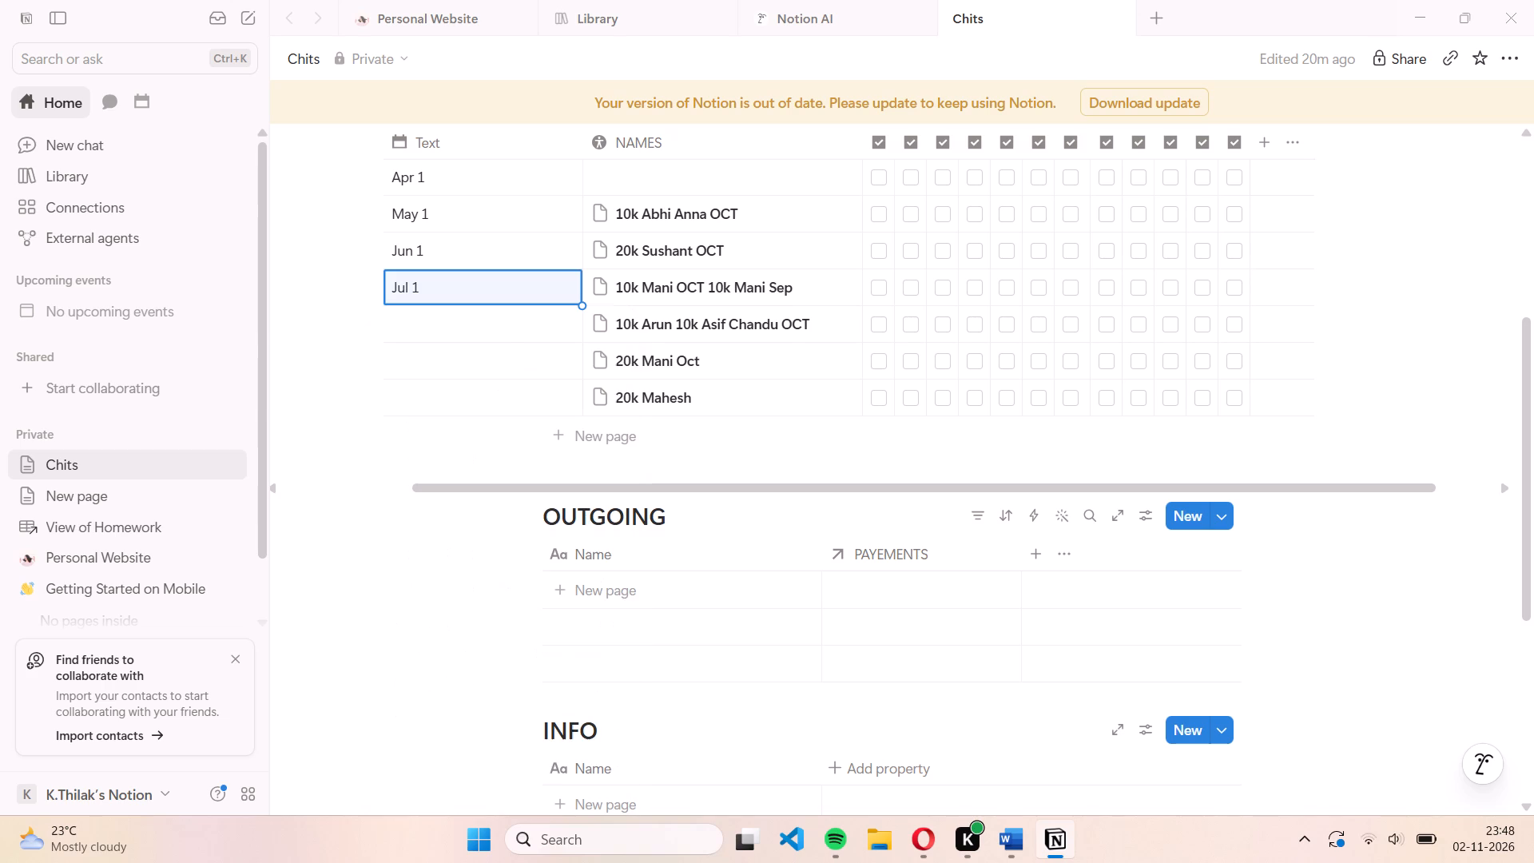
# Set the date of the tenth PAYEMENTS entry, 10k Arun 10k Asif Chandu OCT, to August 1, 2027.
pyautogui.click(435, 332)
pyautogui.press('BackSpace')
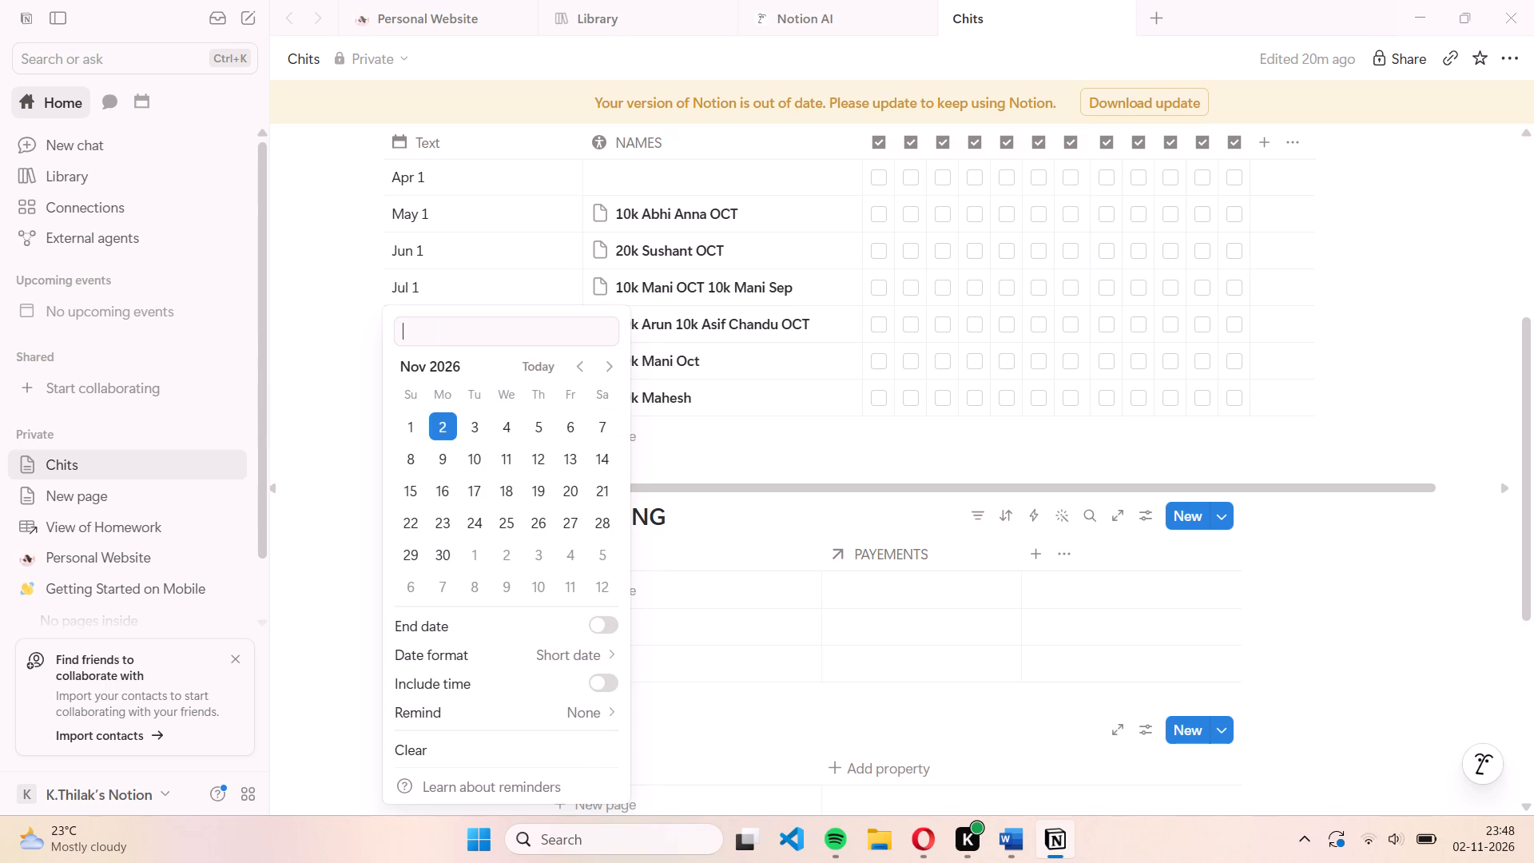
pyautogui.write('Aug')
pyautogui.press('Return')
pyautogui.press('Return')
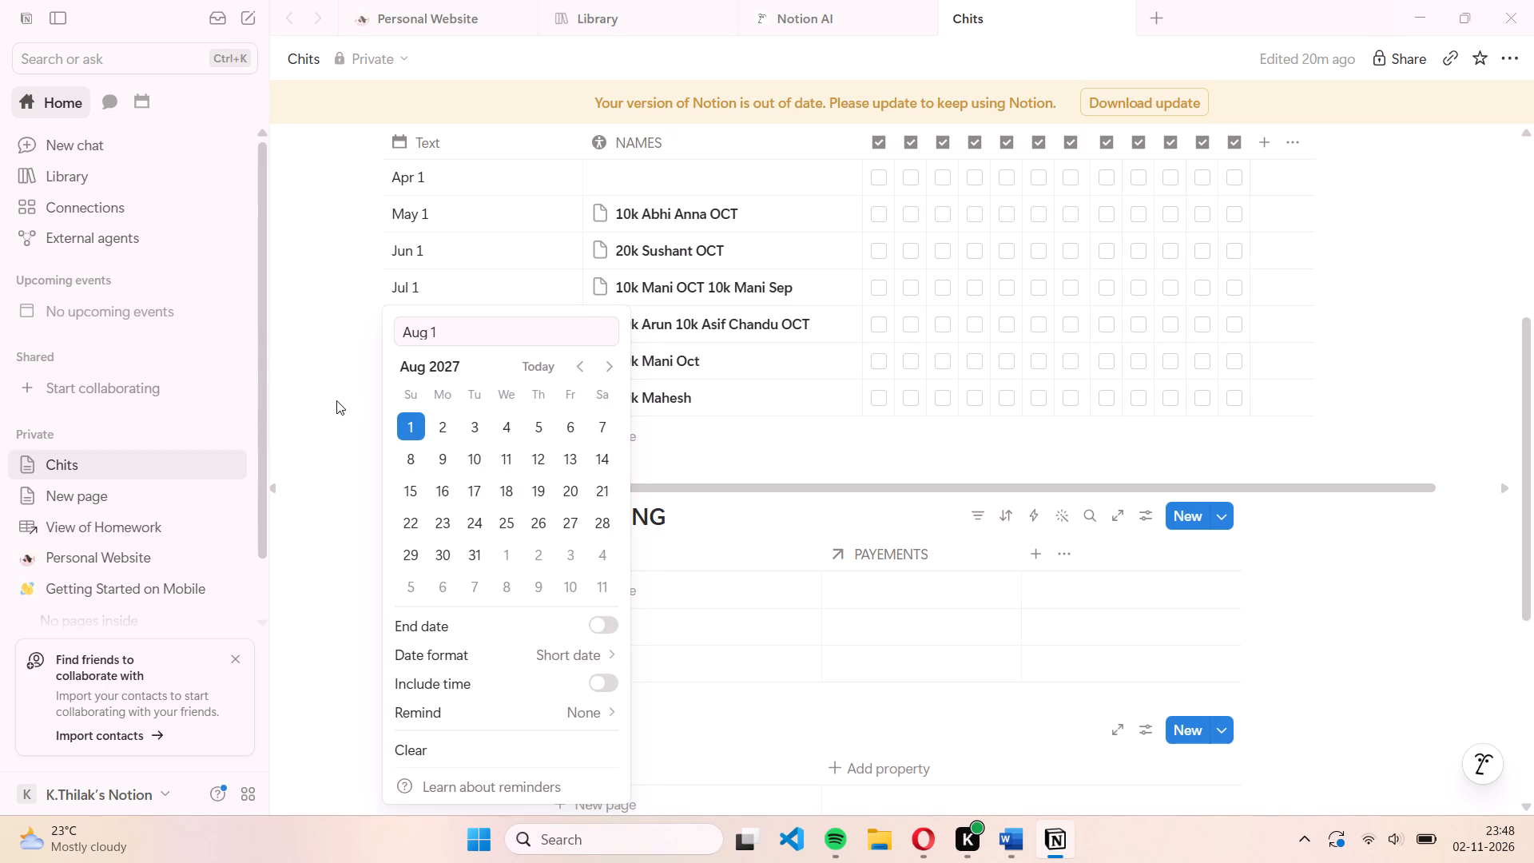
pyautogui.click(336, 400)
# Set the date of the eleventh PAYEMENTS entry, 20k Mani Oct, to September 1, 2027.
pyautogui.click(437, 370)
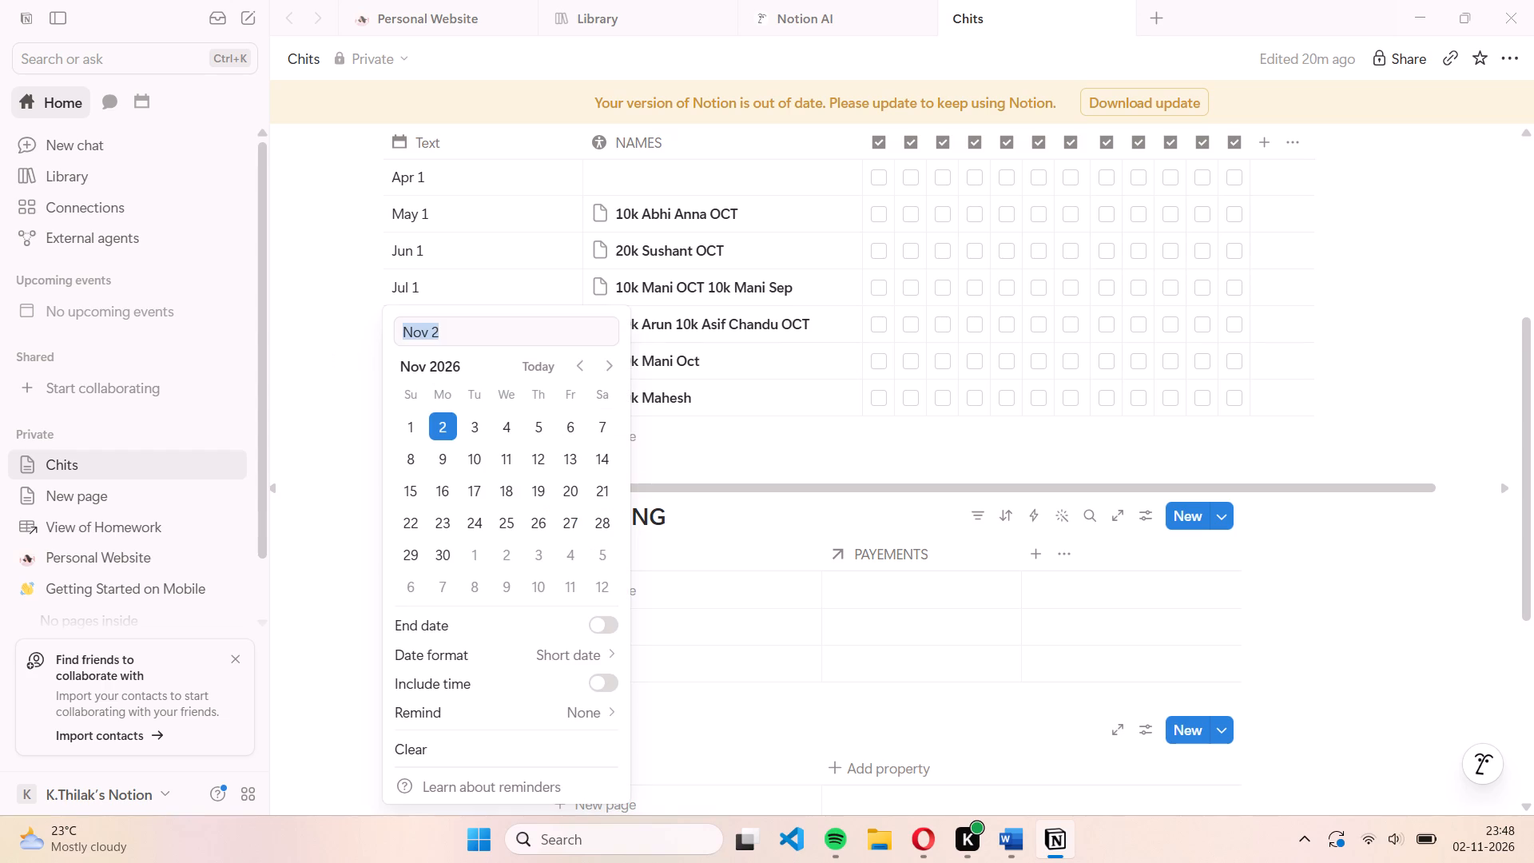
pyautogui.write('sep')
pyautogui.press('Return')
pyautogui.press('Return')
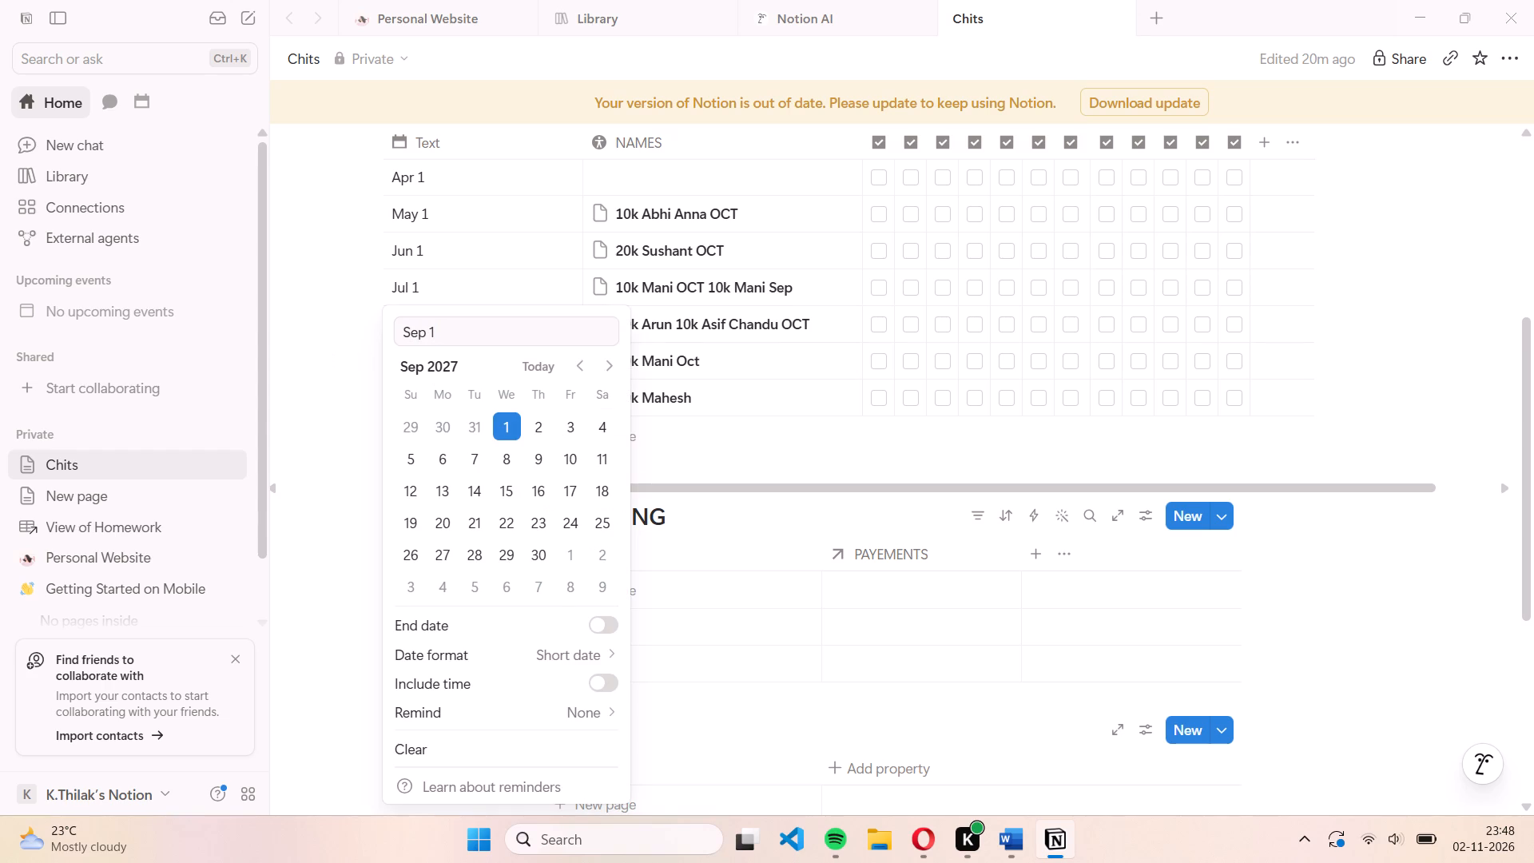
pyautogui.click(300, 376)
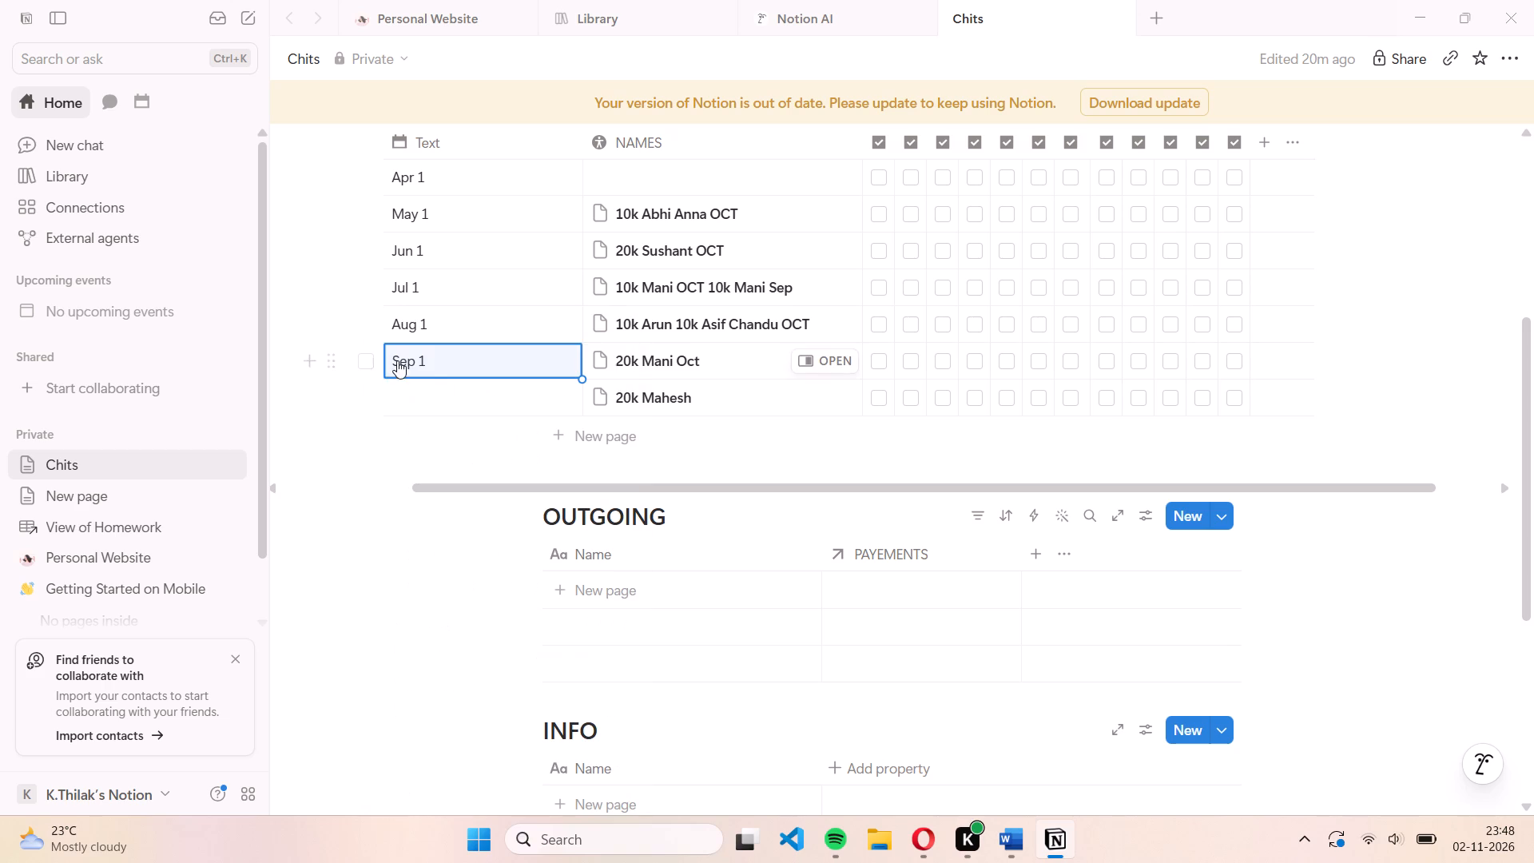
# Set the date of the twelfth PAYEMENTS entry, 20k Mahesh, to October 1, 2027.
pyautogui.click(443, 400)
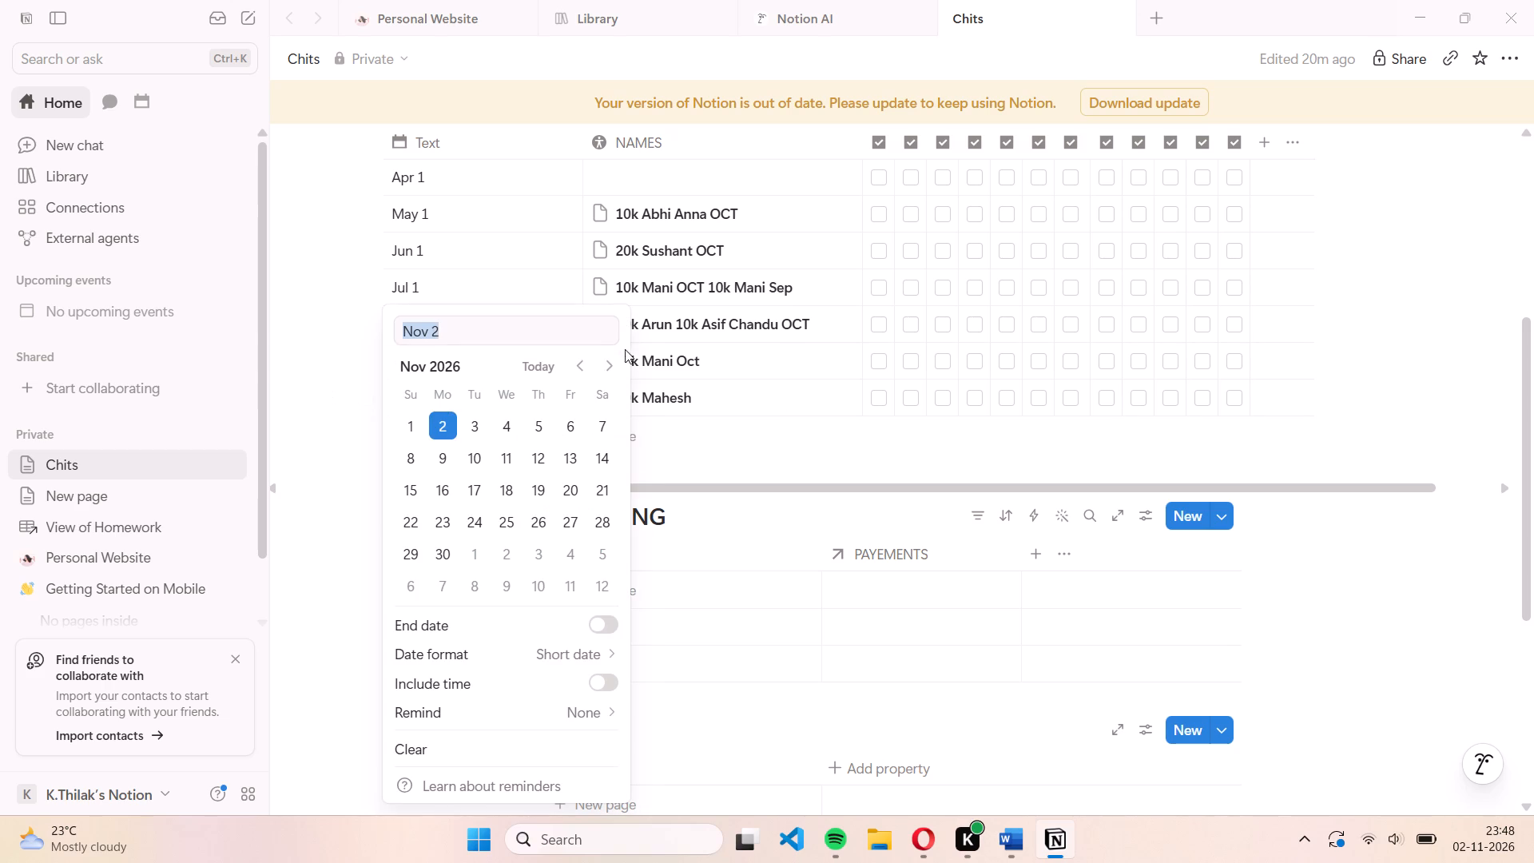
pyautogui.tripleClick(606, 370)
pyautogui.tripleClick(606, 370)
pyautogui.tripleClick(606, 370)
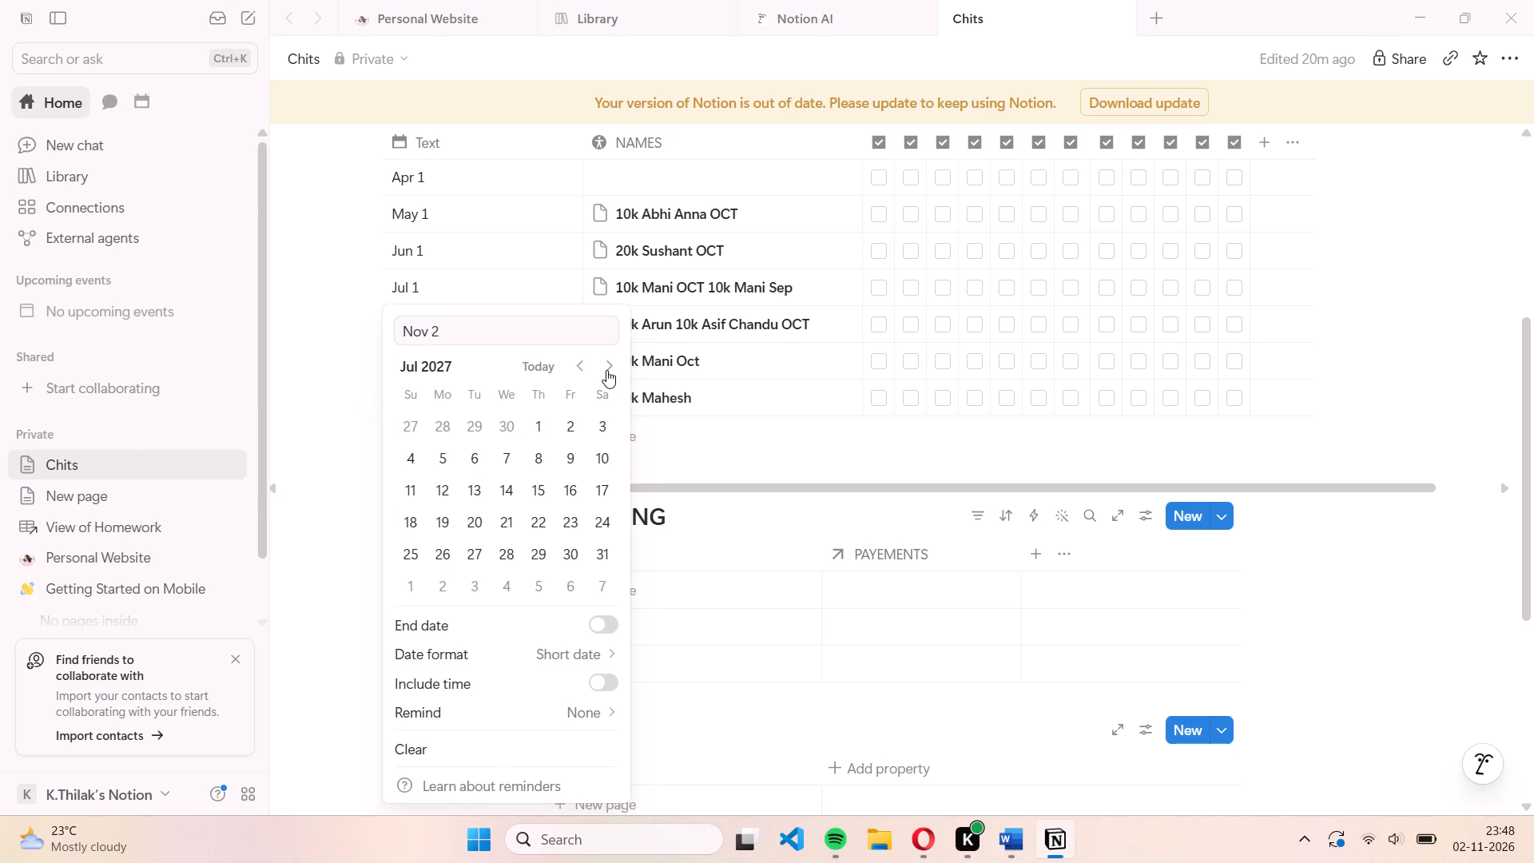
pyautogui.click(606, 370)
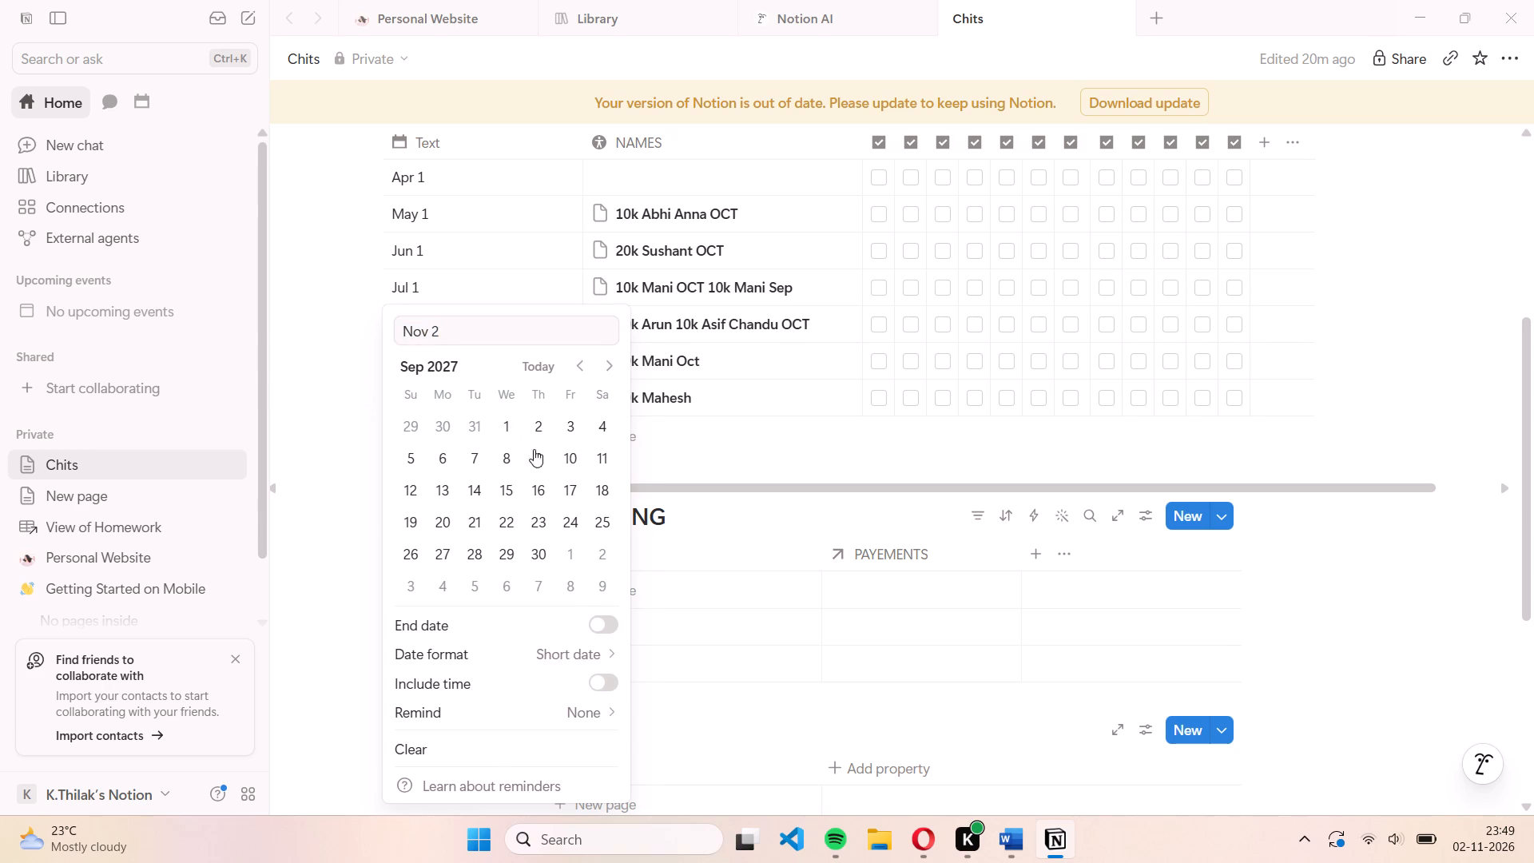
pyautogui.click(610, 370)
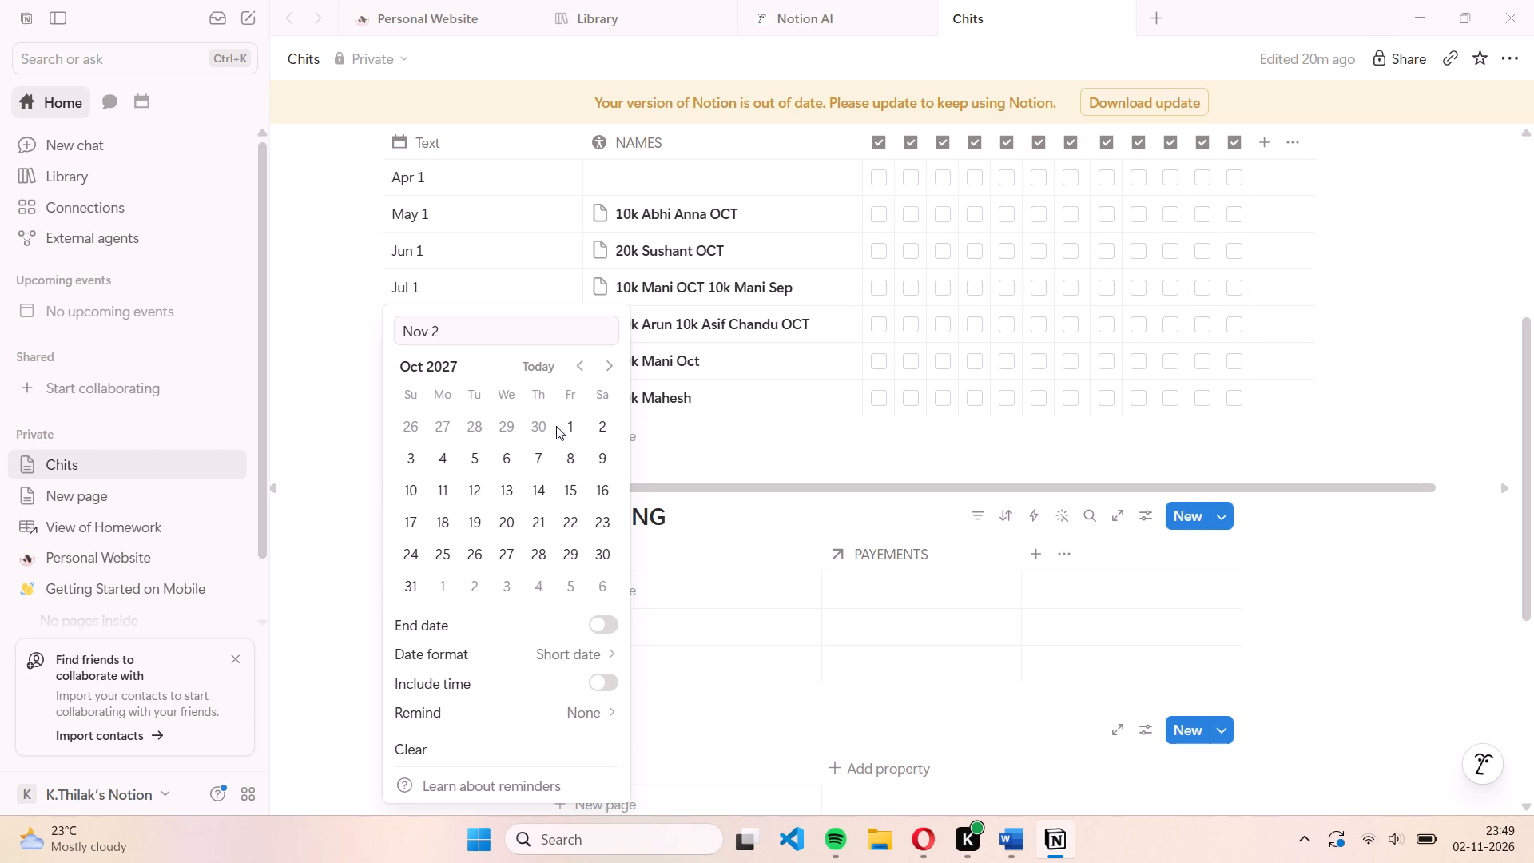
pyautogui.click(566, 426)
pyautogui.click(363, 421)
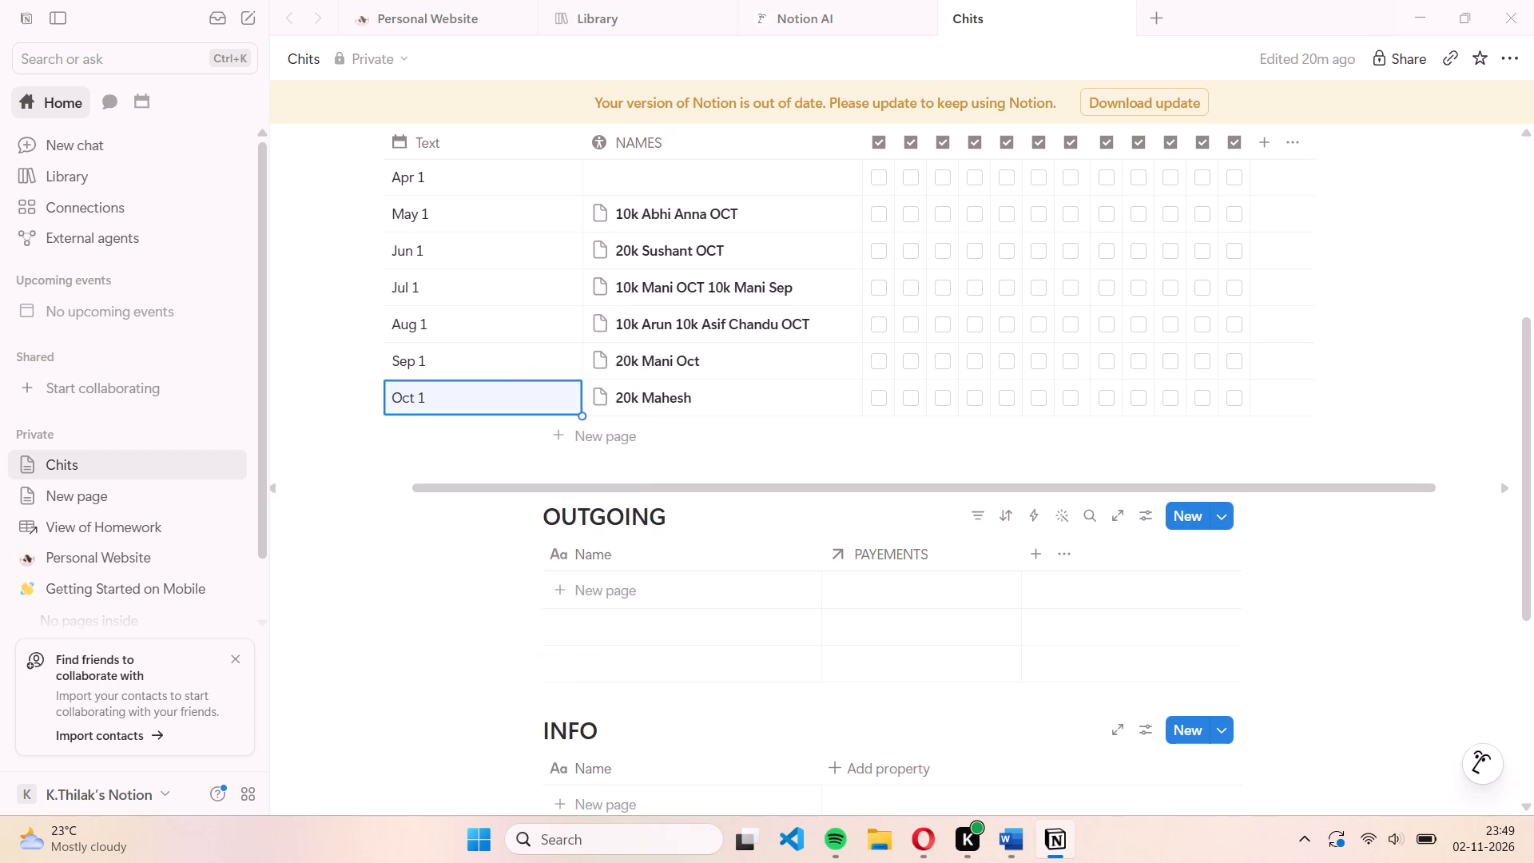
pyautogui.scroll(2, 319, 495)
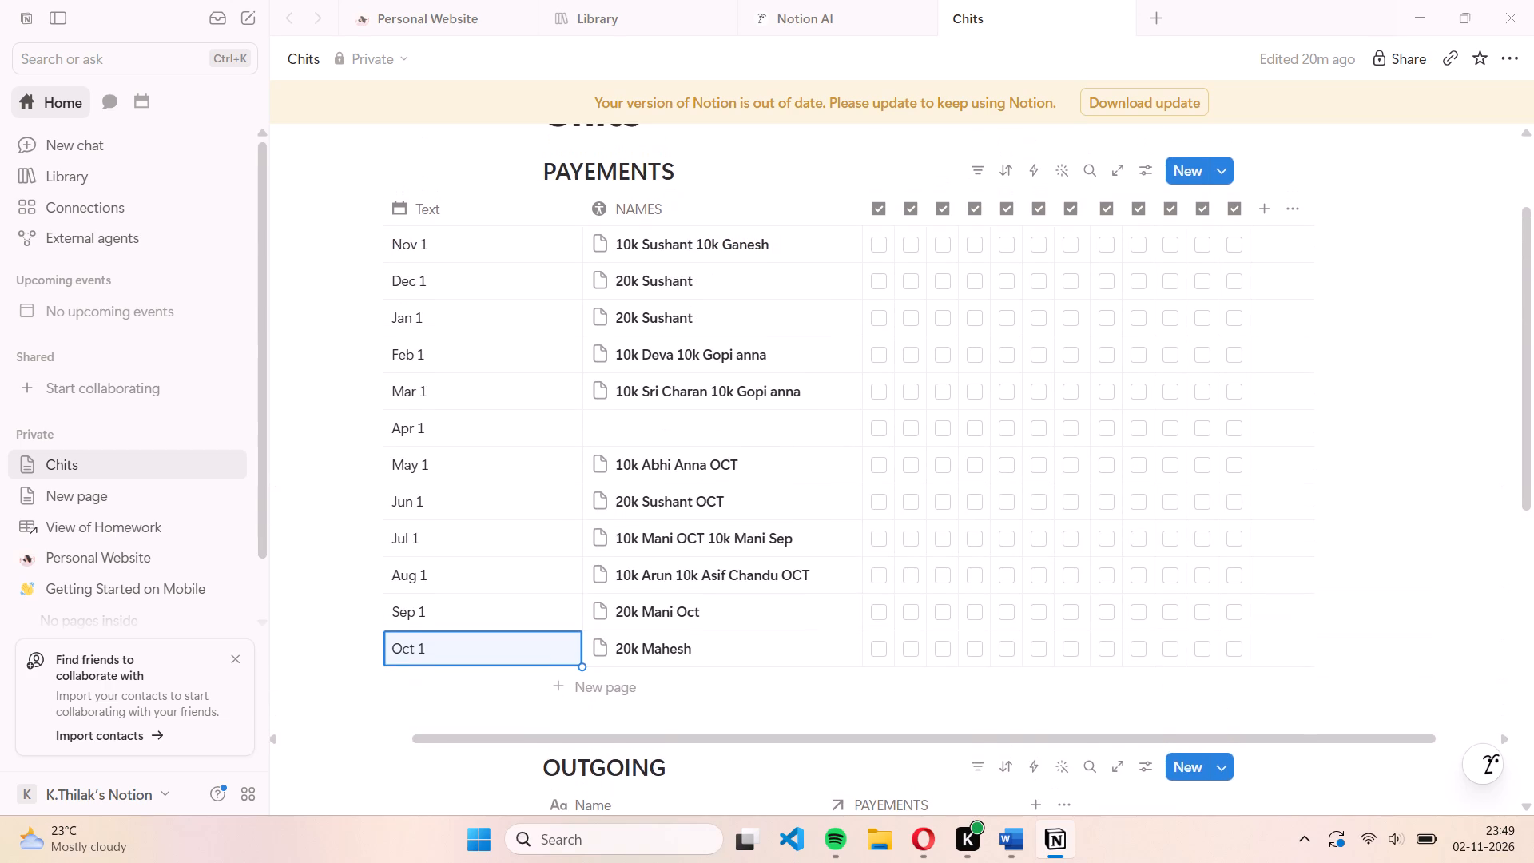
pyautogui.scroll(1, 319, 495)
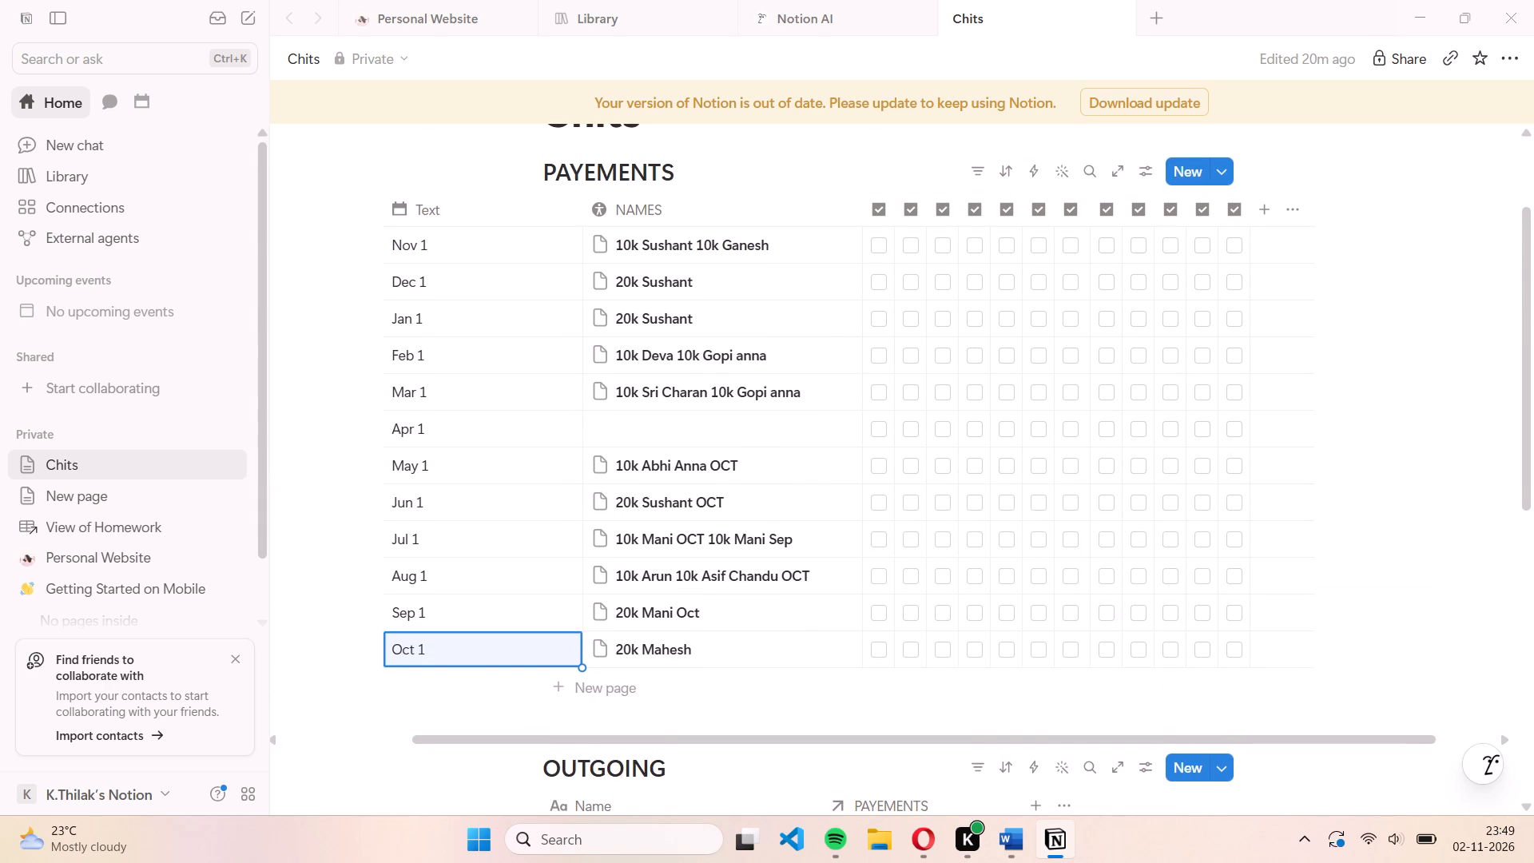
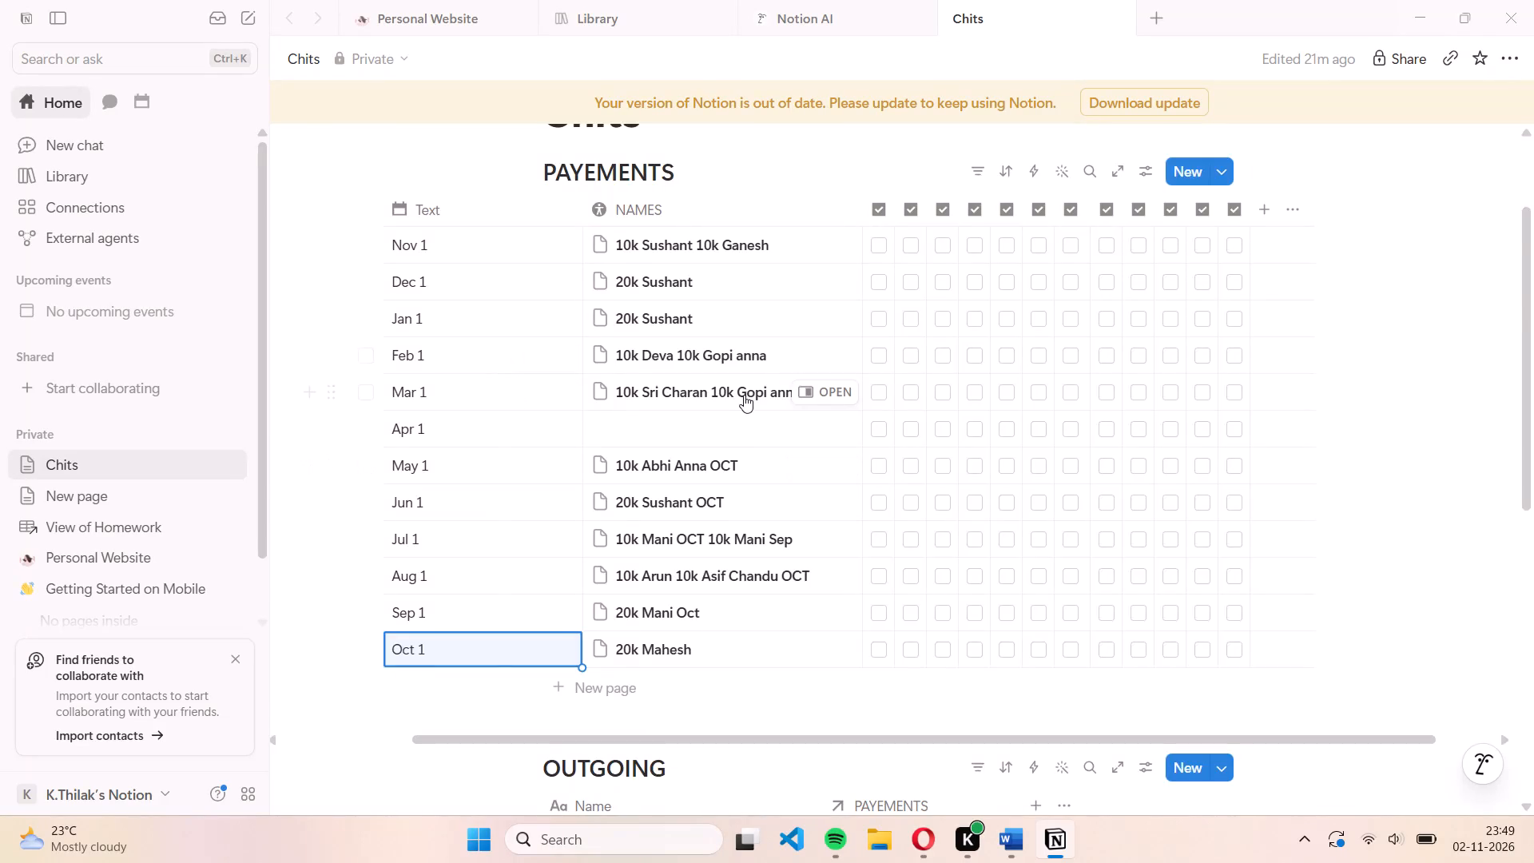
# Review the PAYEMENTS, OUTGOING and INFO tables and the property options of OUTGOING's PAYEMENTS and Name columns.
pyautogui.scroll(-5, 744, 395)
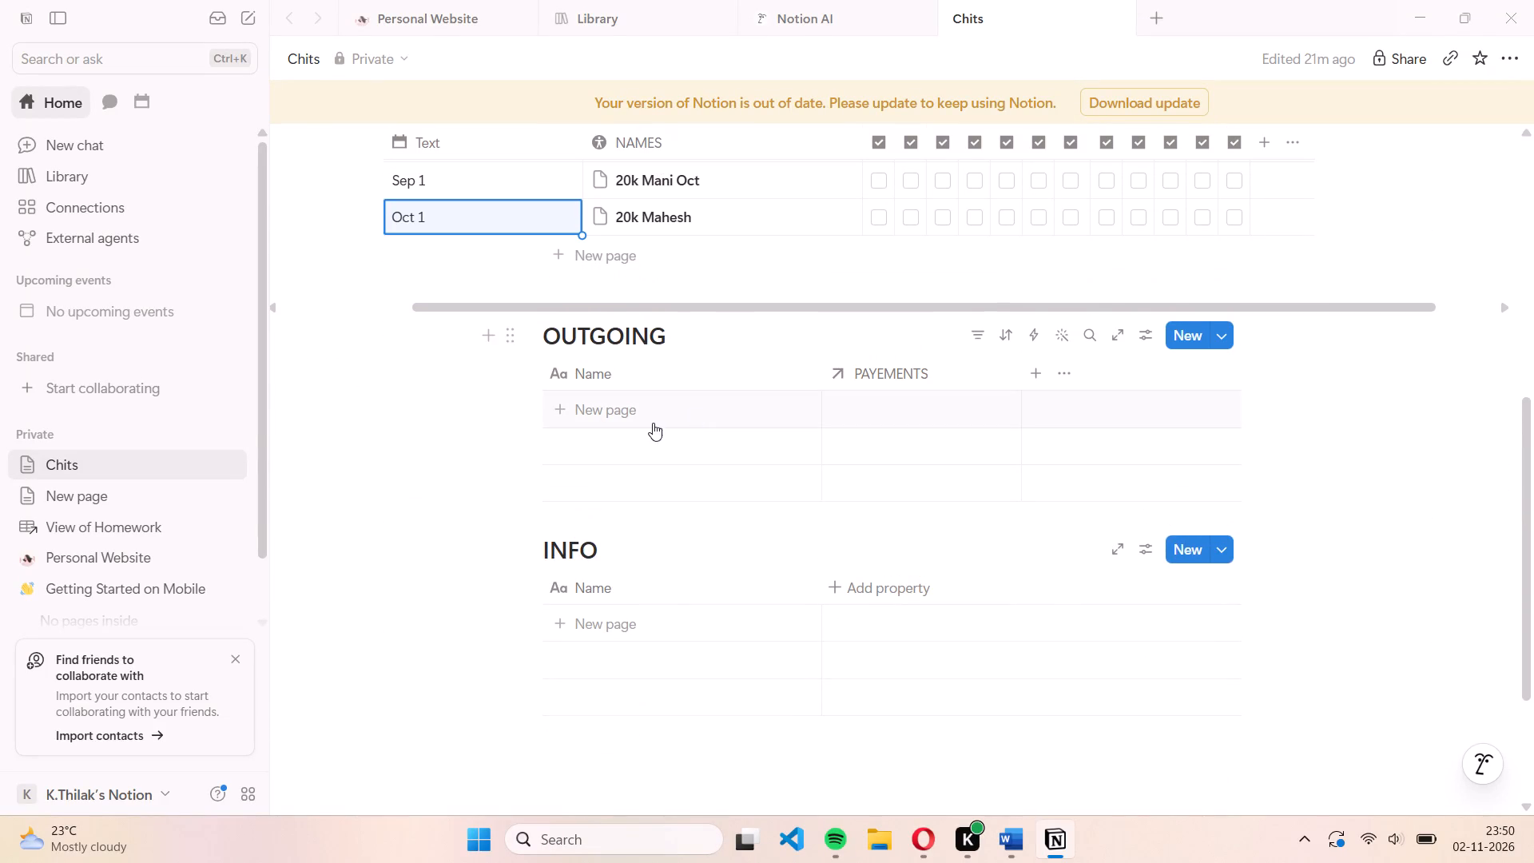
pyautogui.click(451, 483)
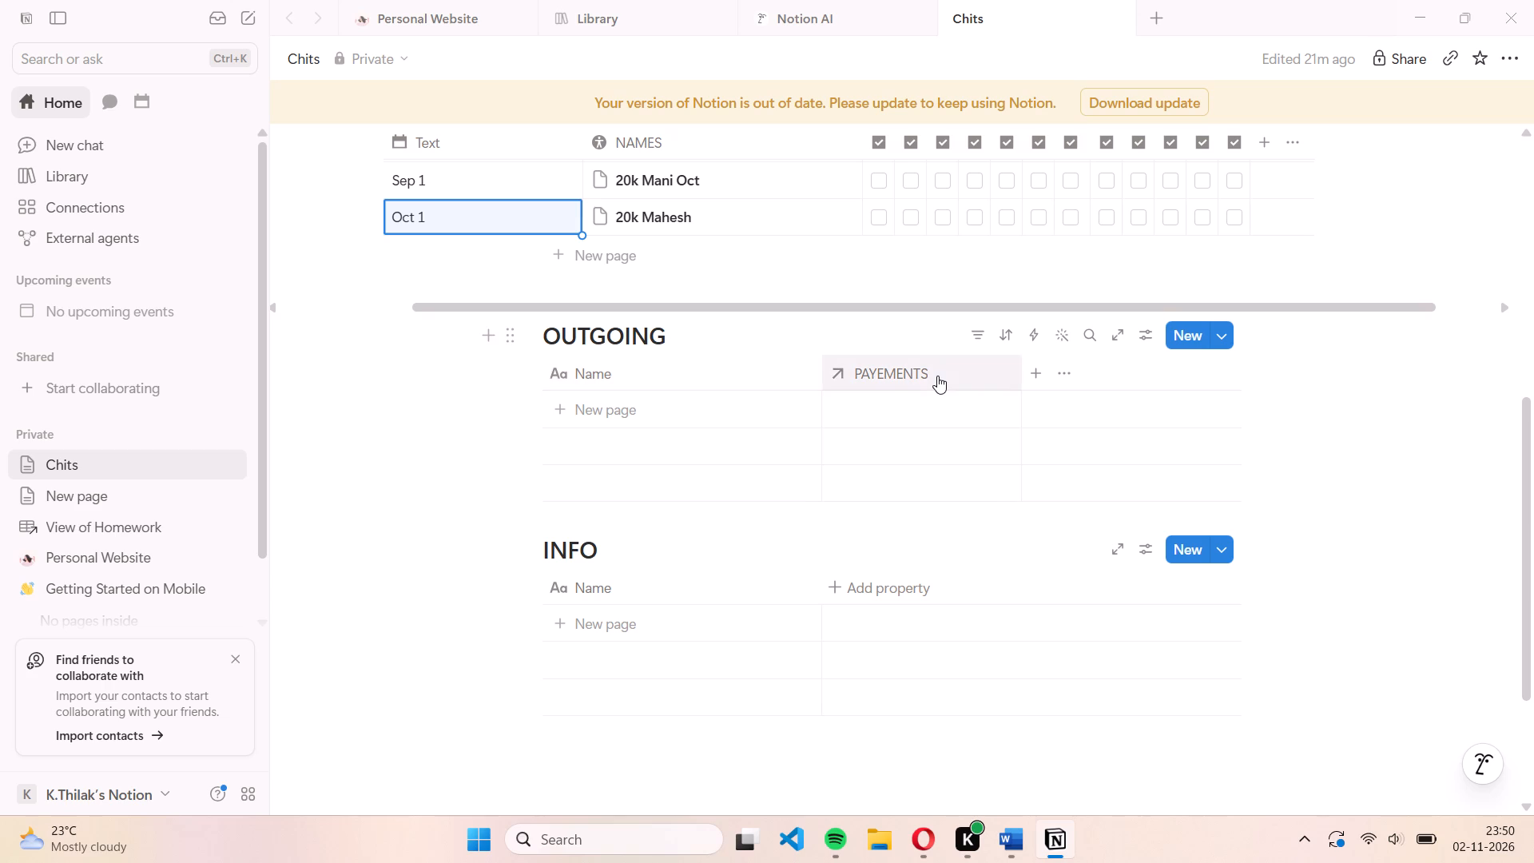
pyautogui.click(937, 376)
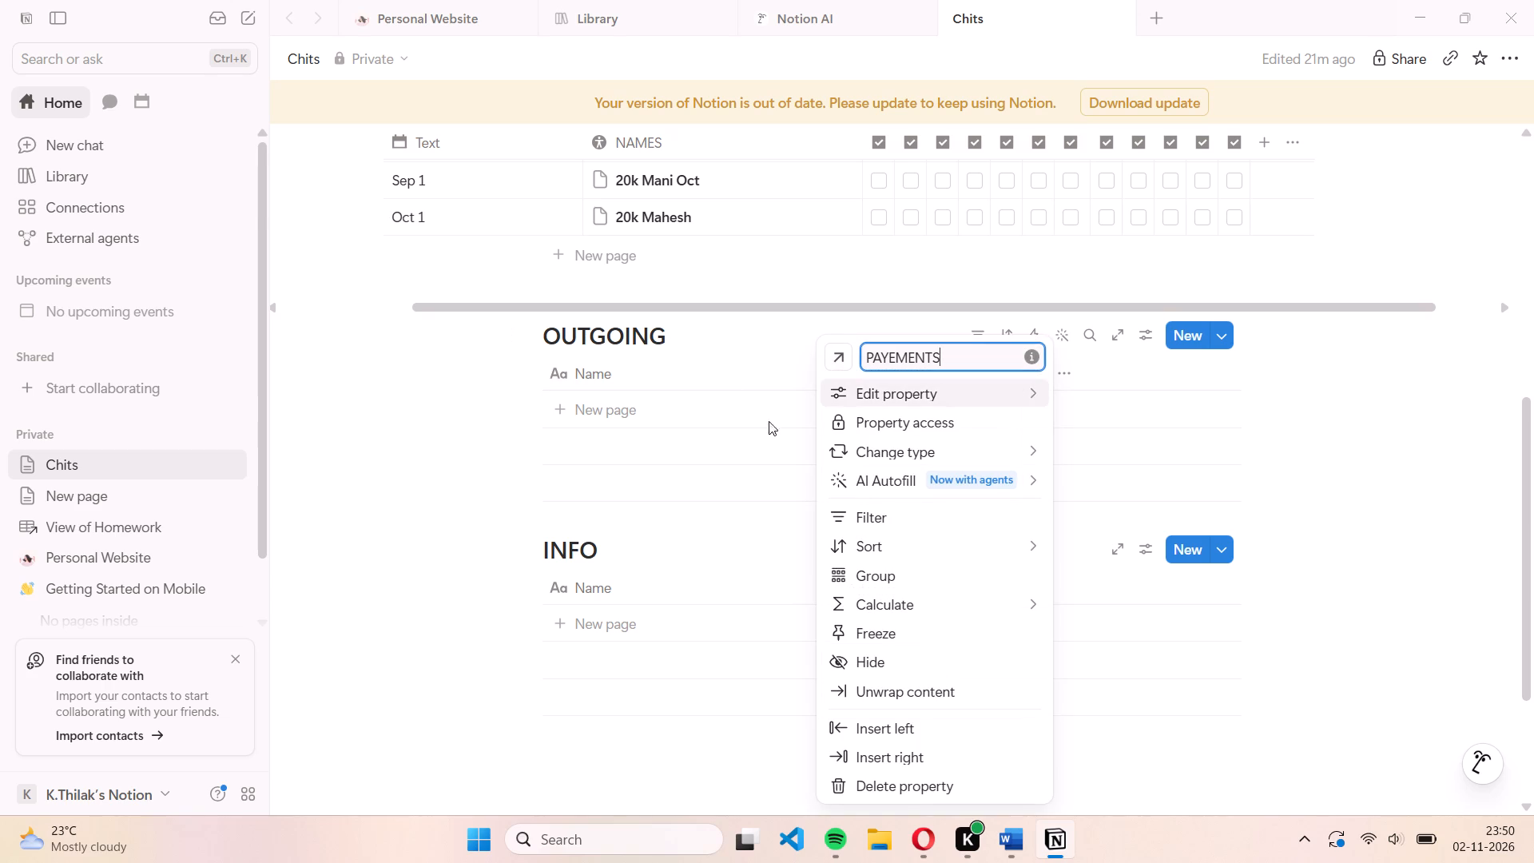
pyautogui.click(776, 526)
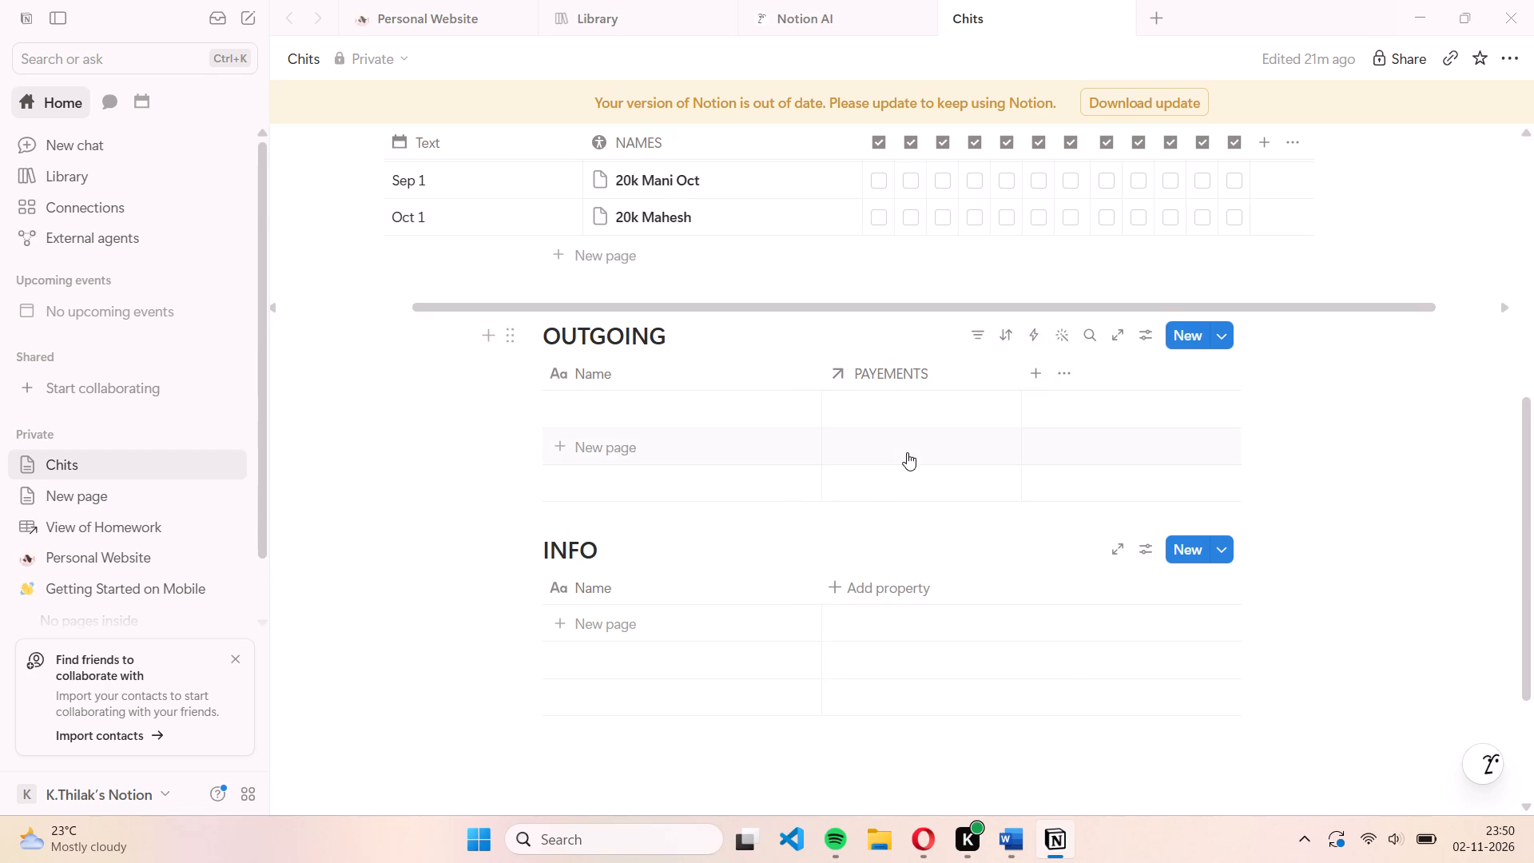
pyautogui.scroll(4, 907, 452)
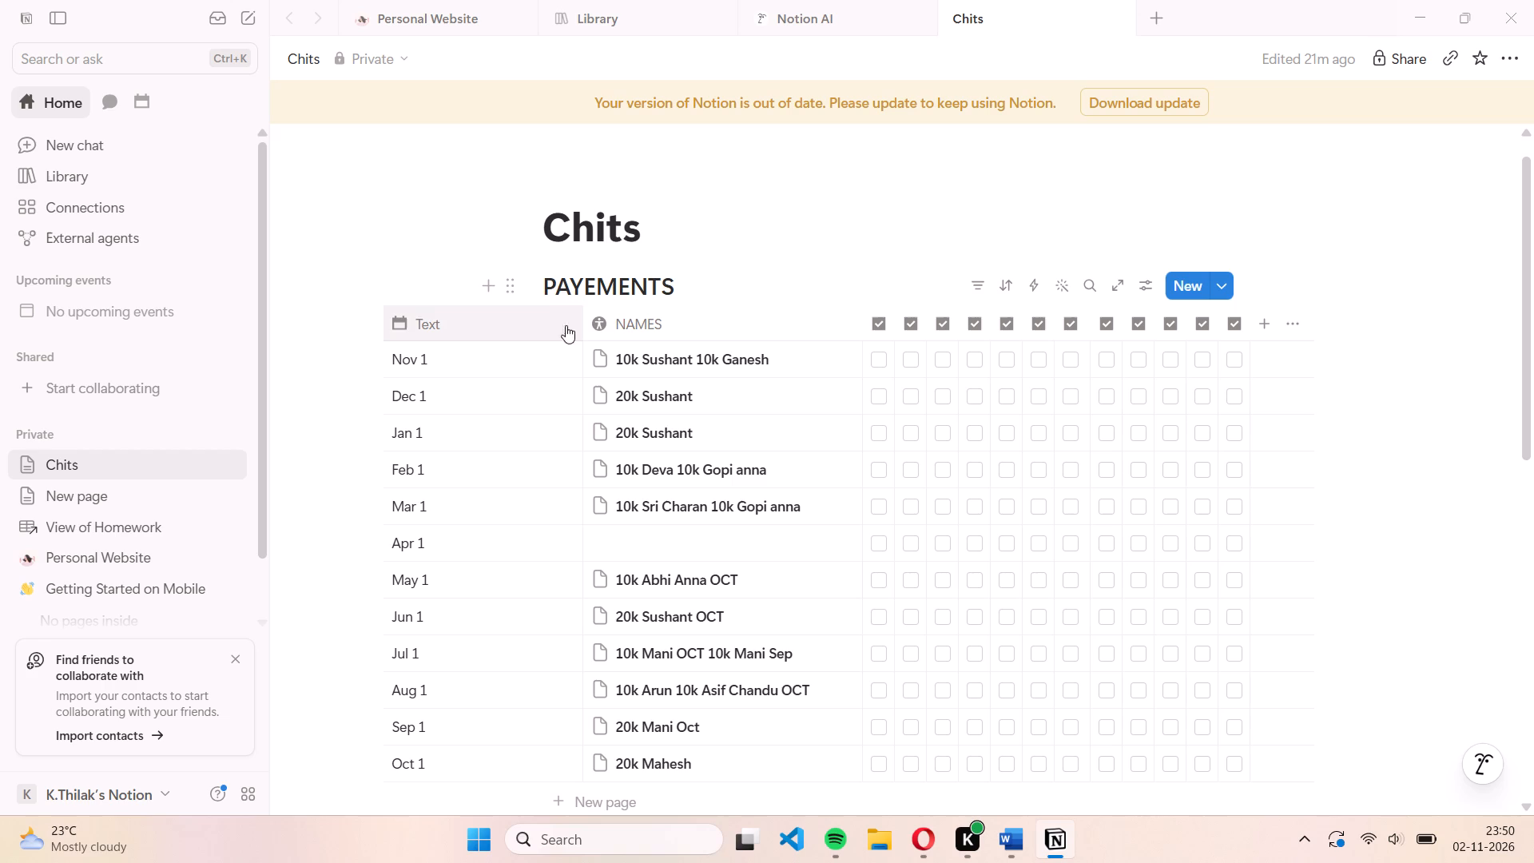
pyautogui.scroll(-2, 821, 238)
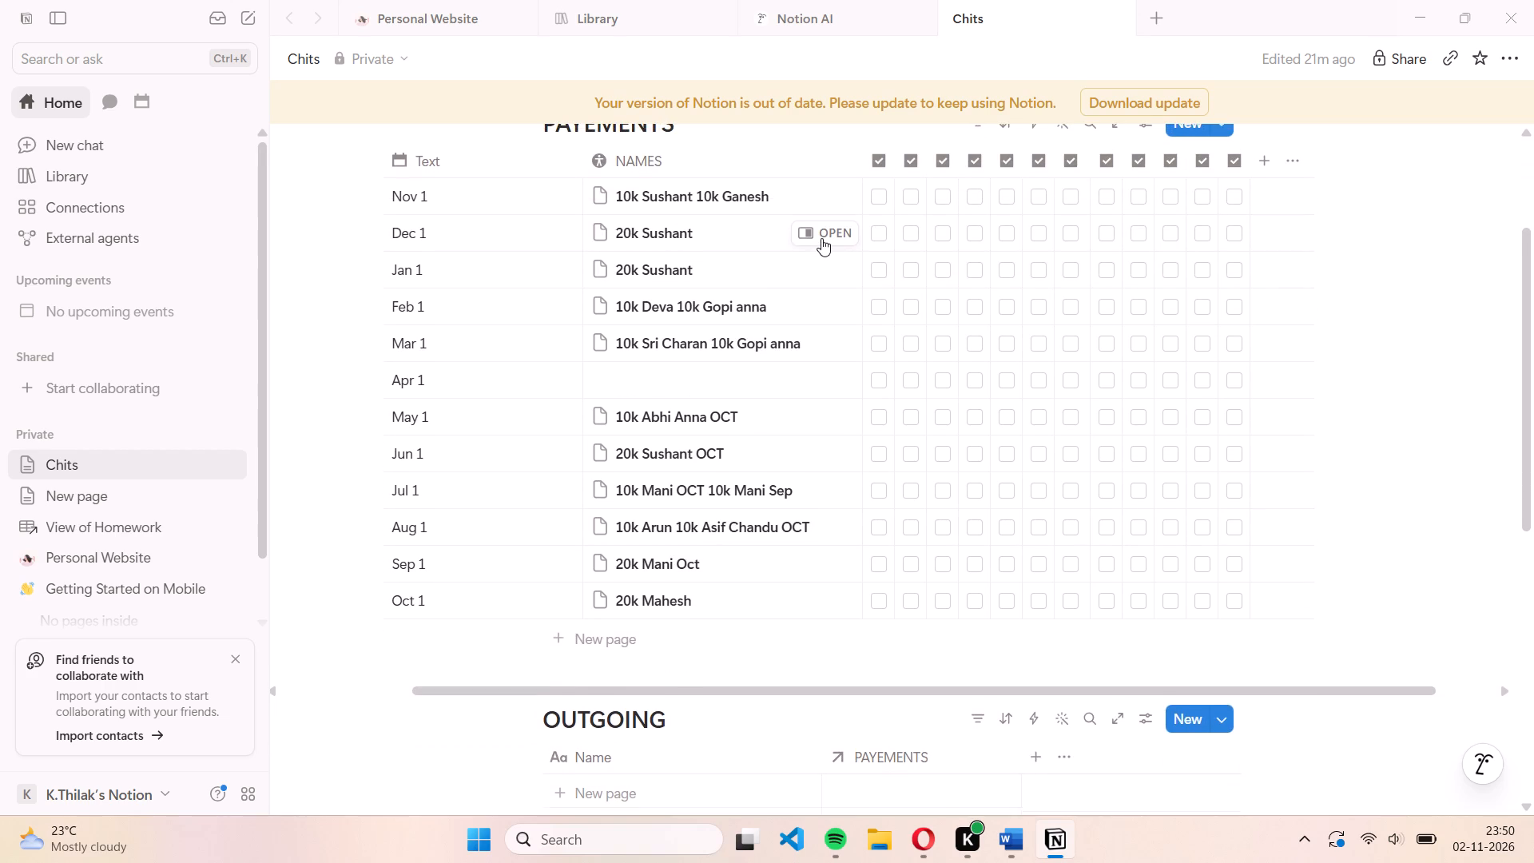
pyautogui.scroll(-1, 909, 635)
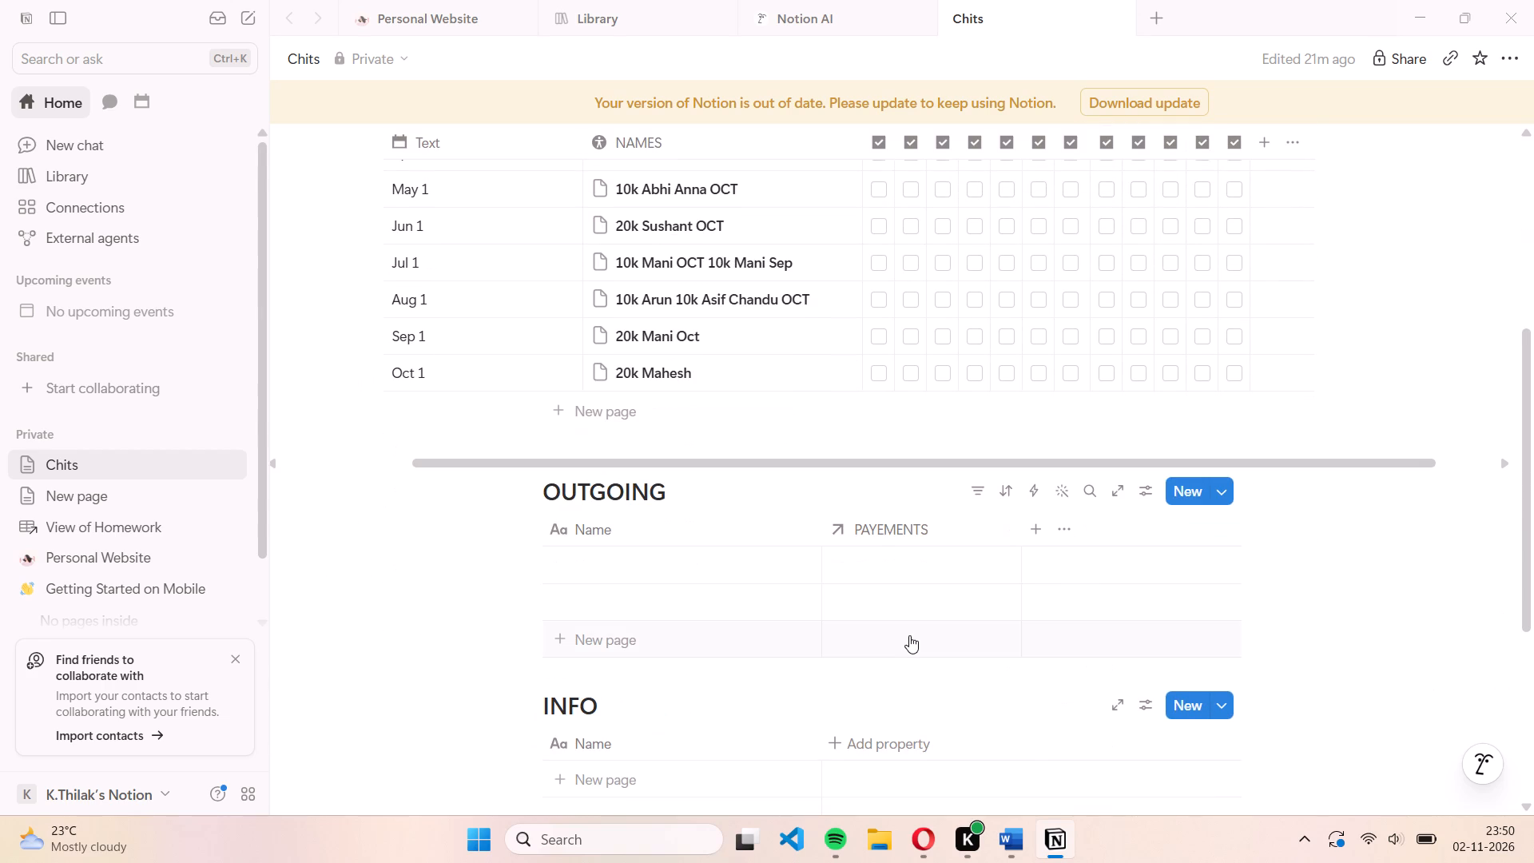
pyautogui.scroll(-1, 909, 635)
pyautogui.click(675, 532)
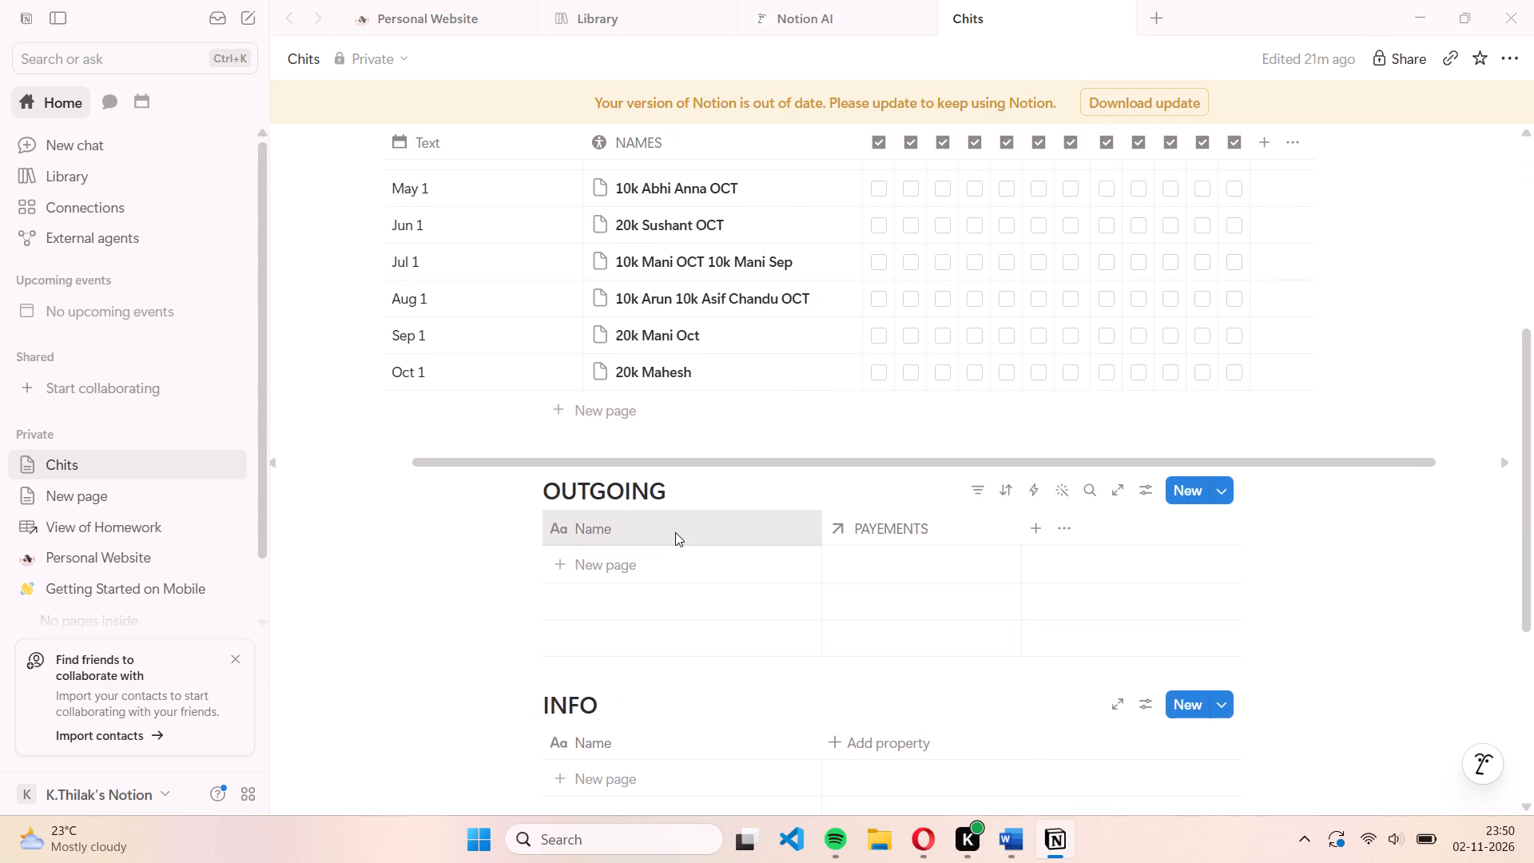
pyautogui.click(487, 523)
pyautogui.scroll(3, 487, 523)
pyautogui.scroll(-1, 487, 523)
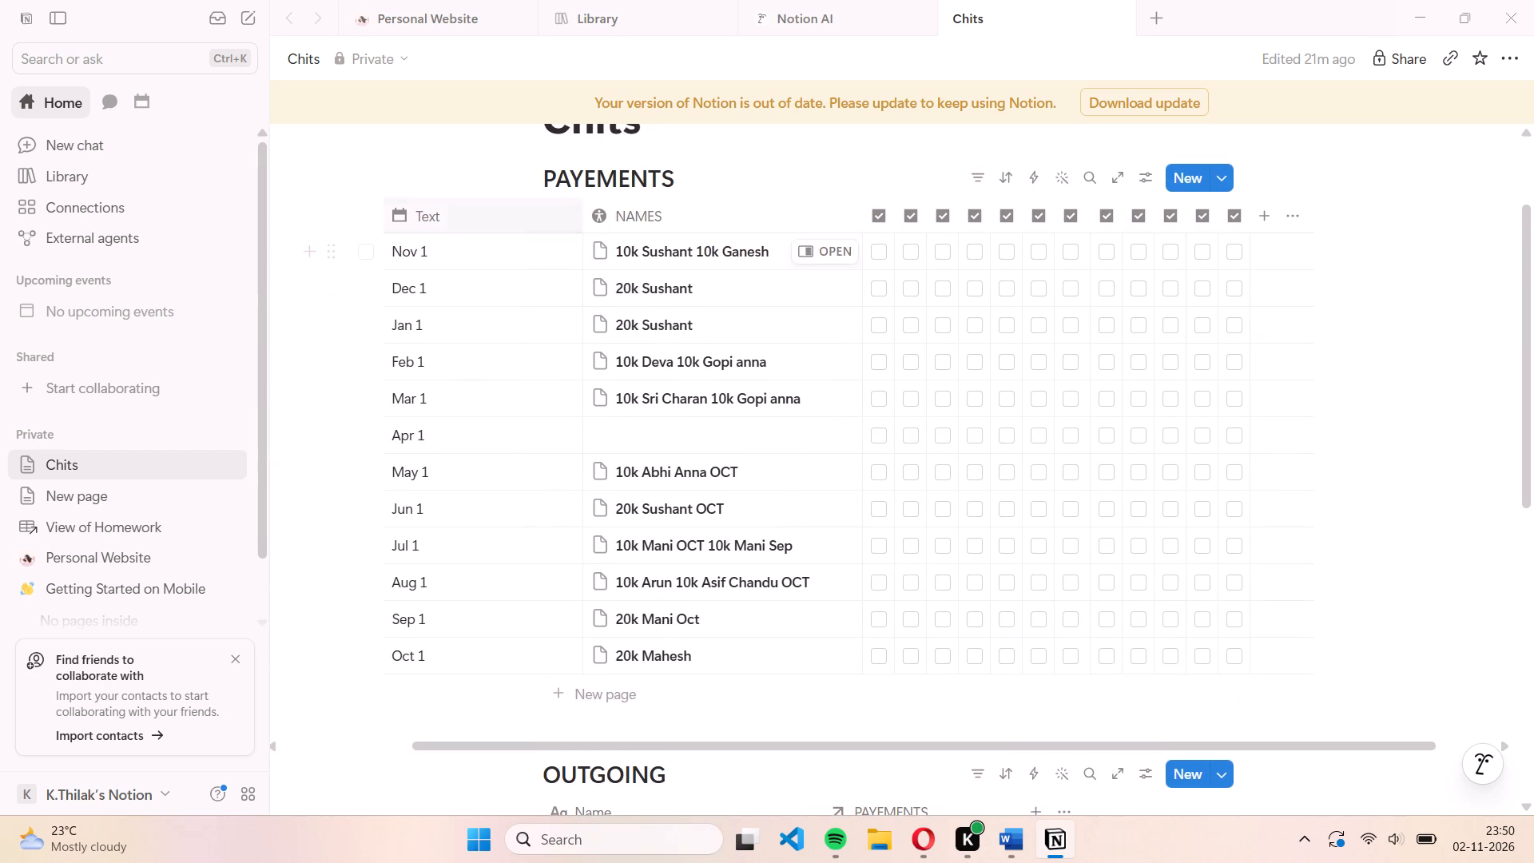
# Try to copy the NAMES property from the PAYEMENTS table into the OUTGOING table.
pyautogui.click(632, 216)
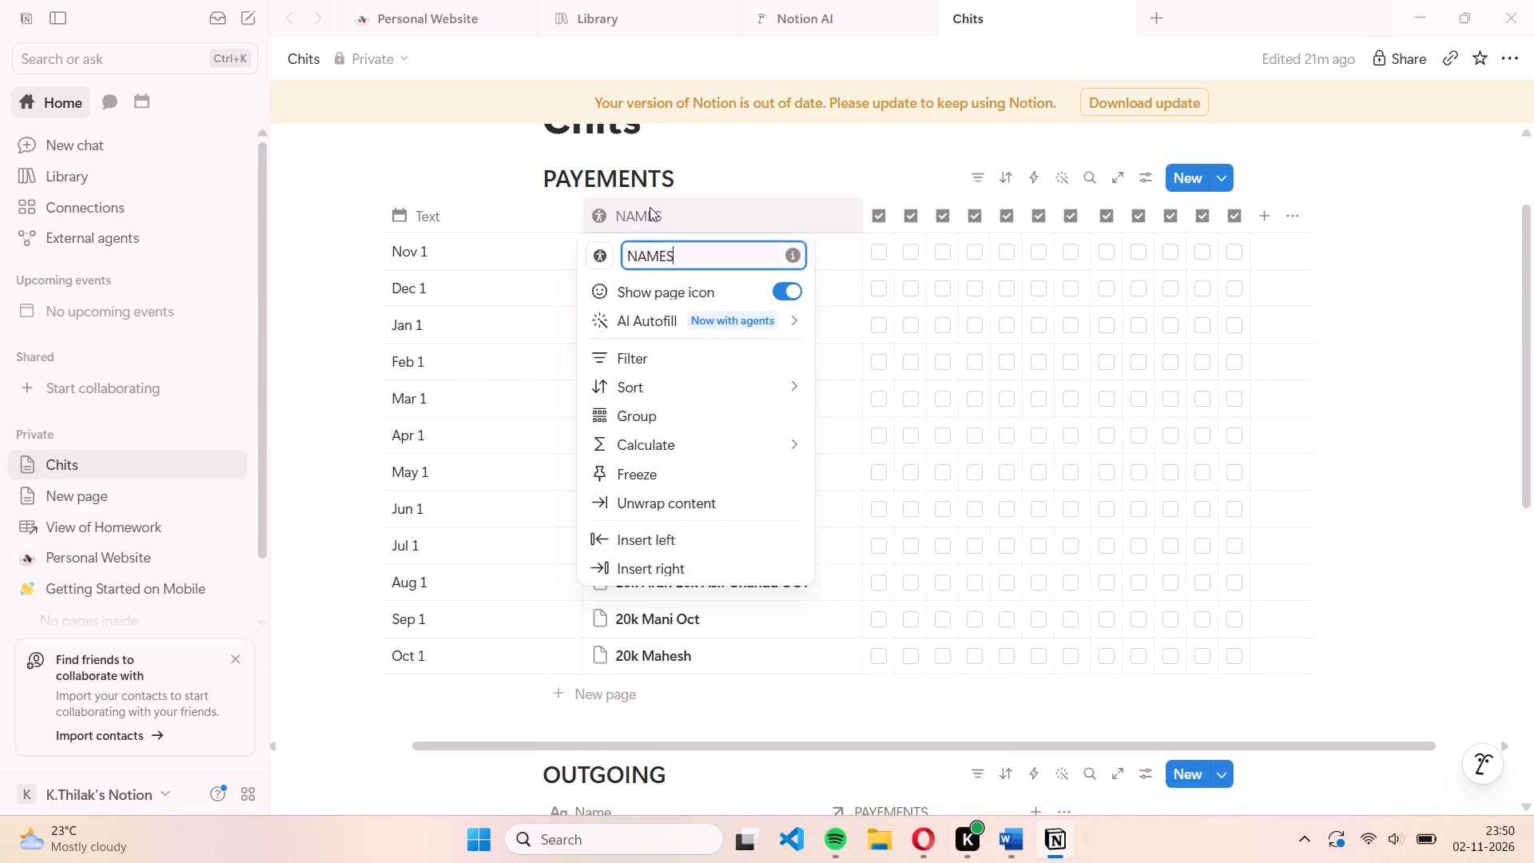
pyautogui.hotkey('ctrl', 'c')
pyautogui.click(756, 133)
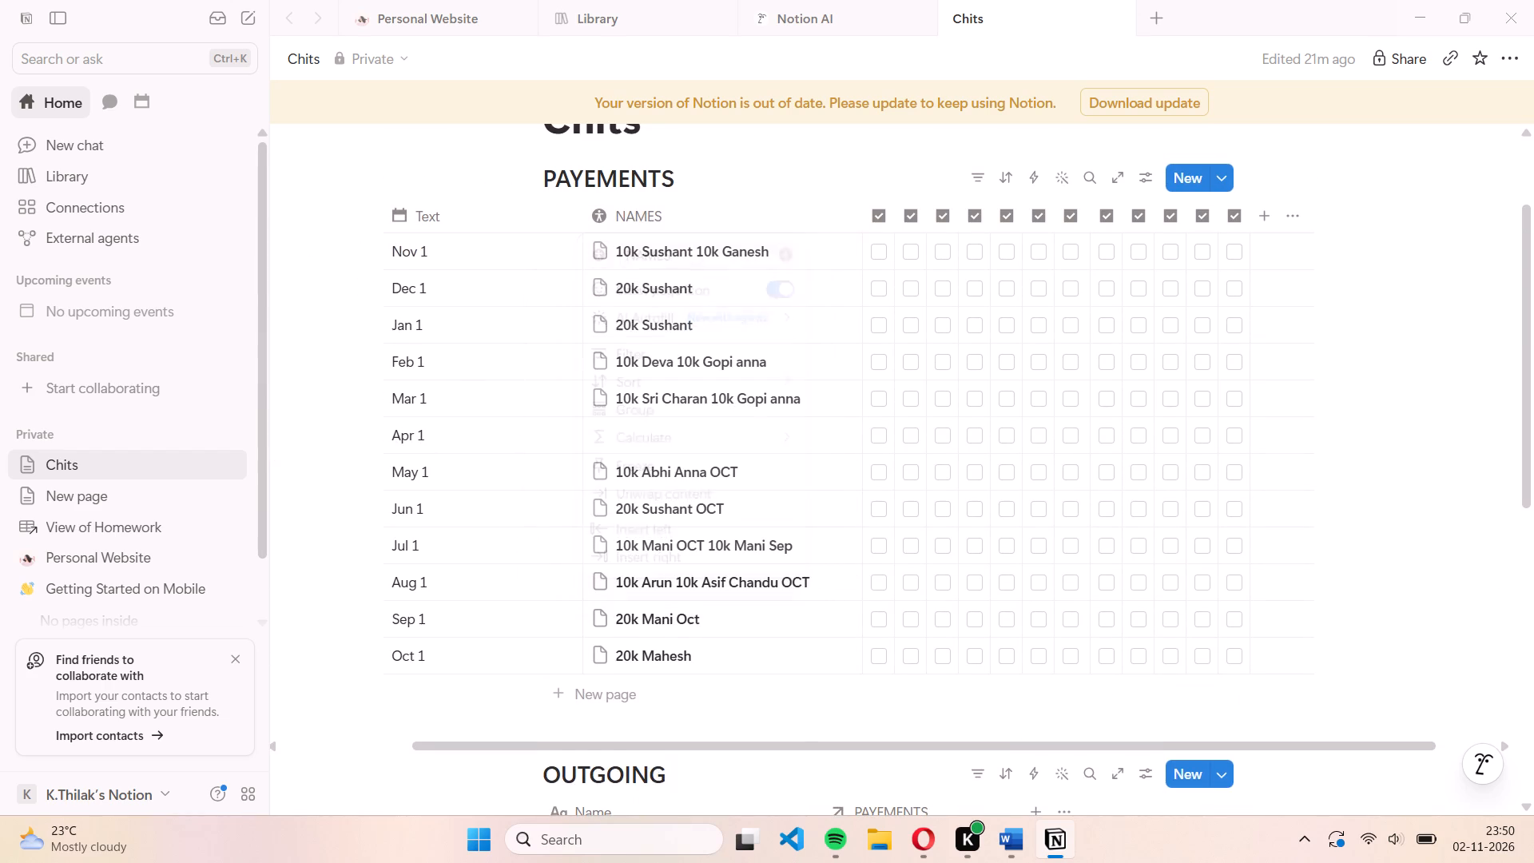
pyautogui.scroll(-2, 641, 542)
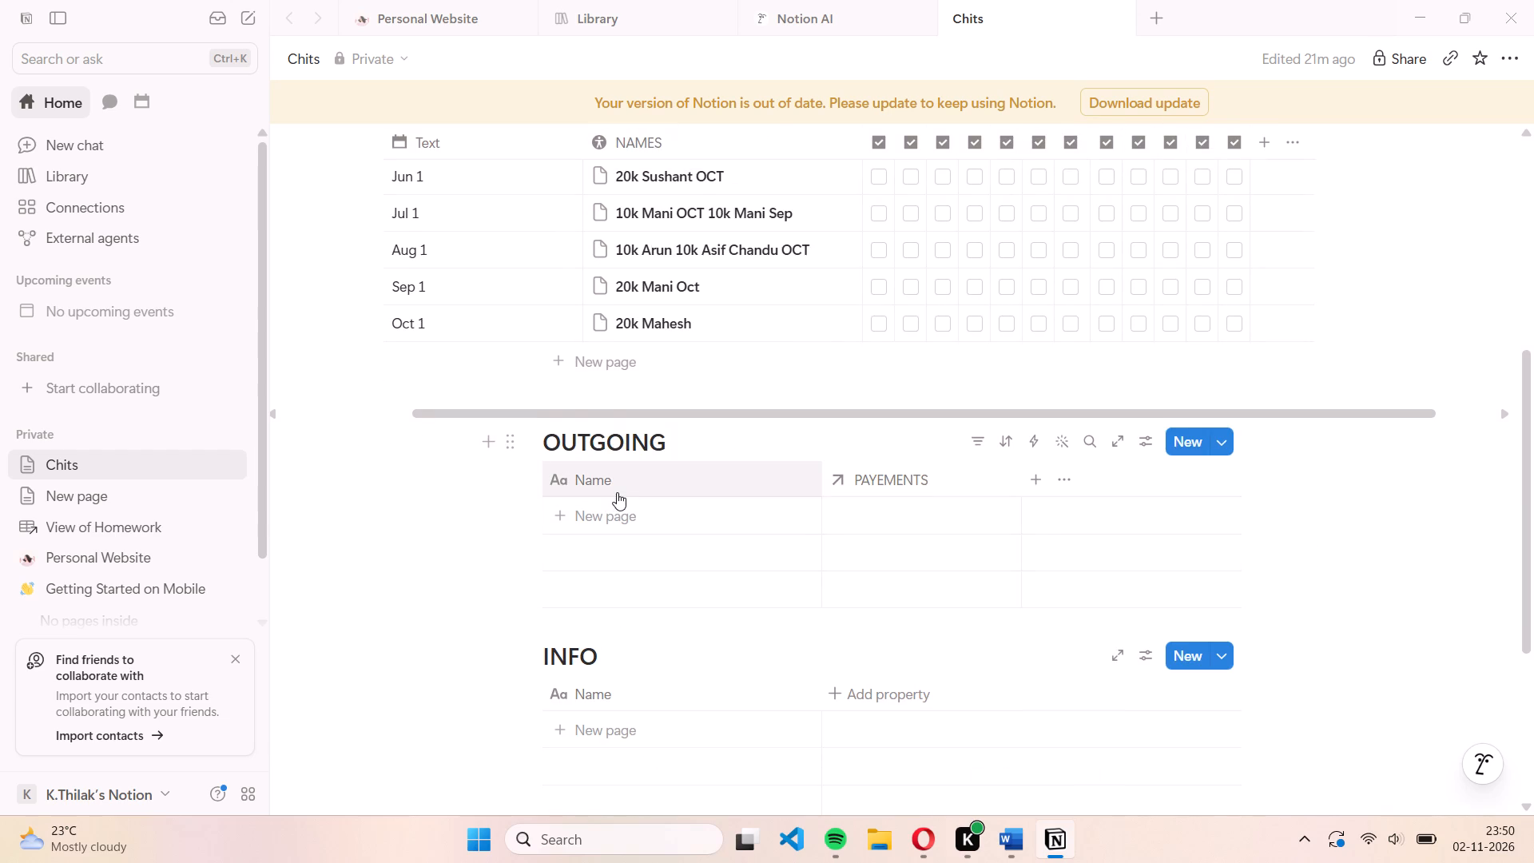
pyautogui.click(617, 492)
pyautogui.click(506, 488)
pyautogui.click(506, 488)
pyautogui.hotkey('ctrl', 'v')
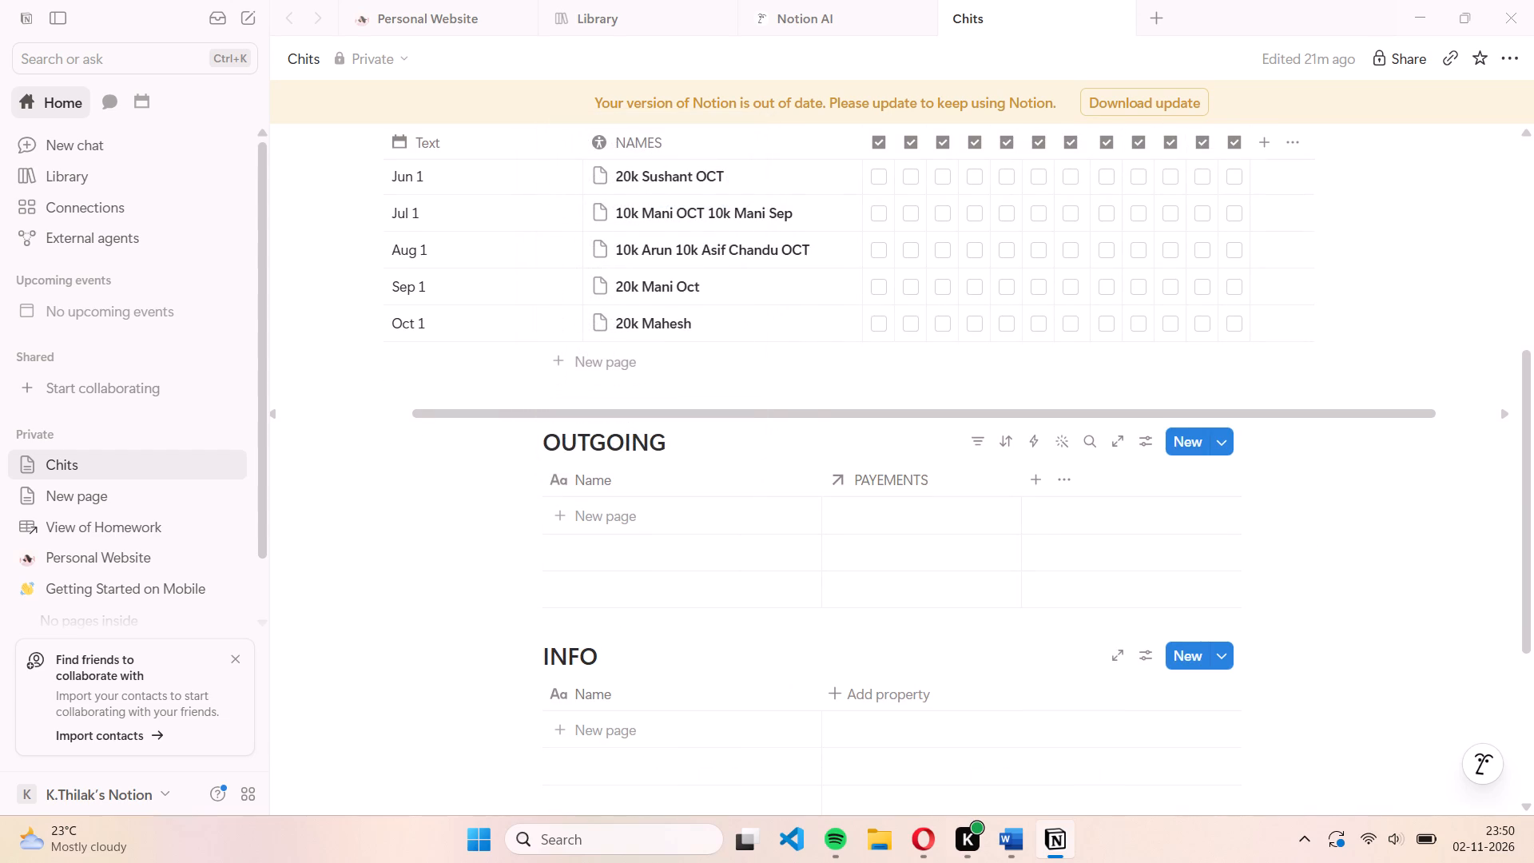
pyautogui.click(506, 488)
# Open the PAYEMENTS database as a full page.
pyautogui.scroll(3, 733, 412)
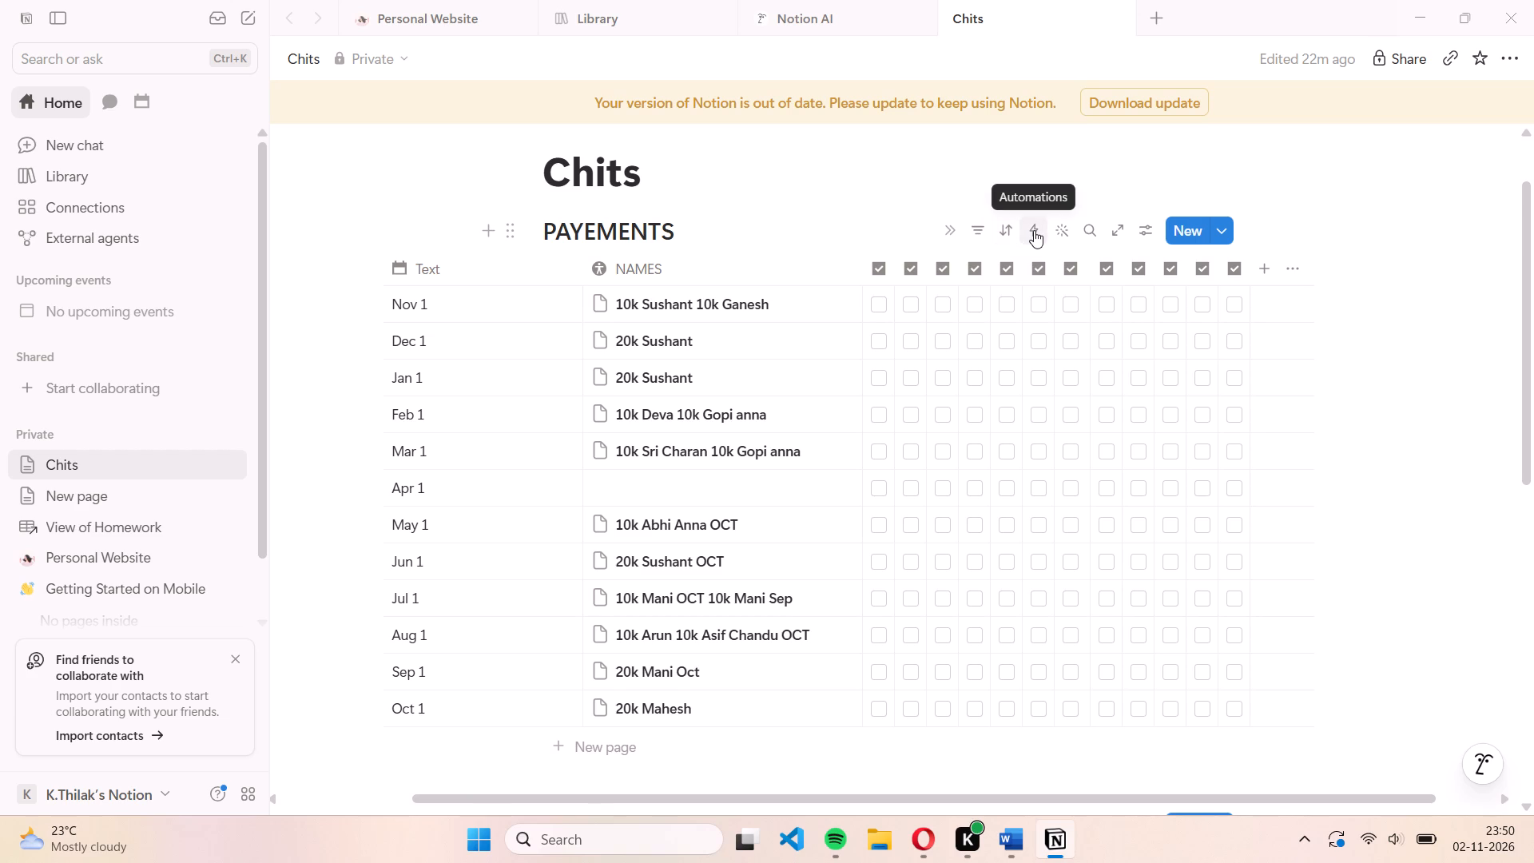
pyautogui.click(1111, 228)
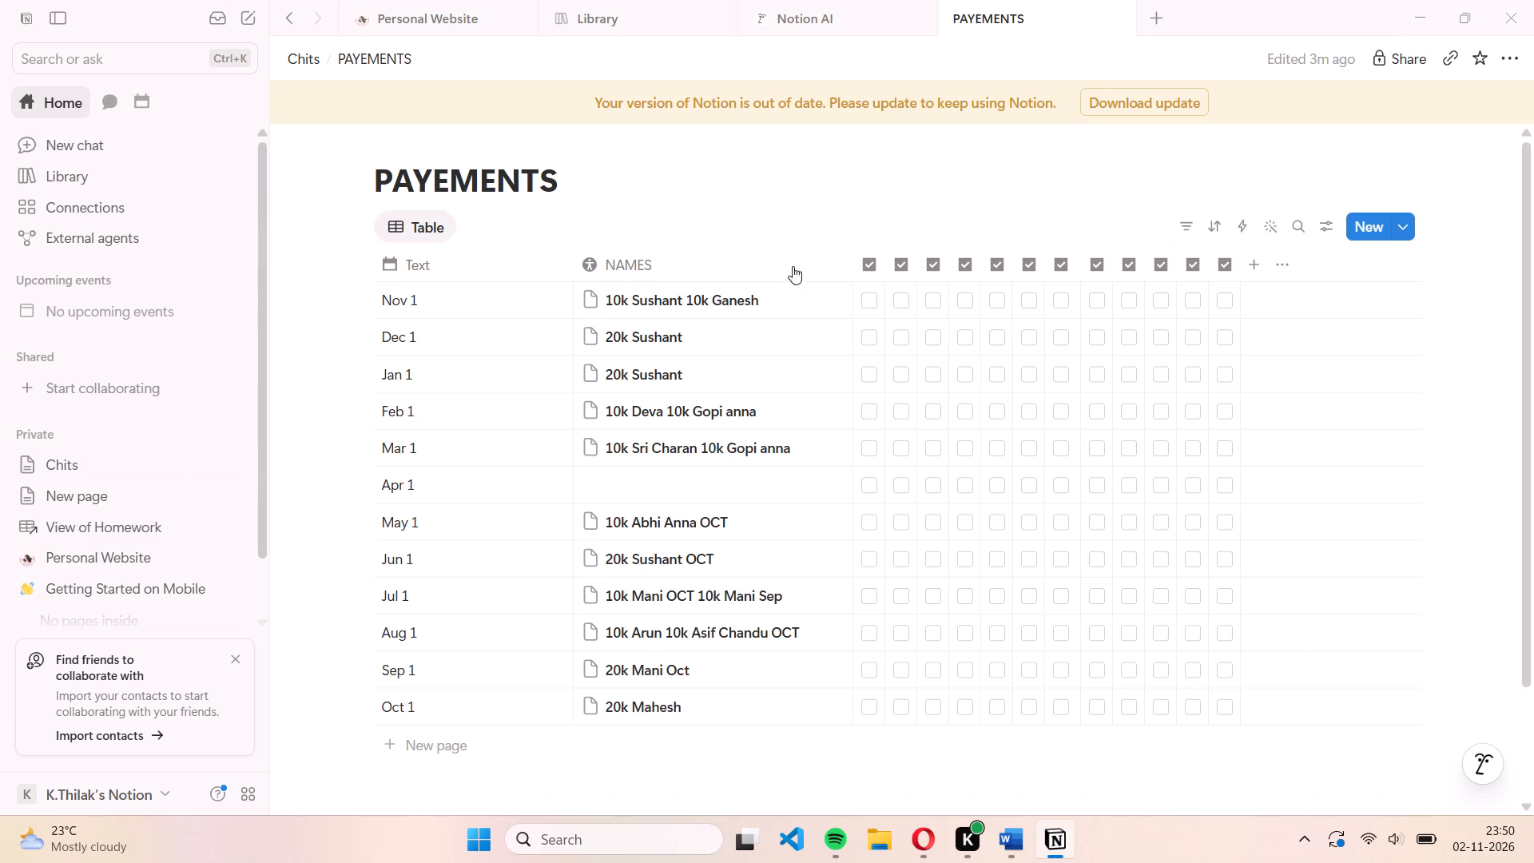
# Add a second view with the Table layout to the PAYEMENTS database, keeping PAYEMENTS as its source.
pyautogui.scroll(-1, 773, 264)
pyautogui.scroll(2, 773, 264)
pyautogui.click(475, 236)
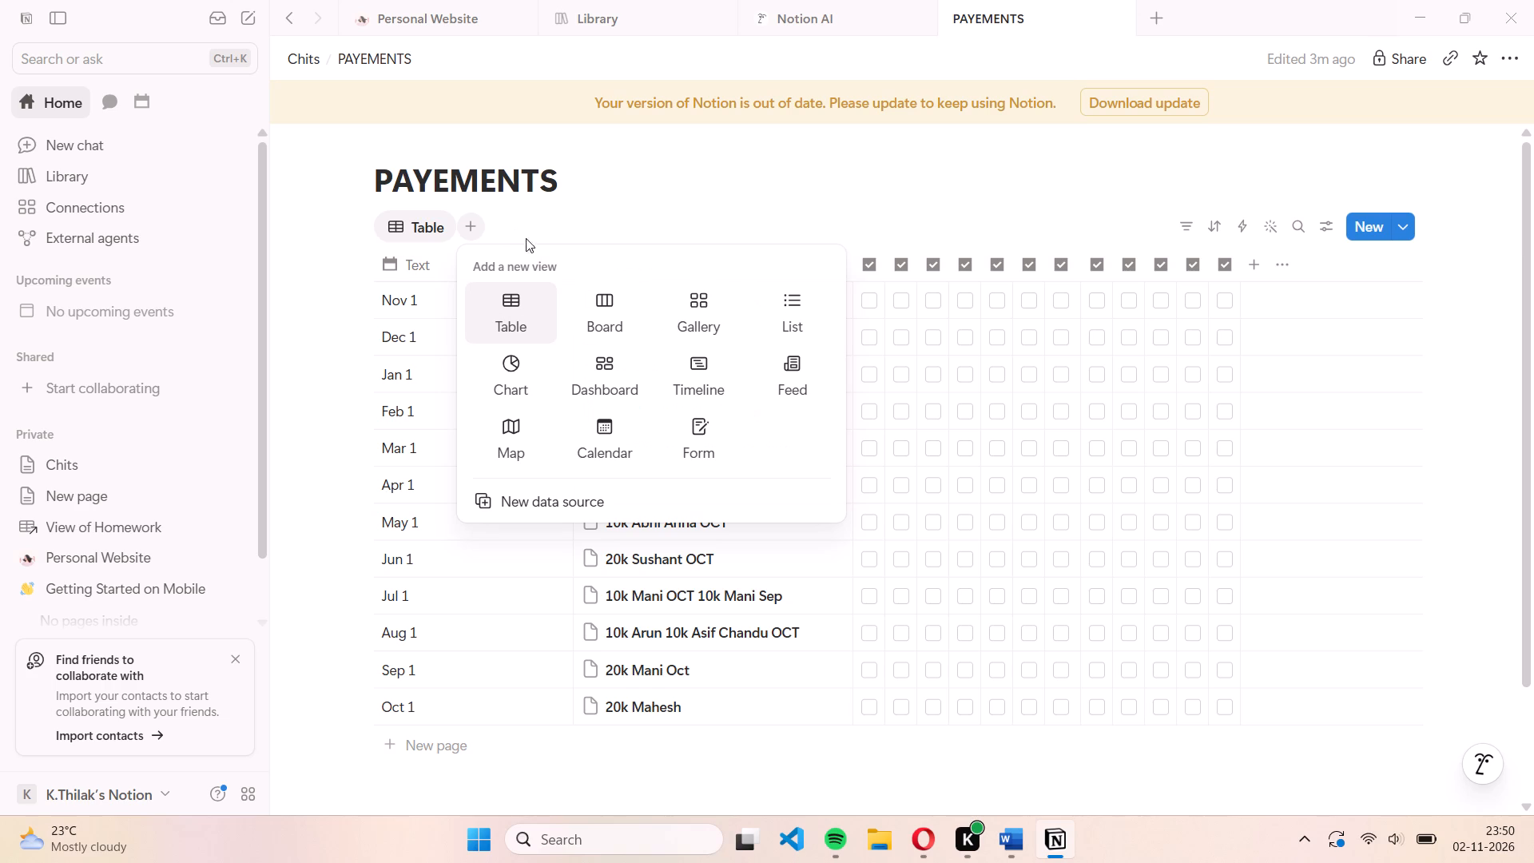
pyautogui.click(533, 329)
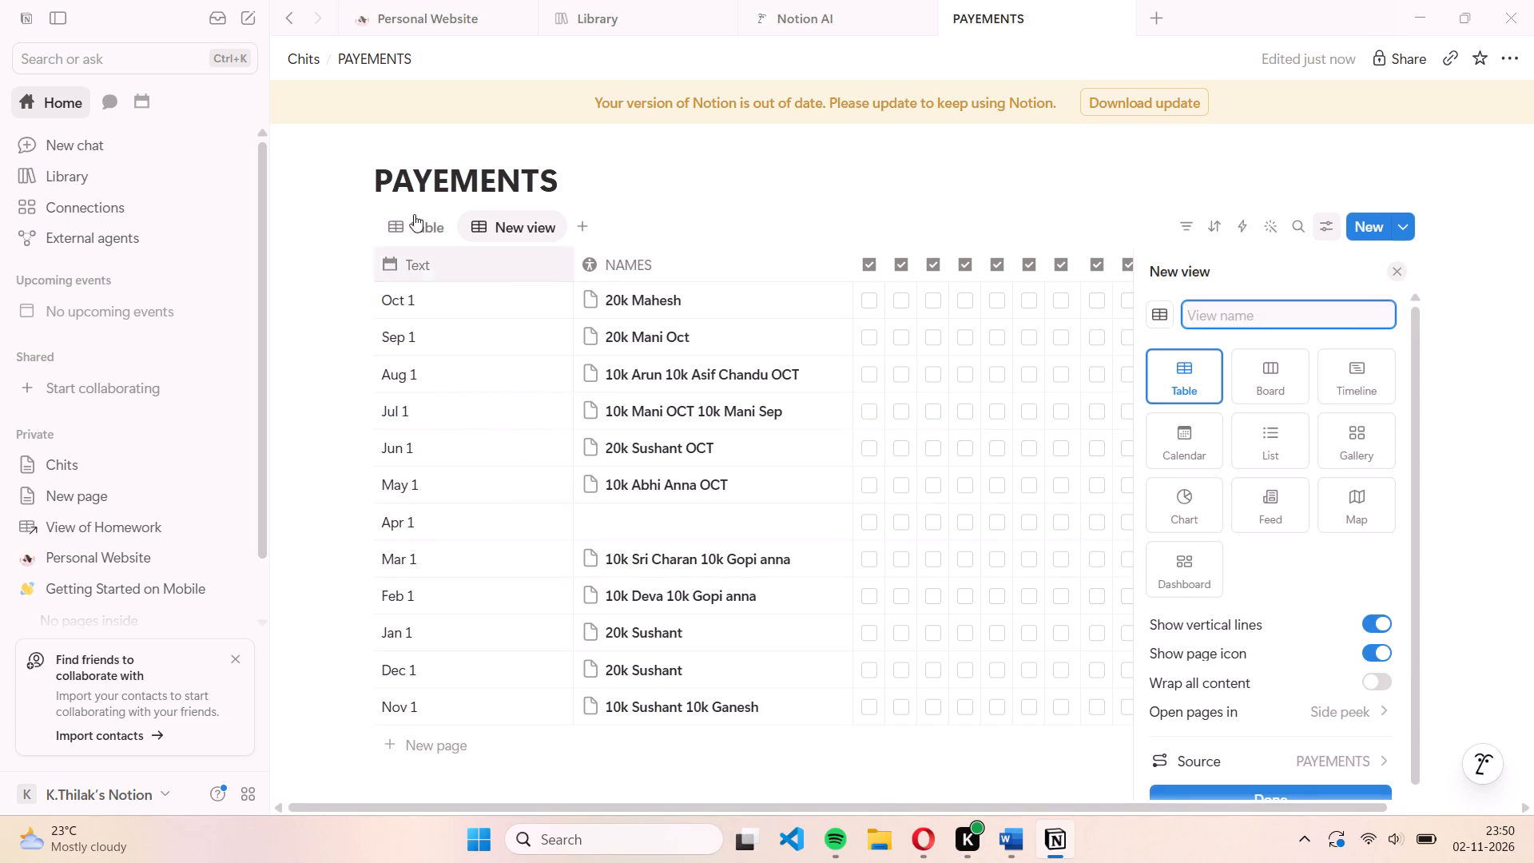
pyautogui.click(400, 212)
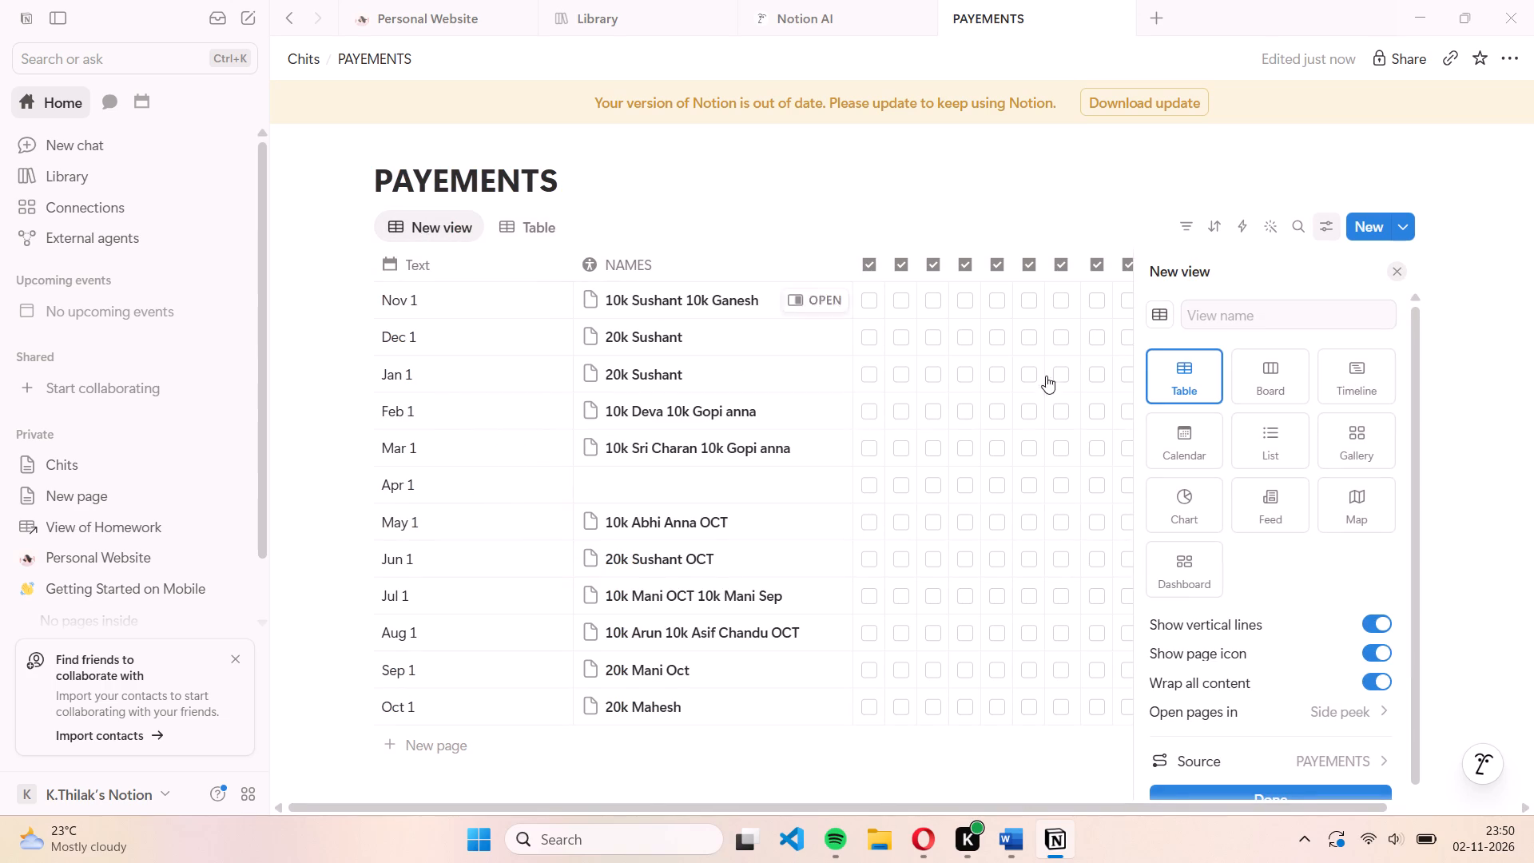
pyautogui.click(1250, 786)
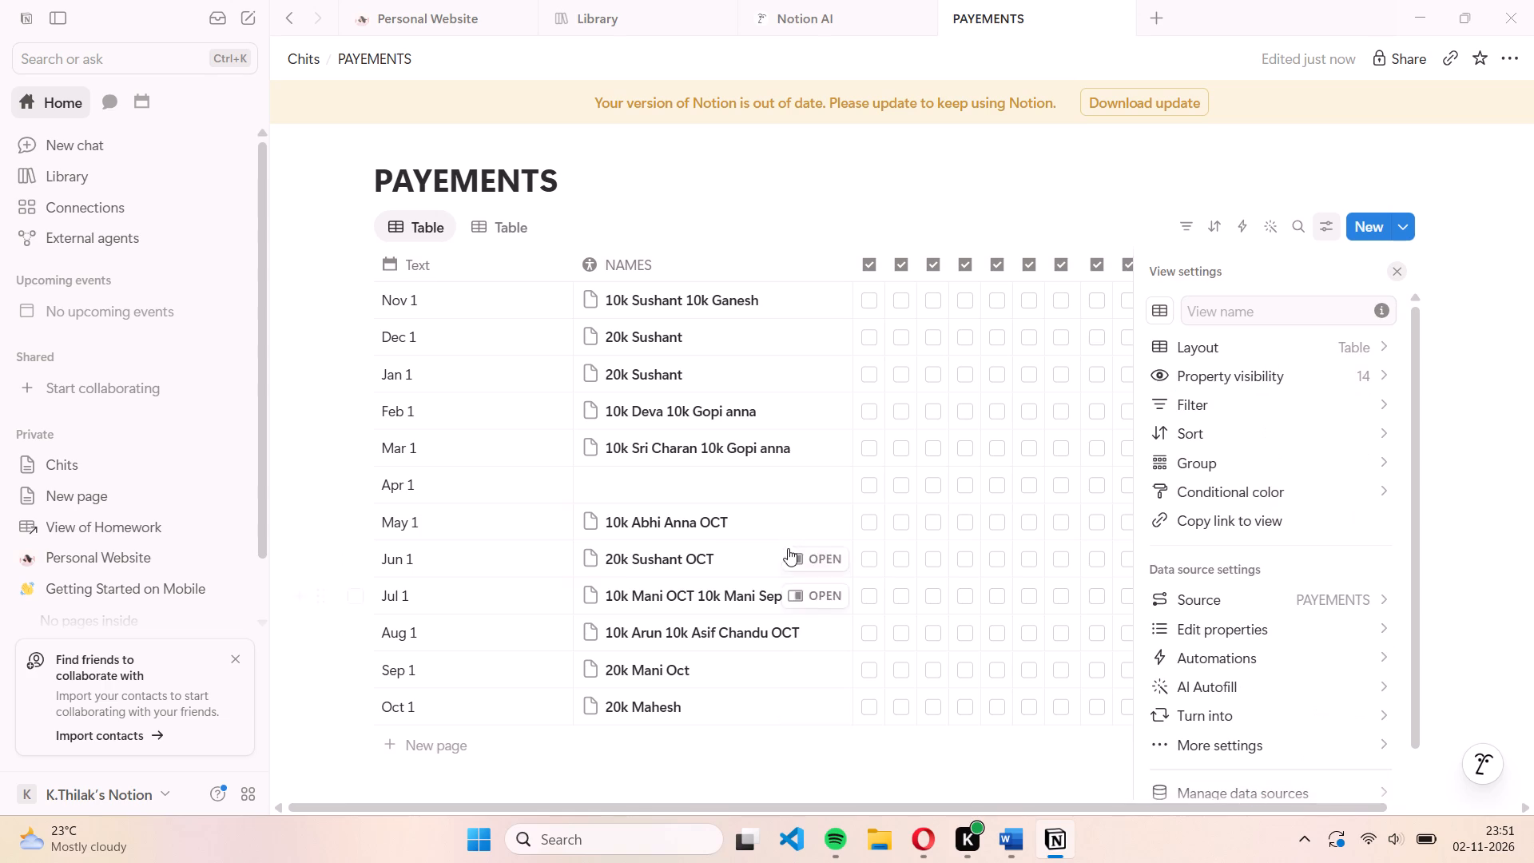
# Compare the original and the new table views of PAYEMENTS, ending on the new one.
pyautogui.click(489, 223)
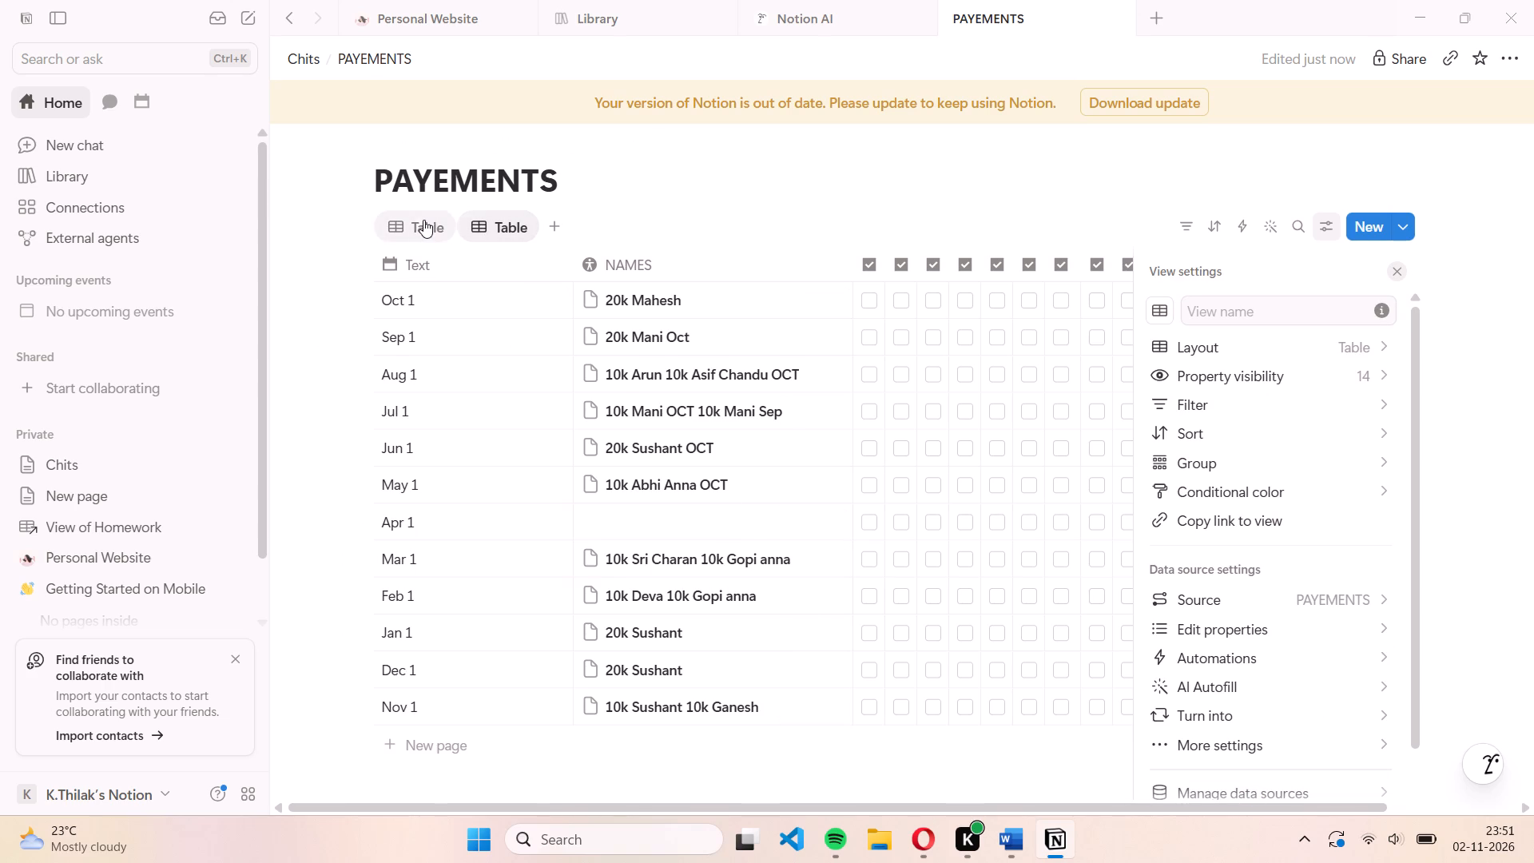
pyautogui.click(421, 220)
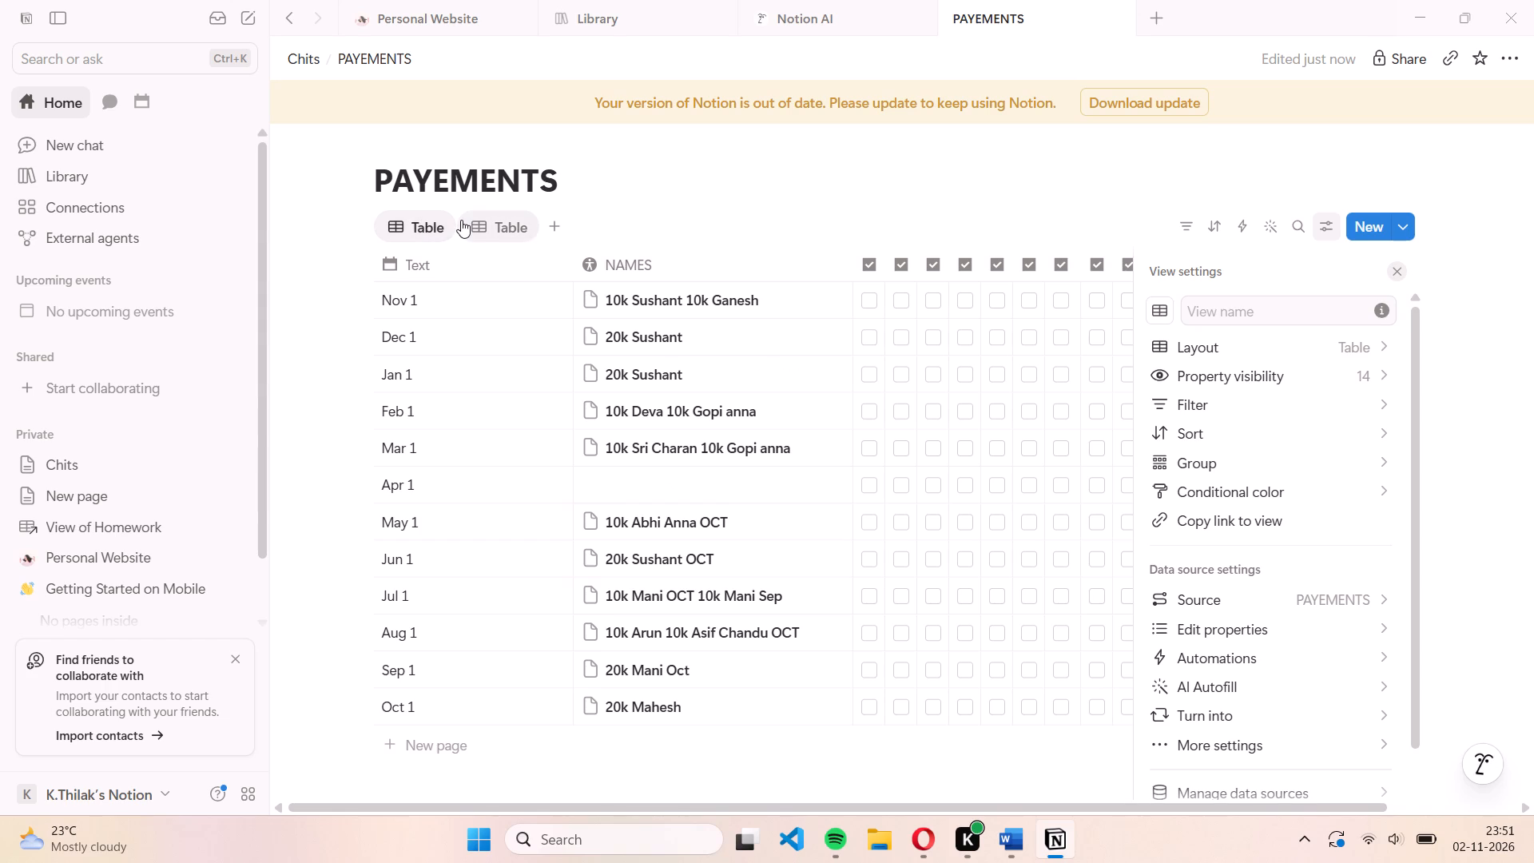
pyautogui.doubleClick(461, 220)
pyautogui.click(378, 222)
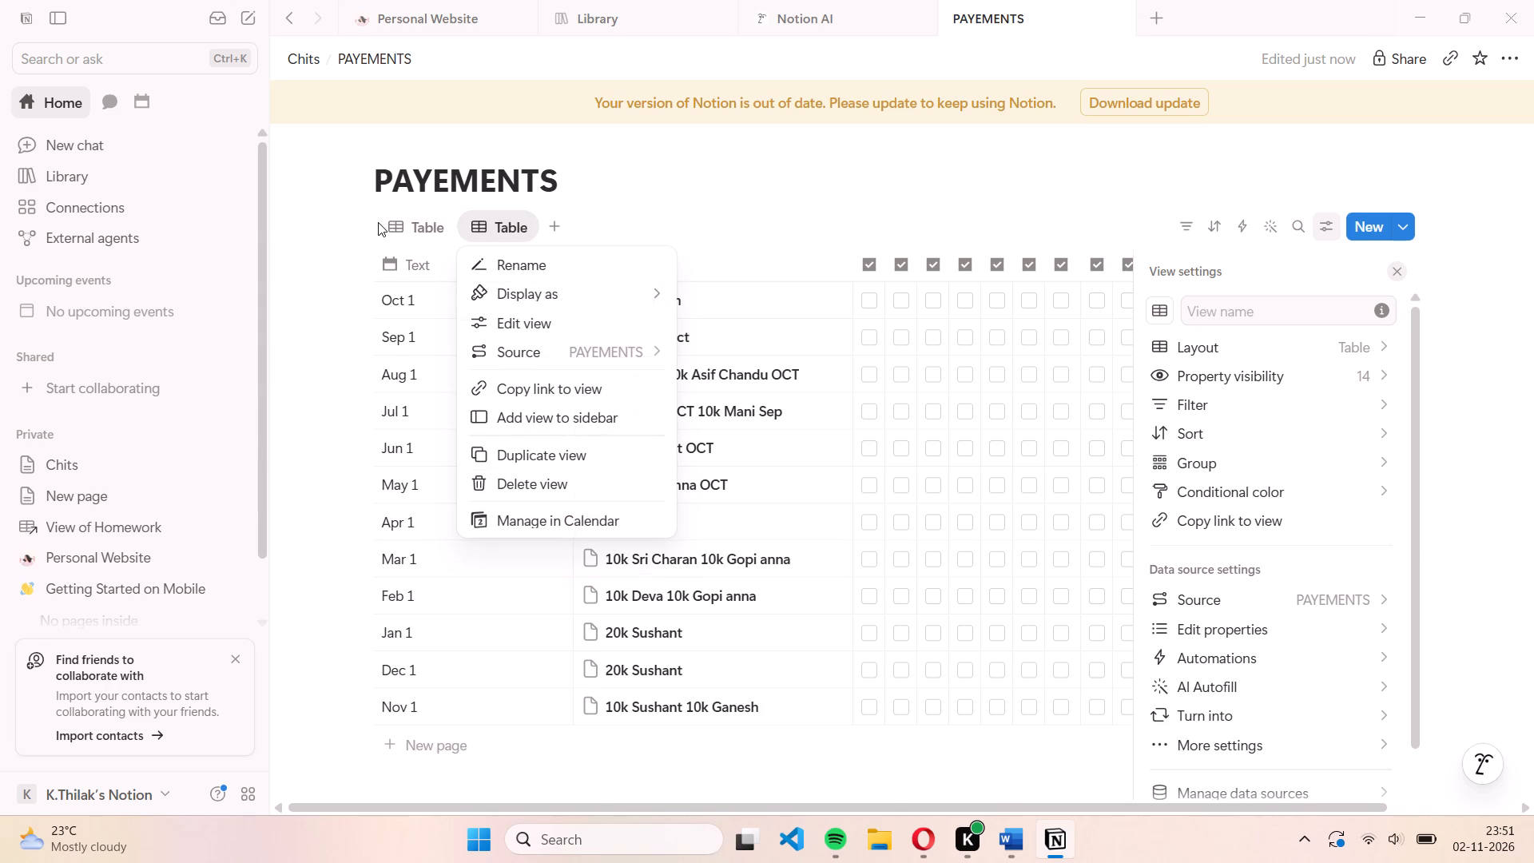
pyautogui.click(393, 217)
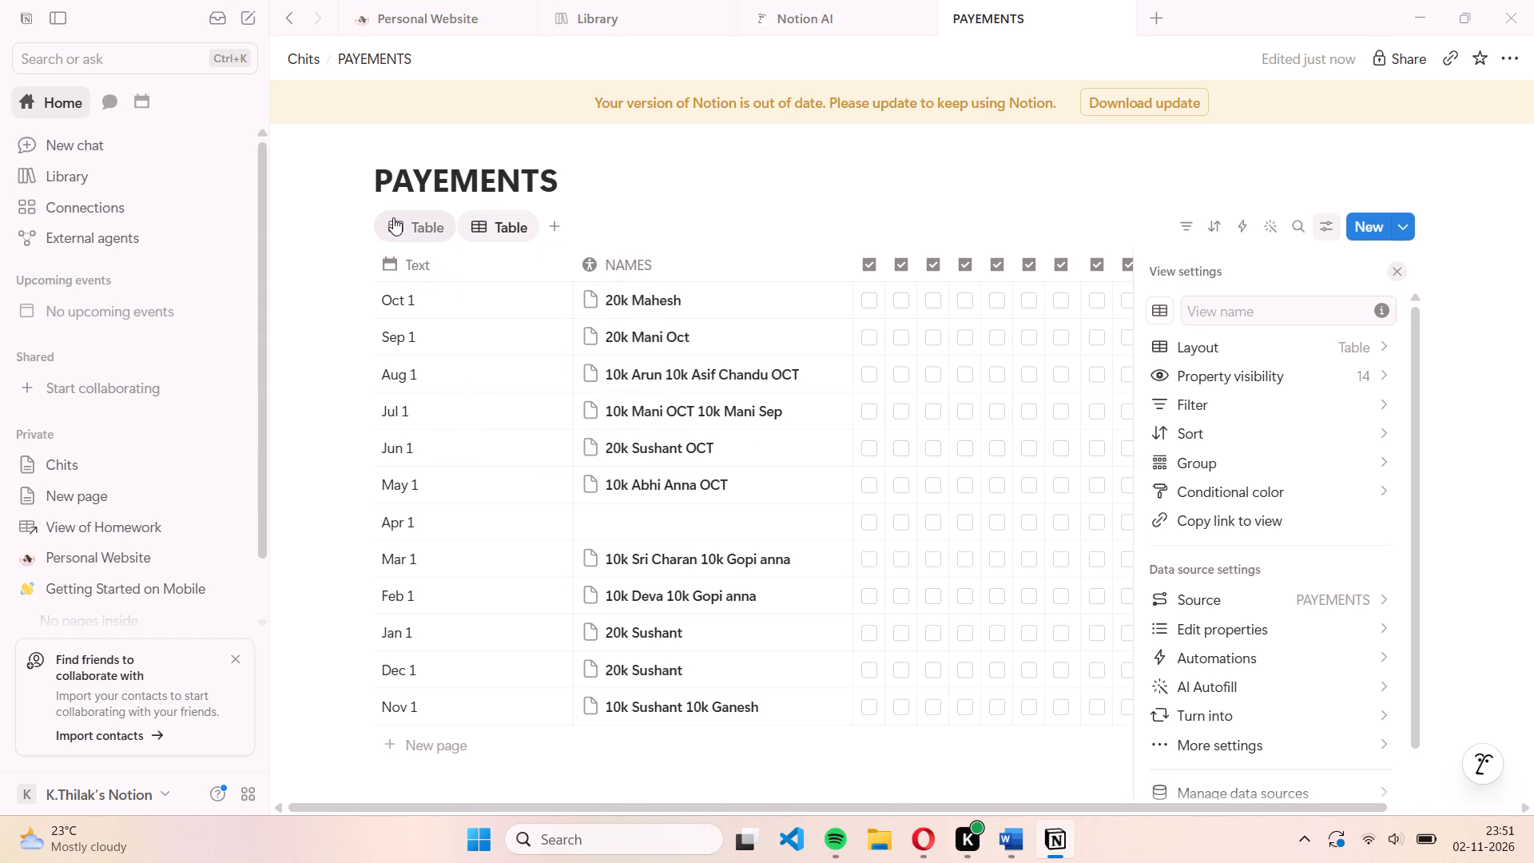
pyautogui.click(495, 225)
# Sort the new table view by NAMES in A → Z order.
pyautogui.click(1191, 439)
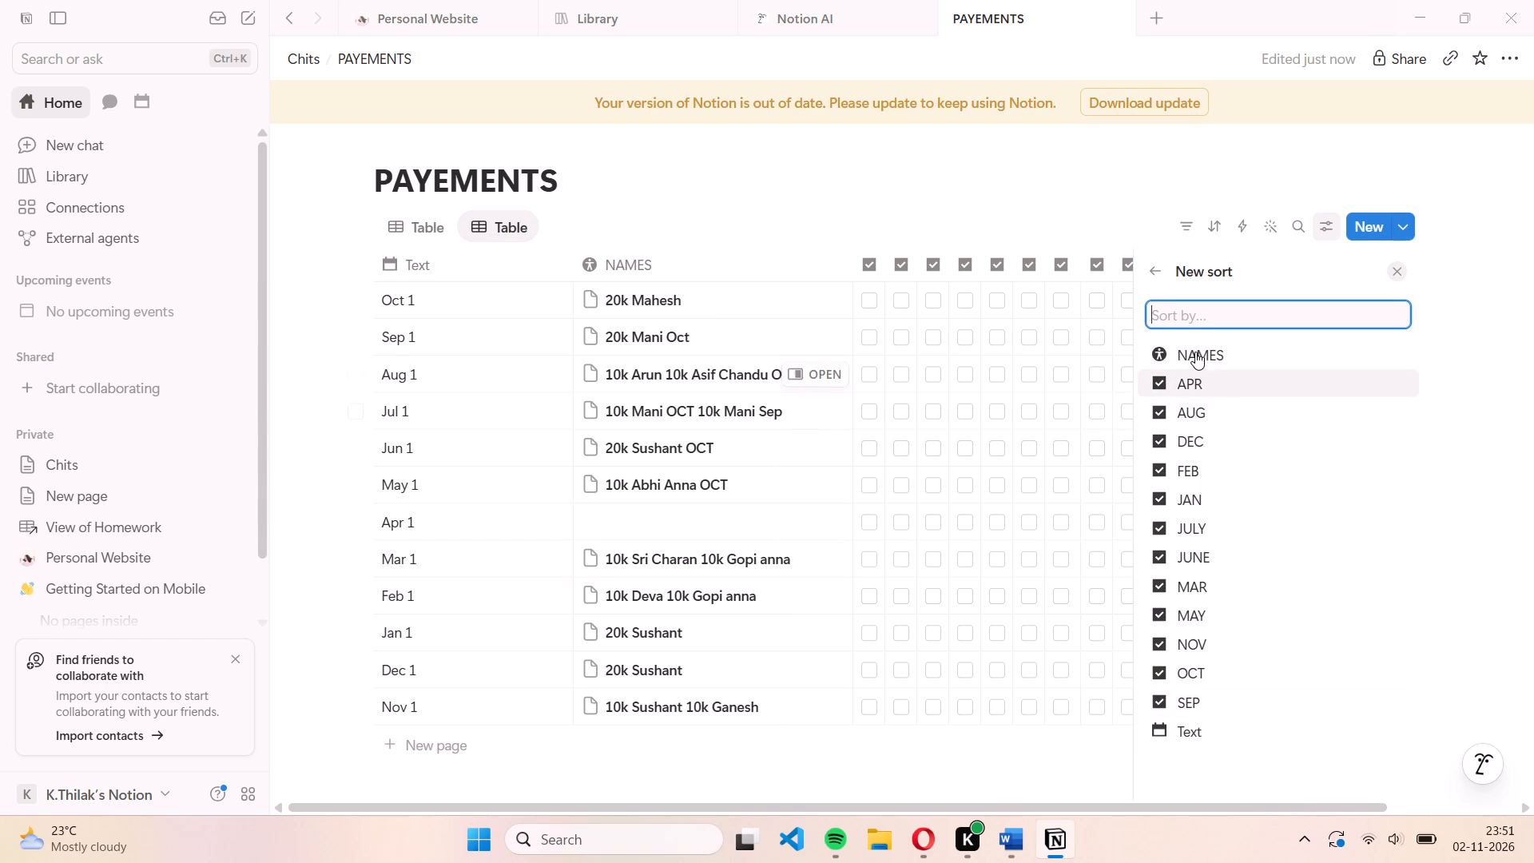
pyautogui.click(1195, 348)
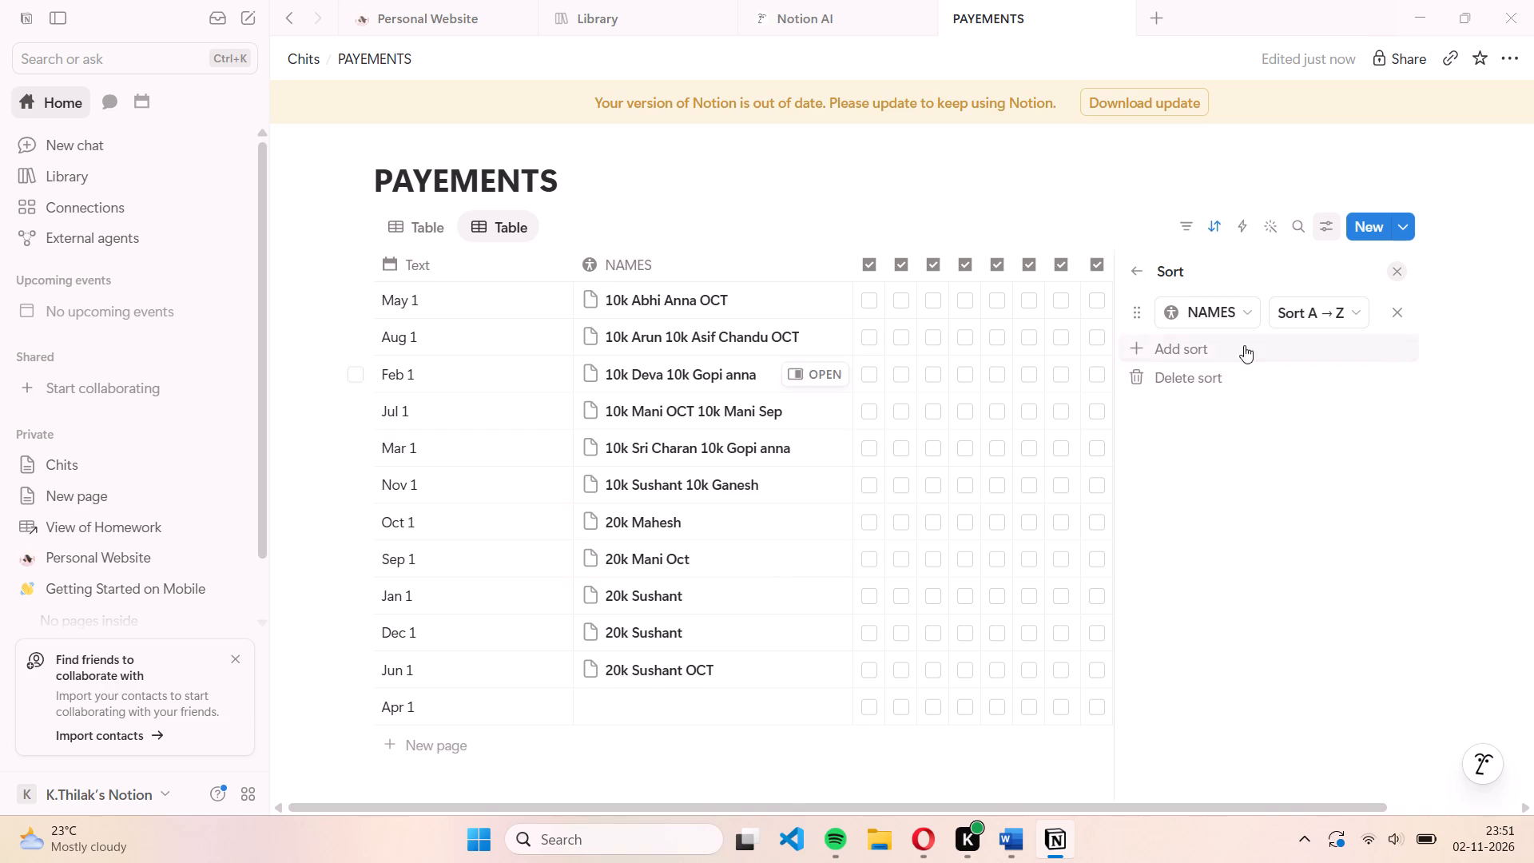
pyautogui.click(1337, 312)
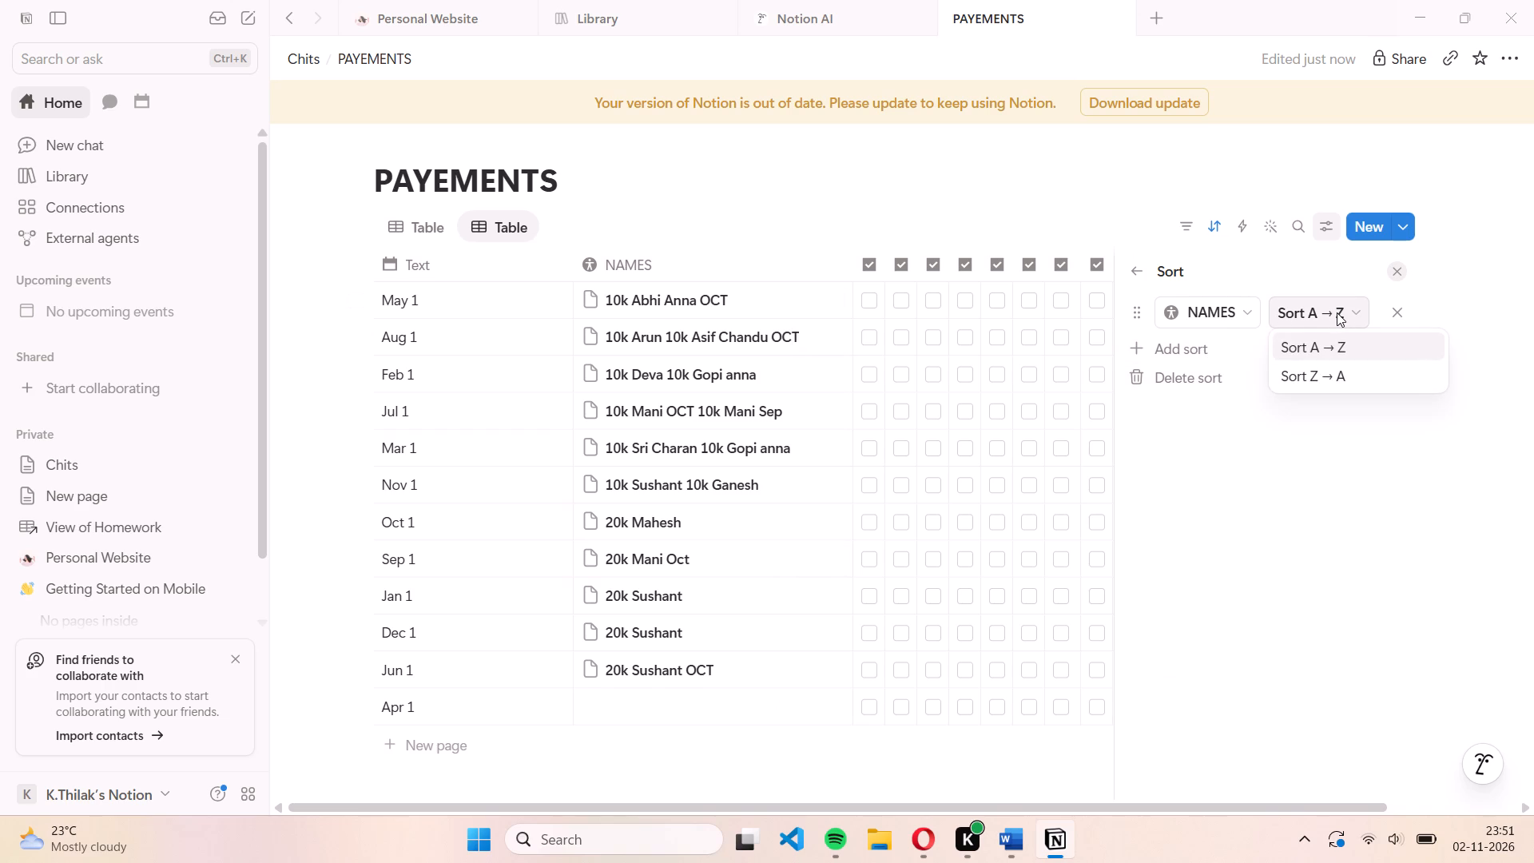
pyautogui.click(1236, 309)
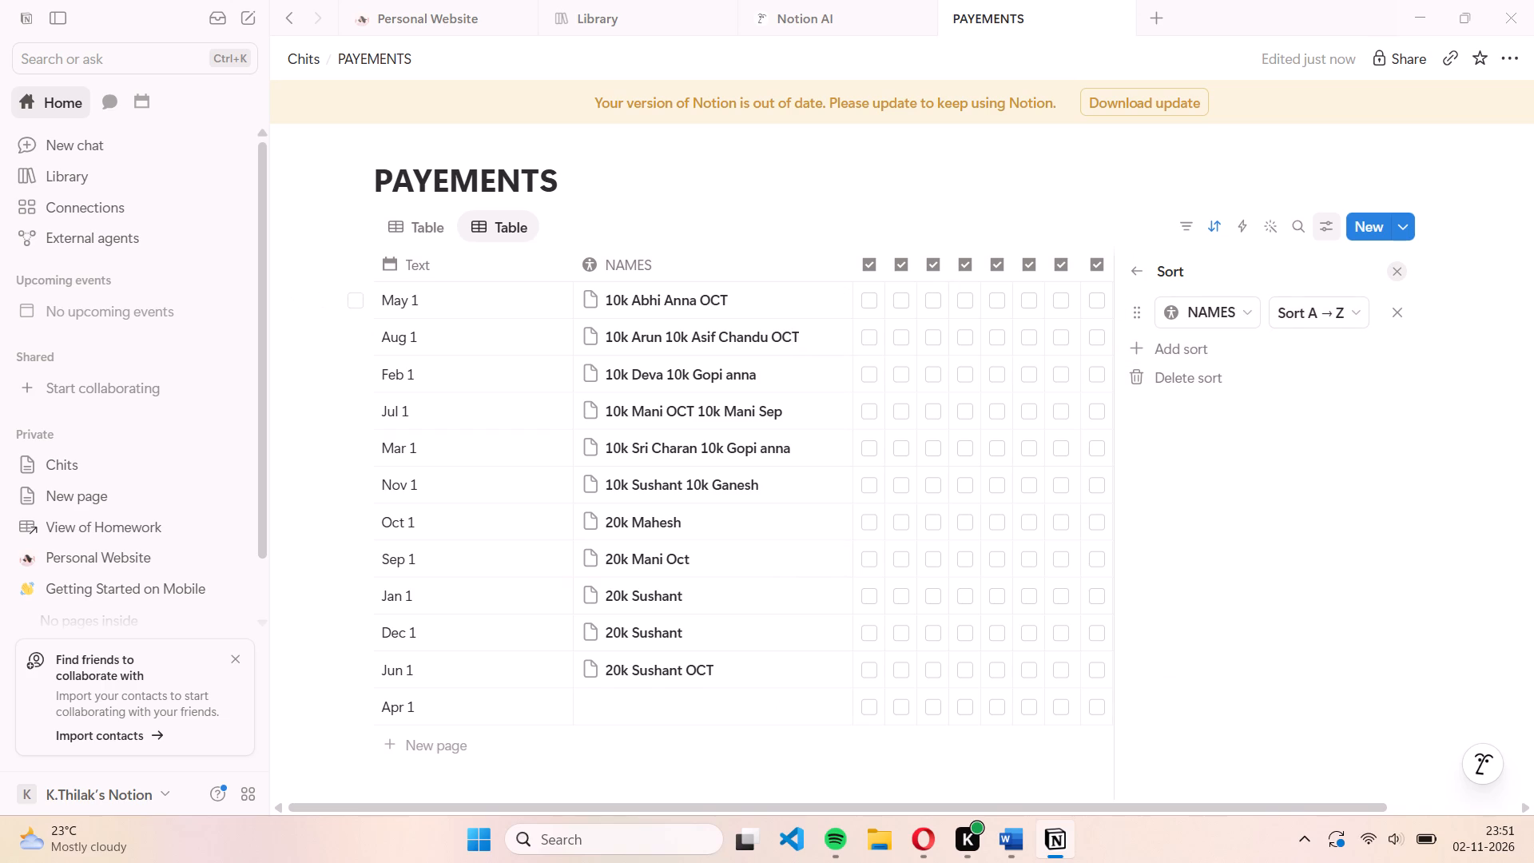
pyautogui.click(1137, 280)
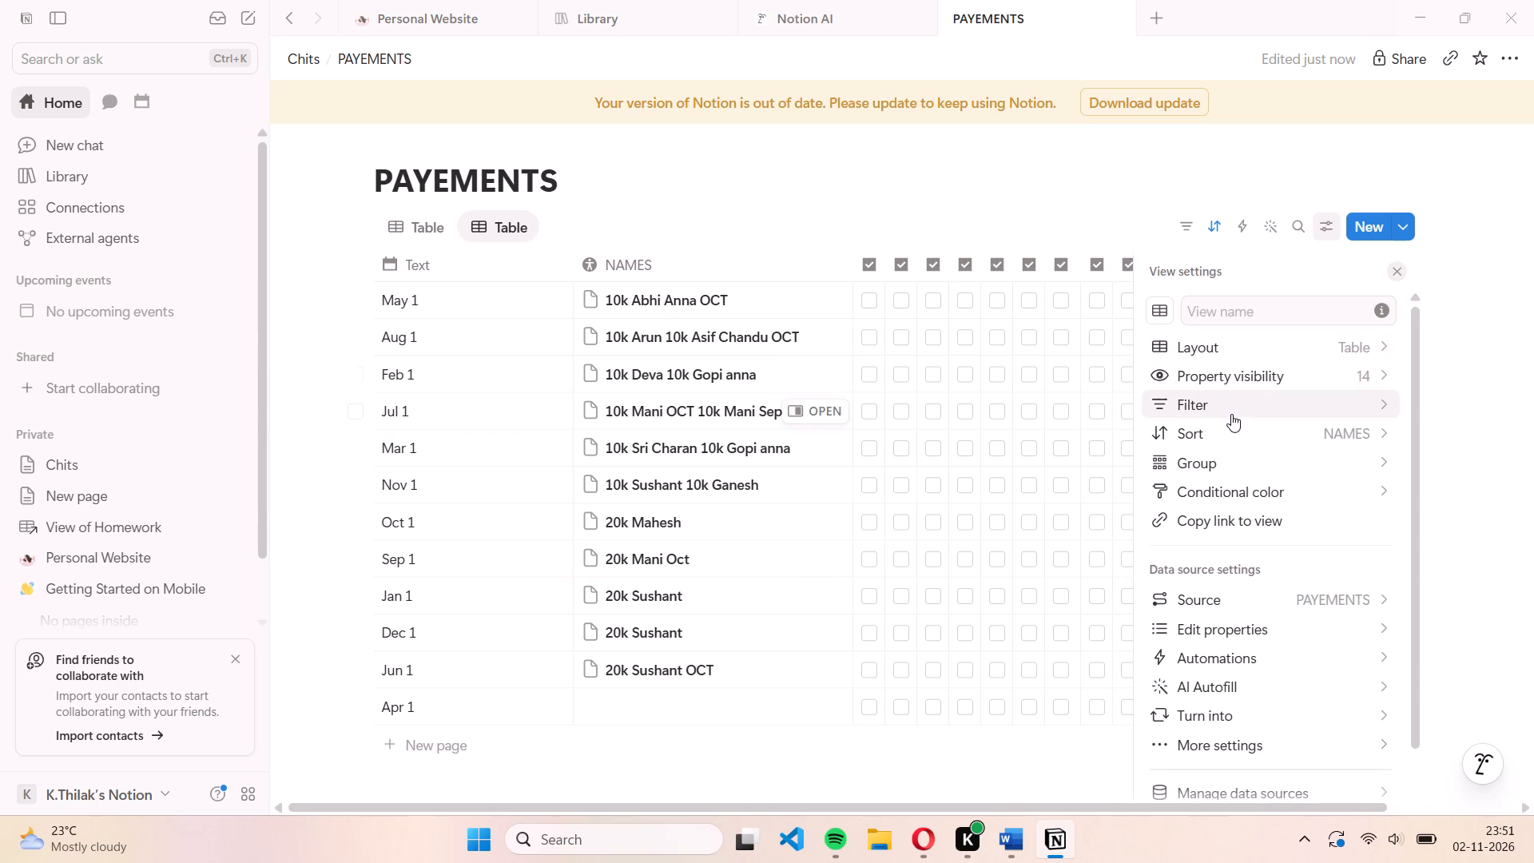
# Change the new table view's sort property to the Text date column.
pyautogui.click(1229, 424)
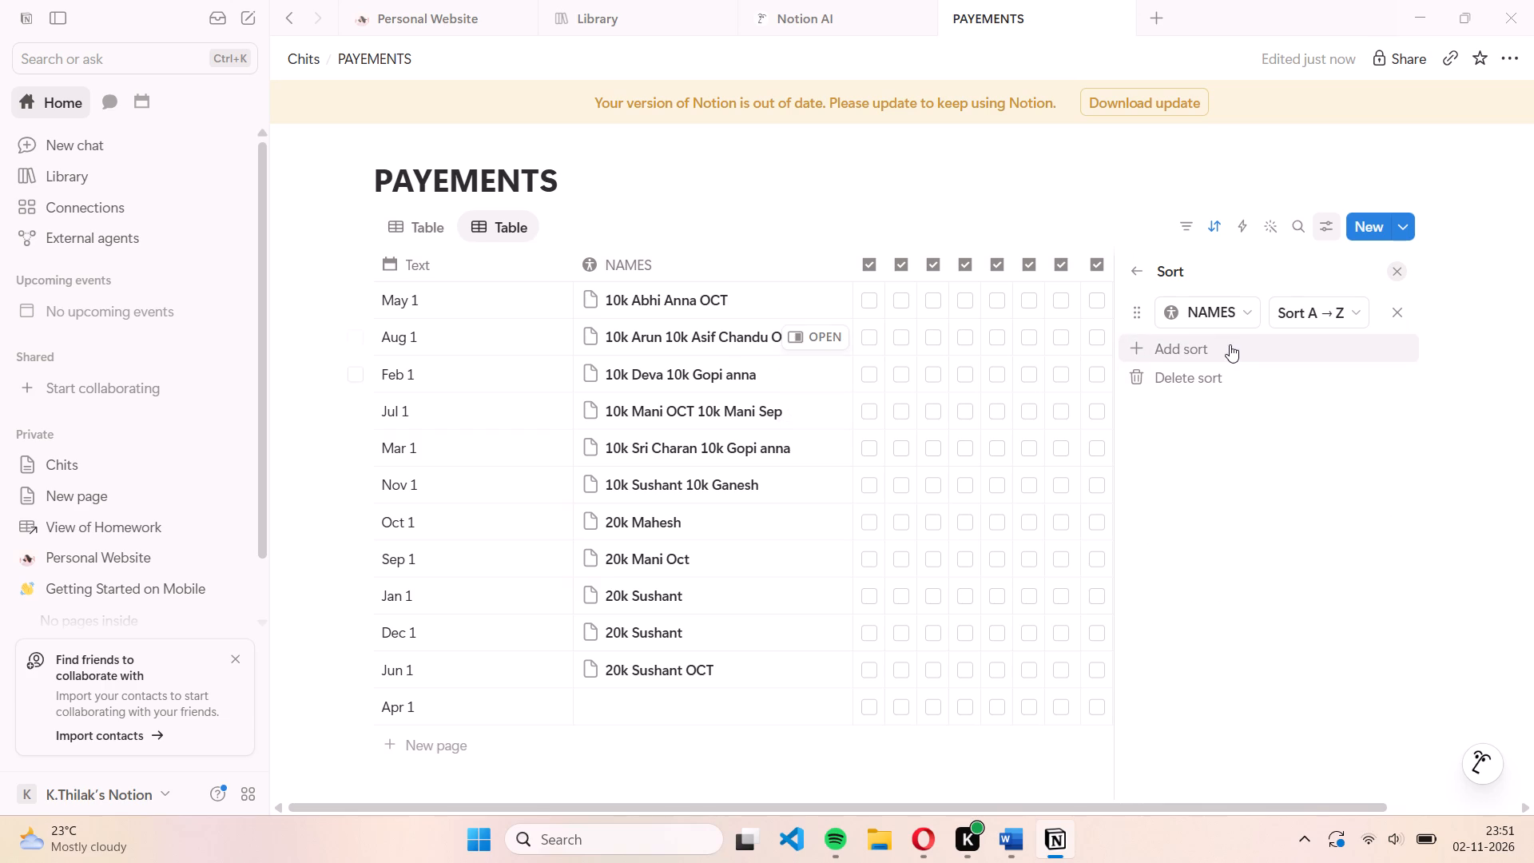
pyautogui.click(1230, 327)
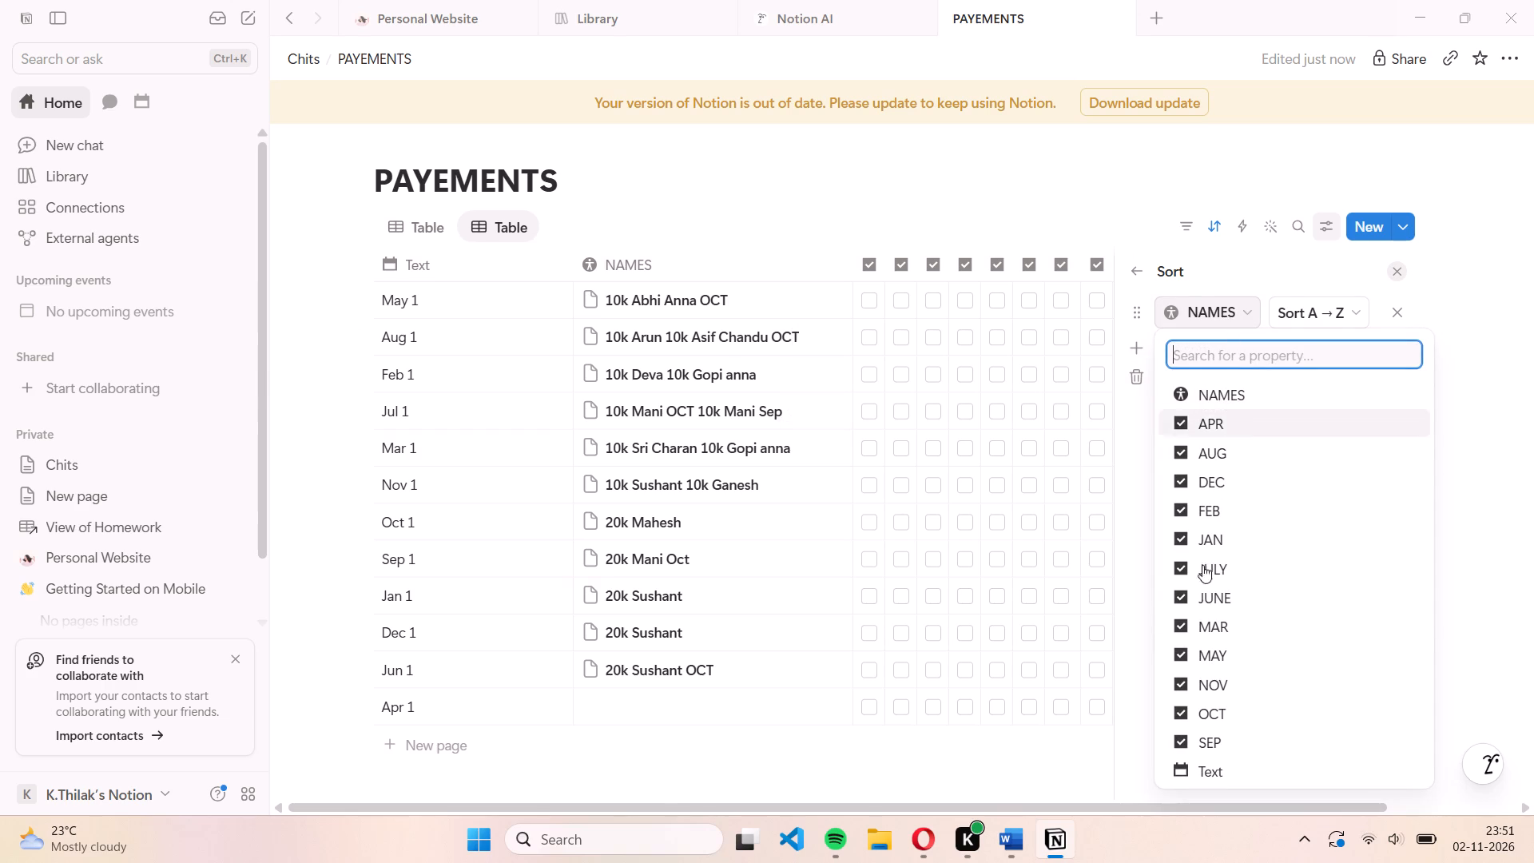
pyautogui.scroll(-2, 1191, 615)
pyautogui.click(1216, 776)
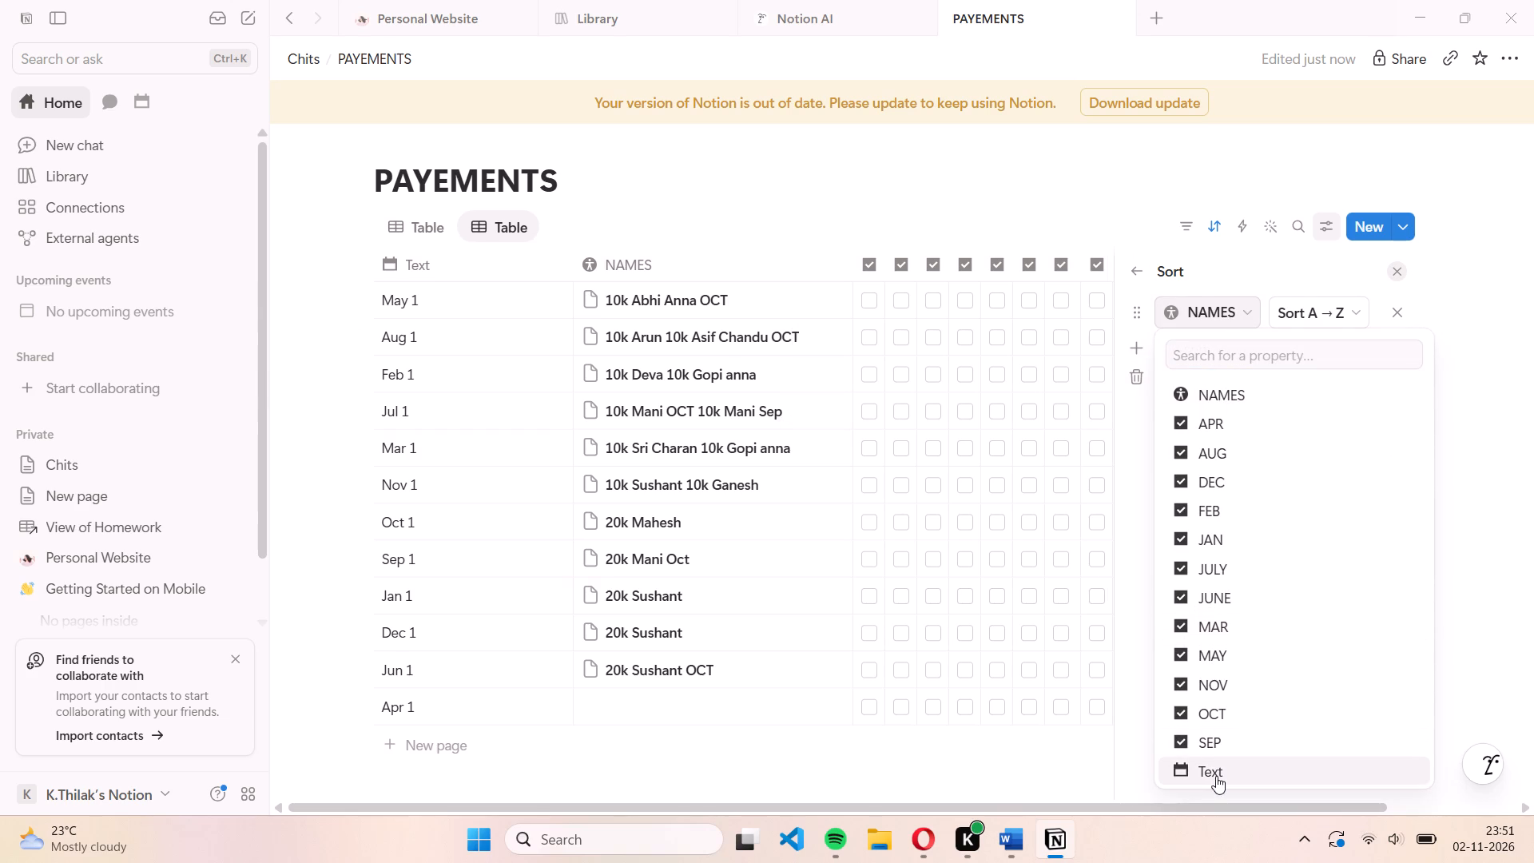
# Check the direction options of the Text column's sort, keep old → new, and close the view settings.
pyautogui.hscroll(-1, 928, 531)
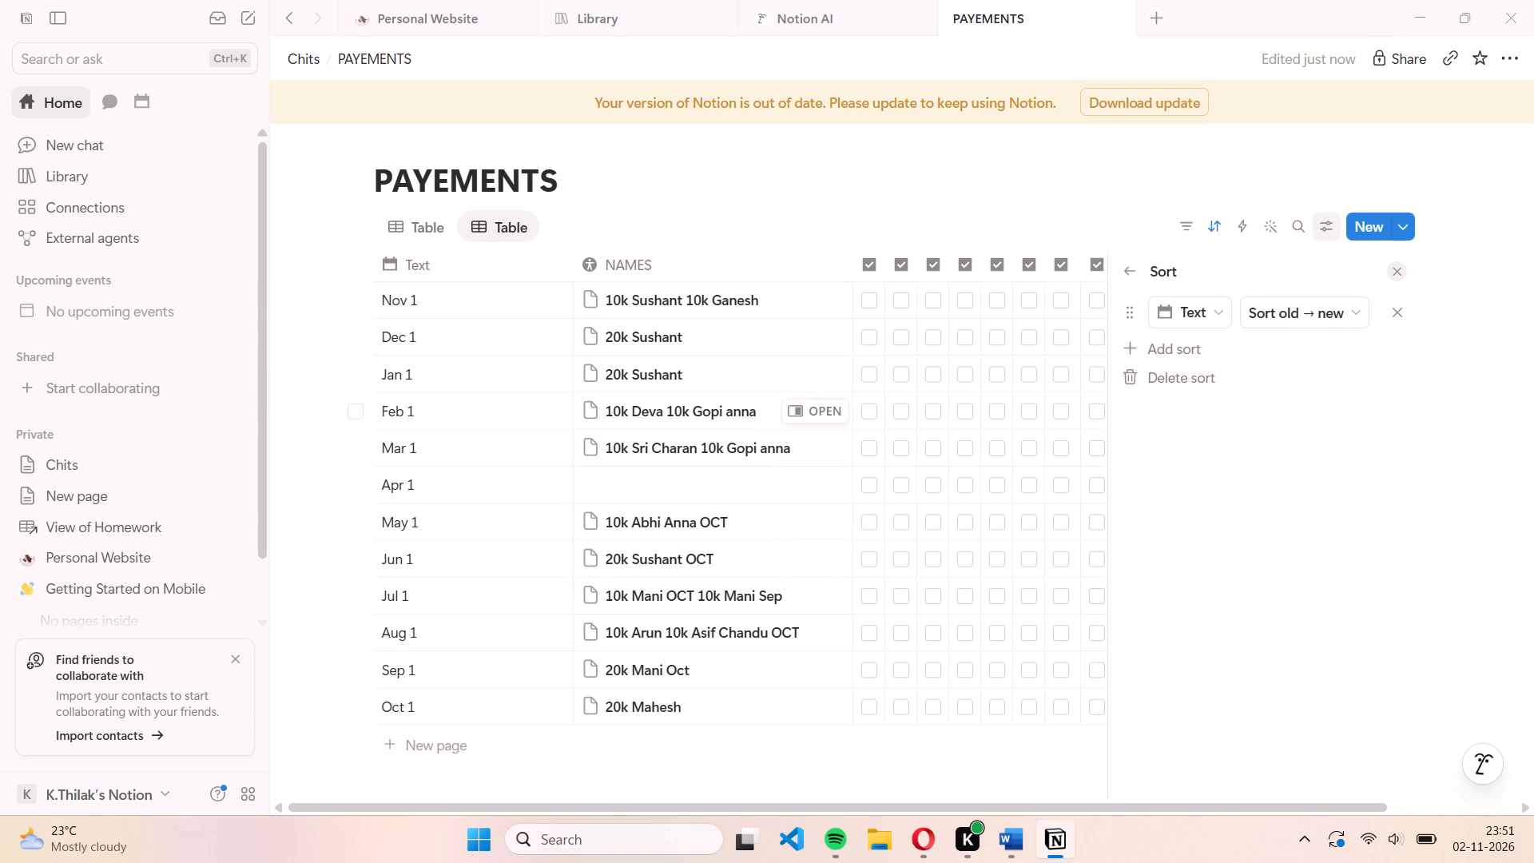
pyautogui.click(1277, 314)
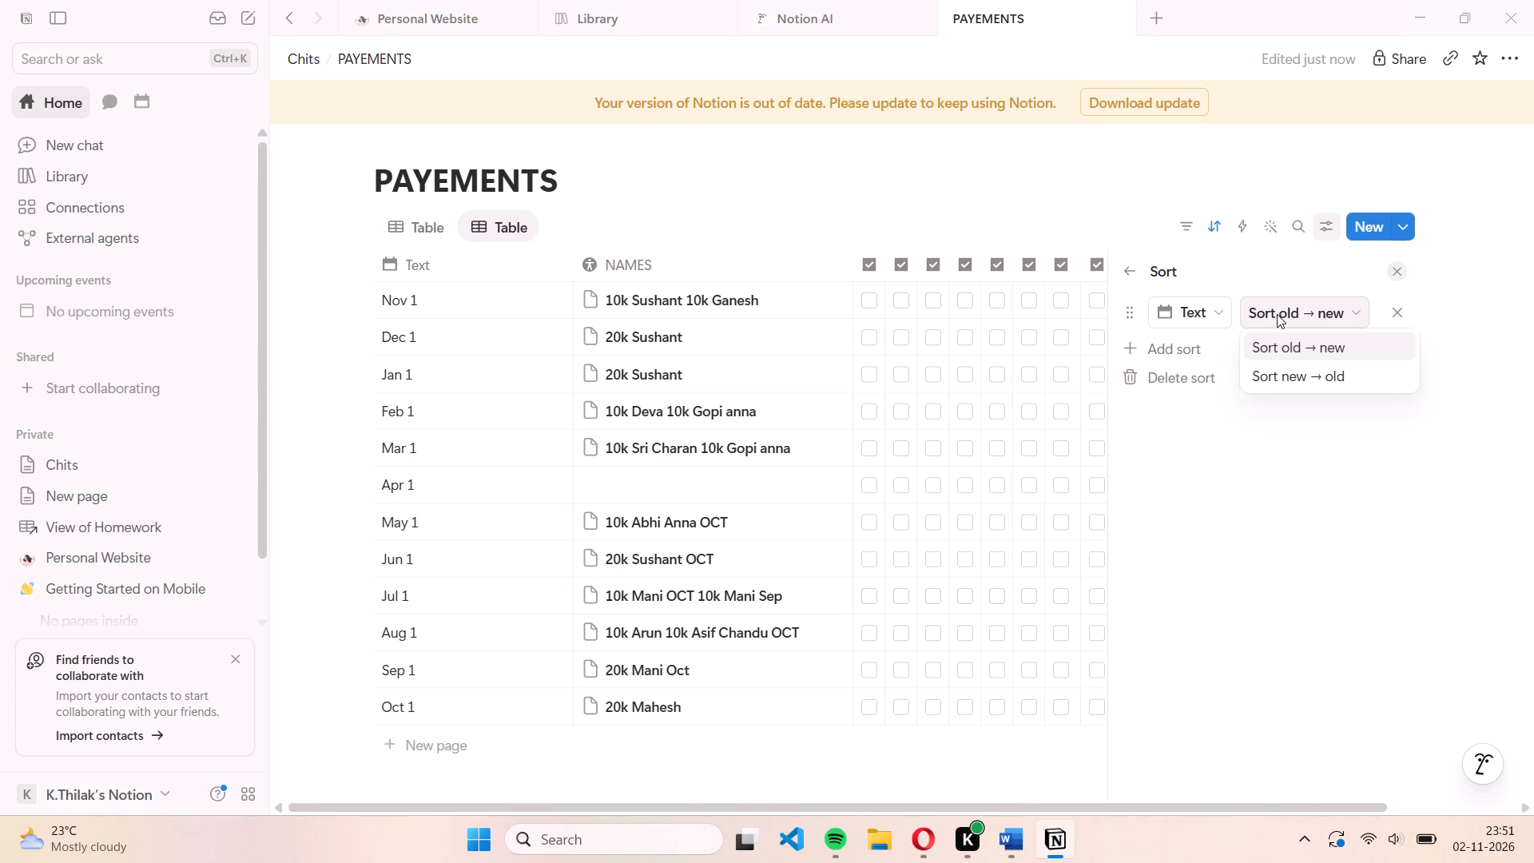
pyautogui.click(1101, 223)
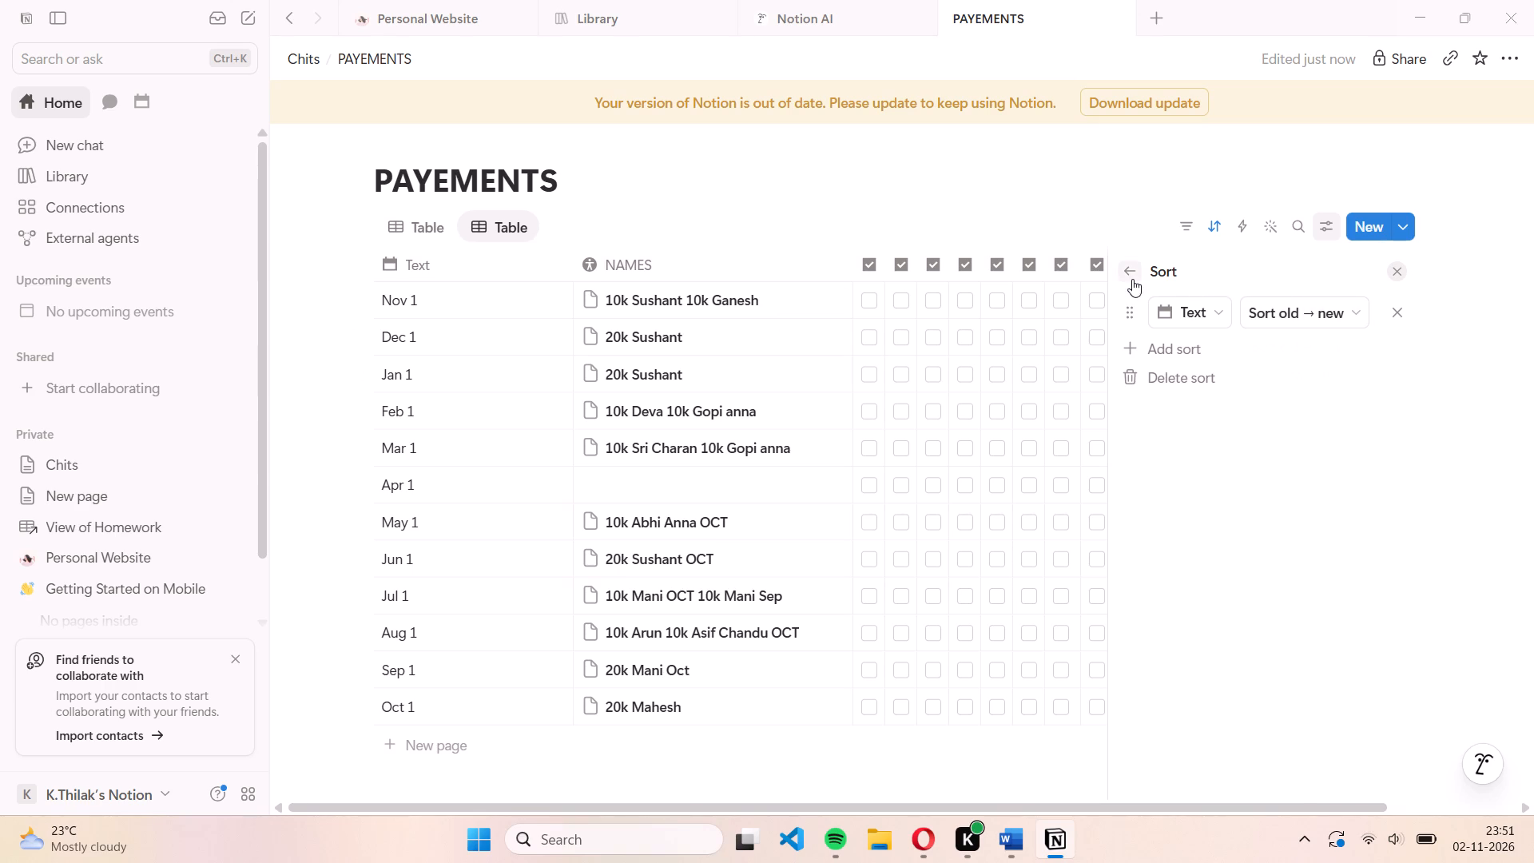
pyautogui.click(1132, 279)
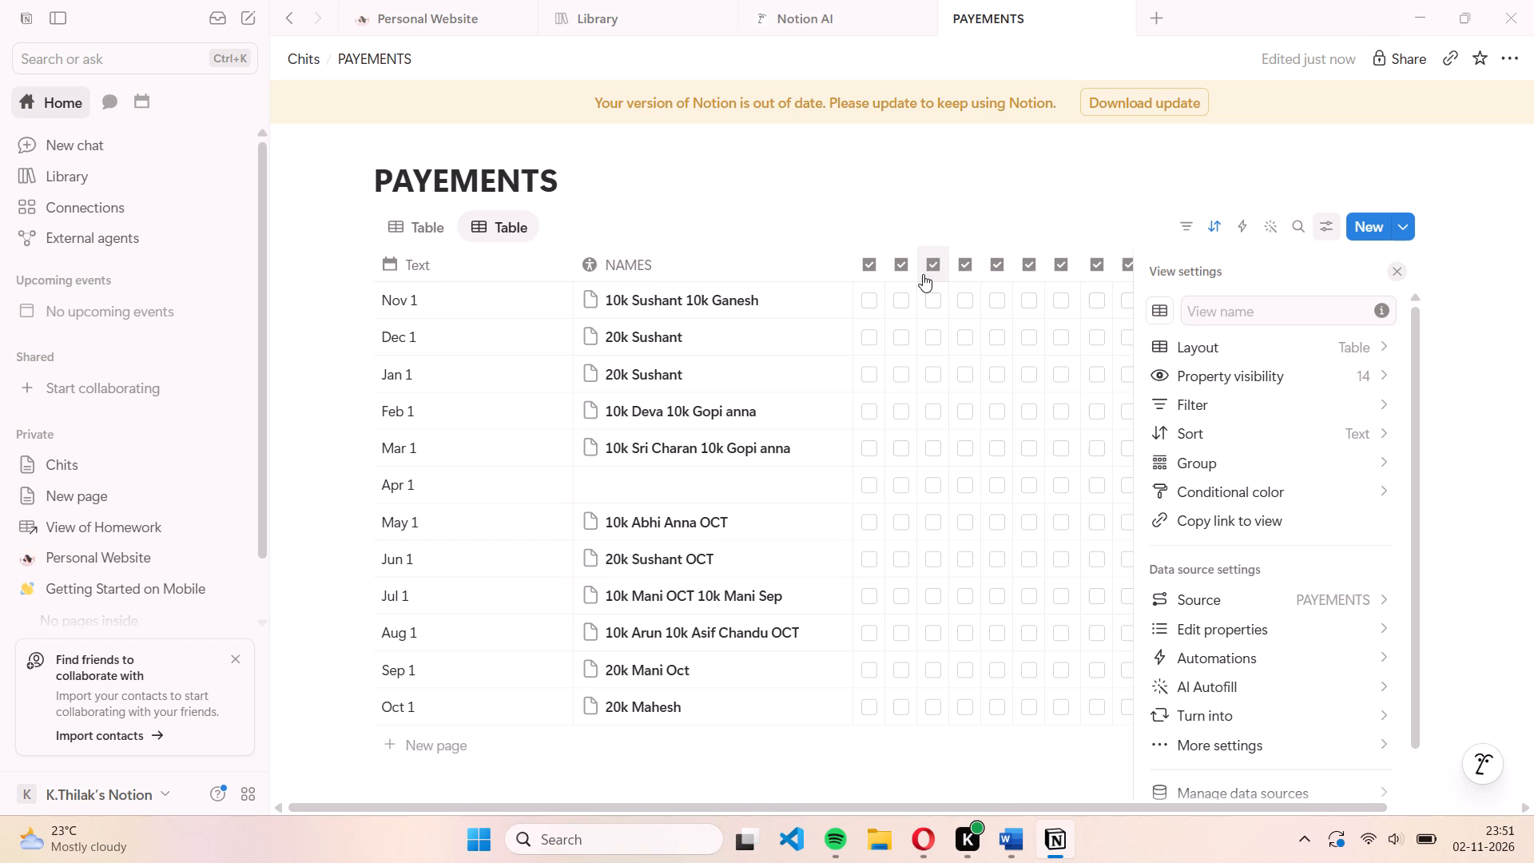
pyautogui.click(938, 219)
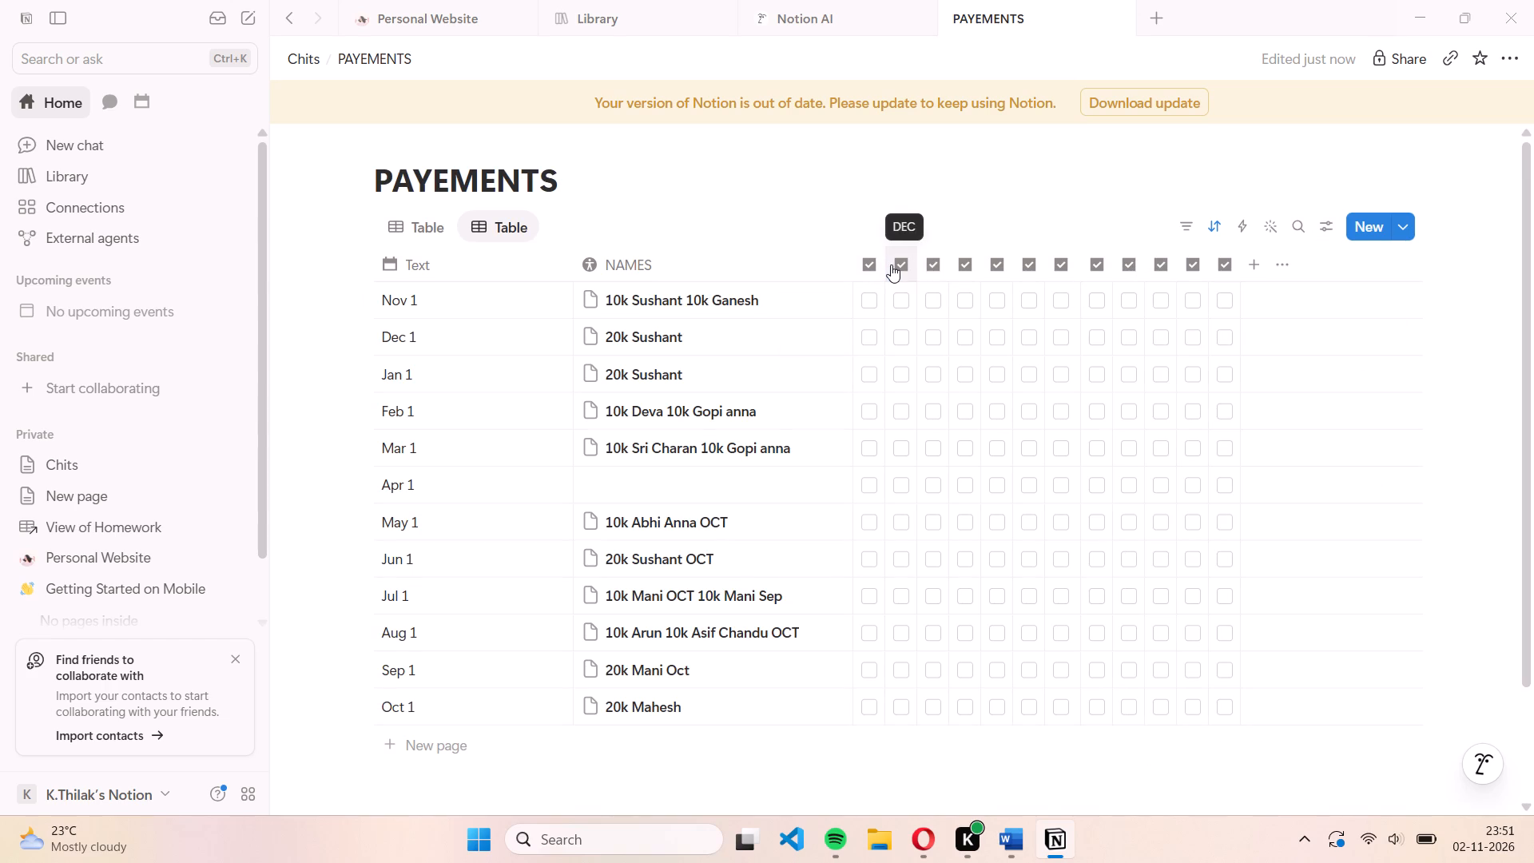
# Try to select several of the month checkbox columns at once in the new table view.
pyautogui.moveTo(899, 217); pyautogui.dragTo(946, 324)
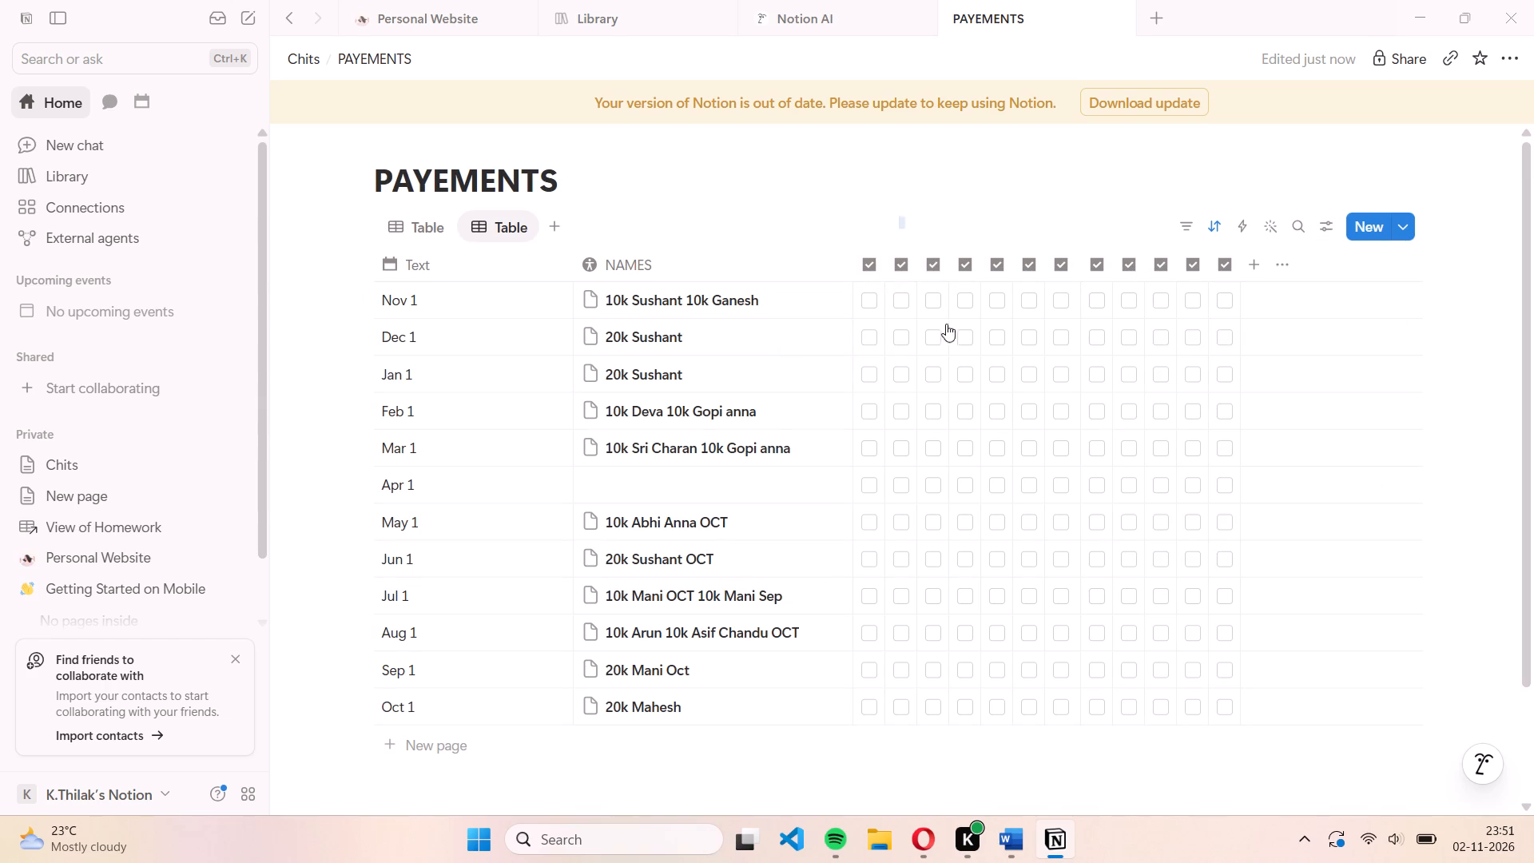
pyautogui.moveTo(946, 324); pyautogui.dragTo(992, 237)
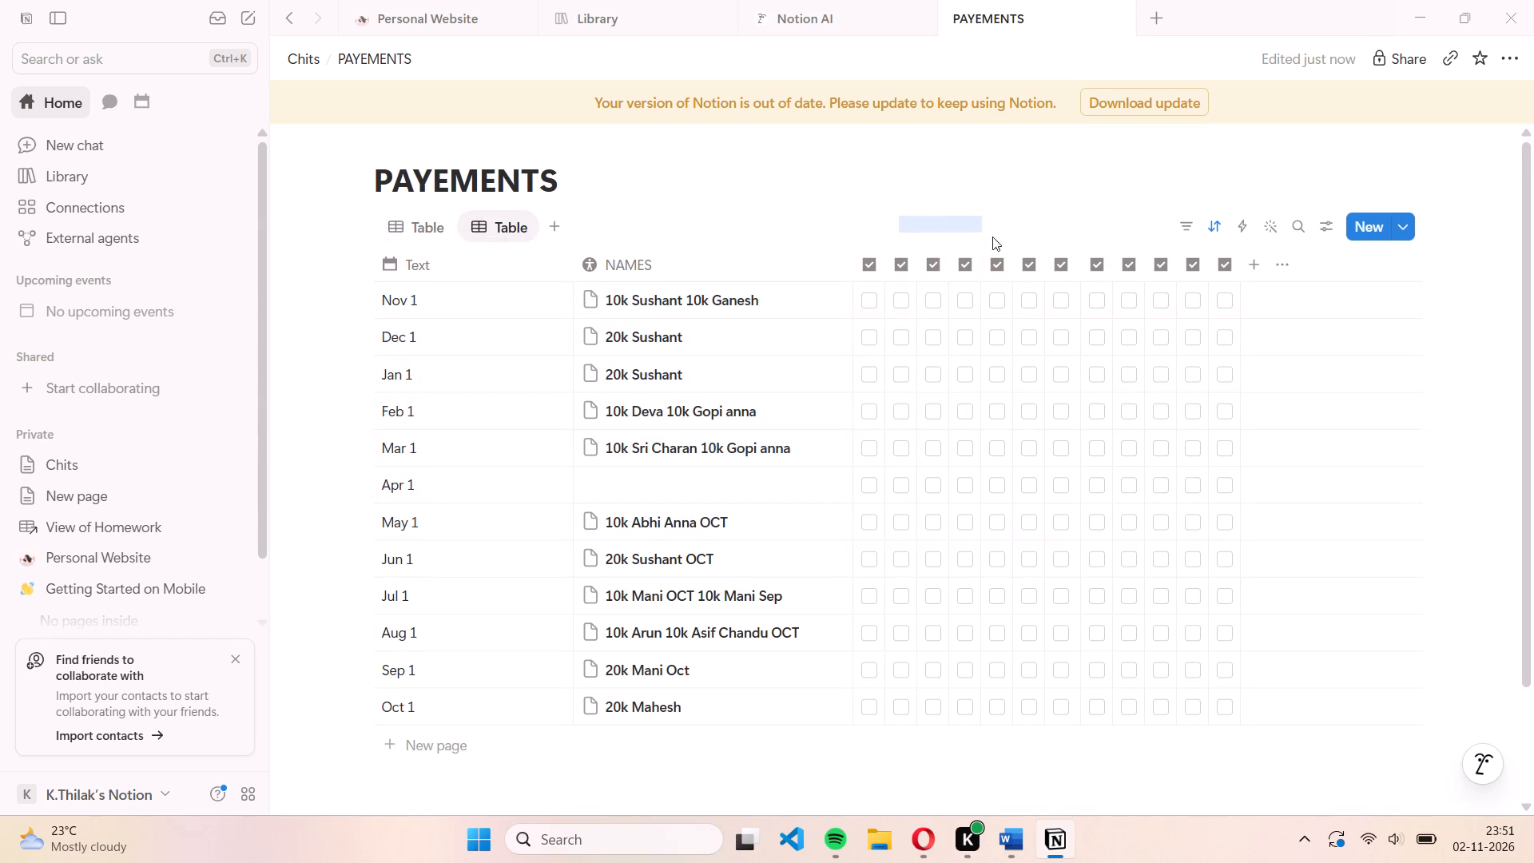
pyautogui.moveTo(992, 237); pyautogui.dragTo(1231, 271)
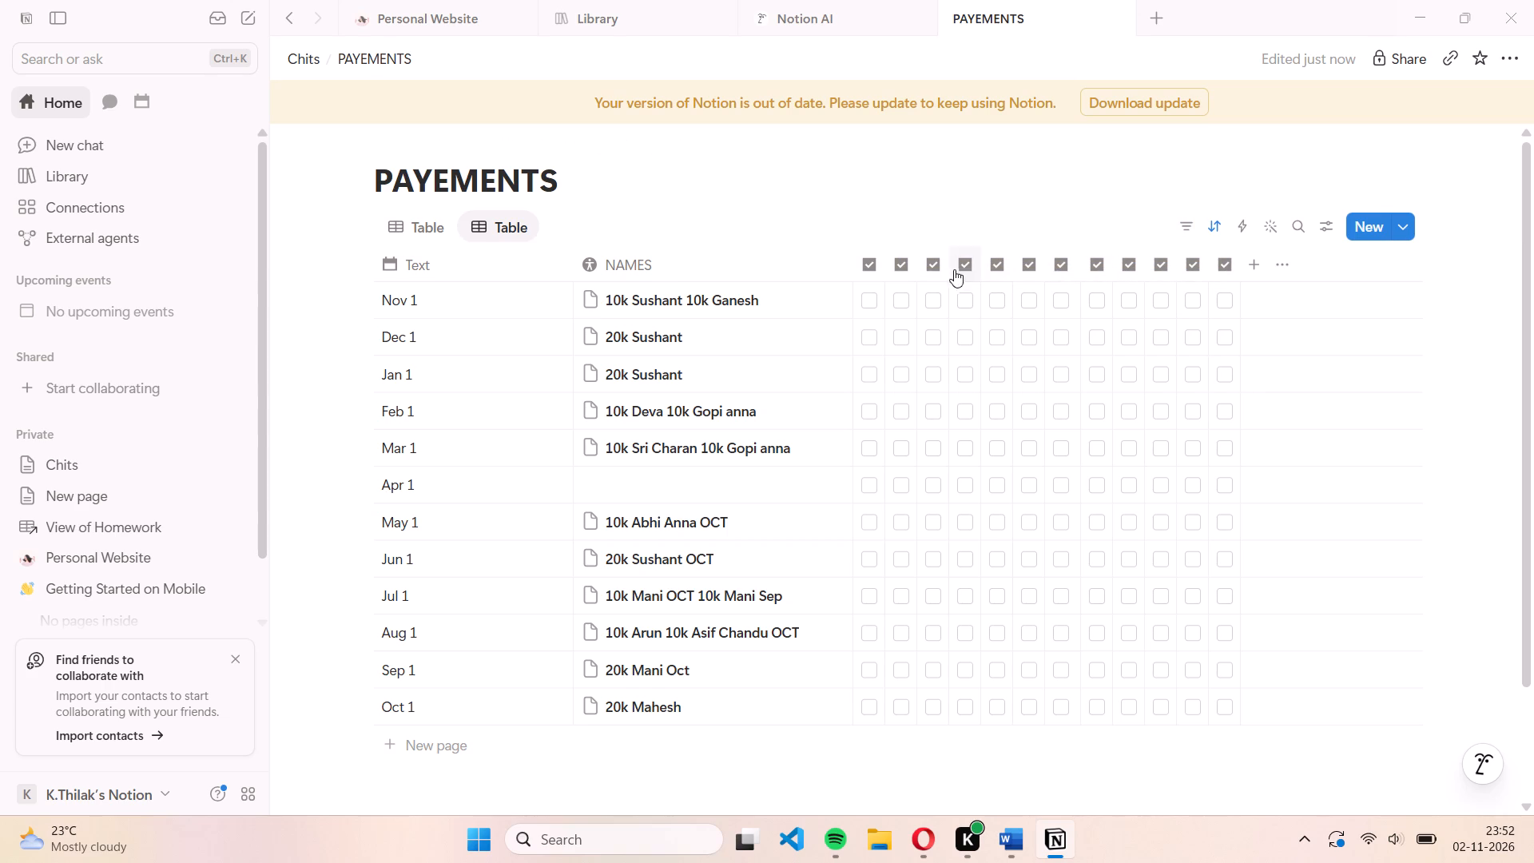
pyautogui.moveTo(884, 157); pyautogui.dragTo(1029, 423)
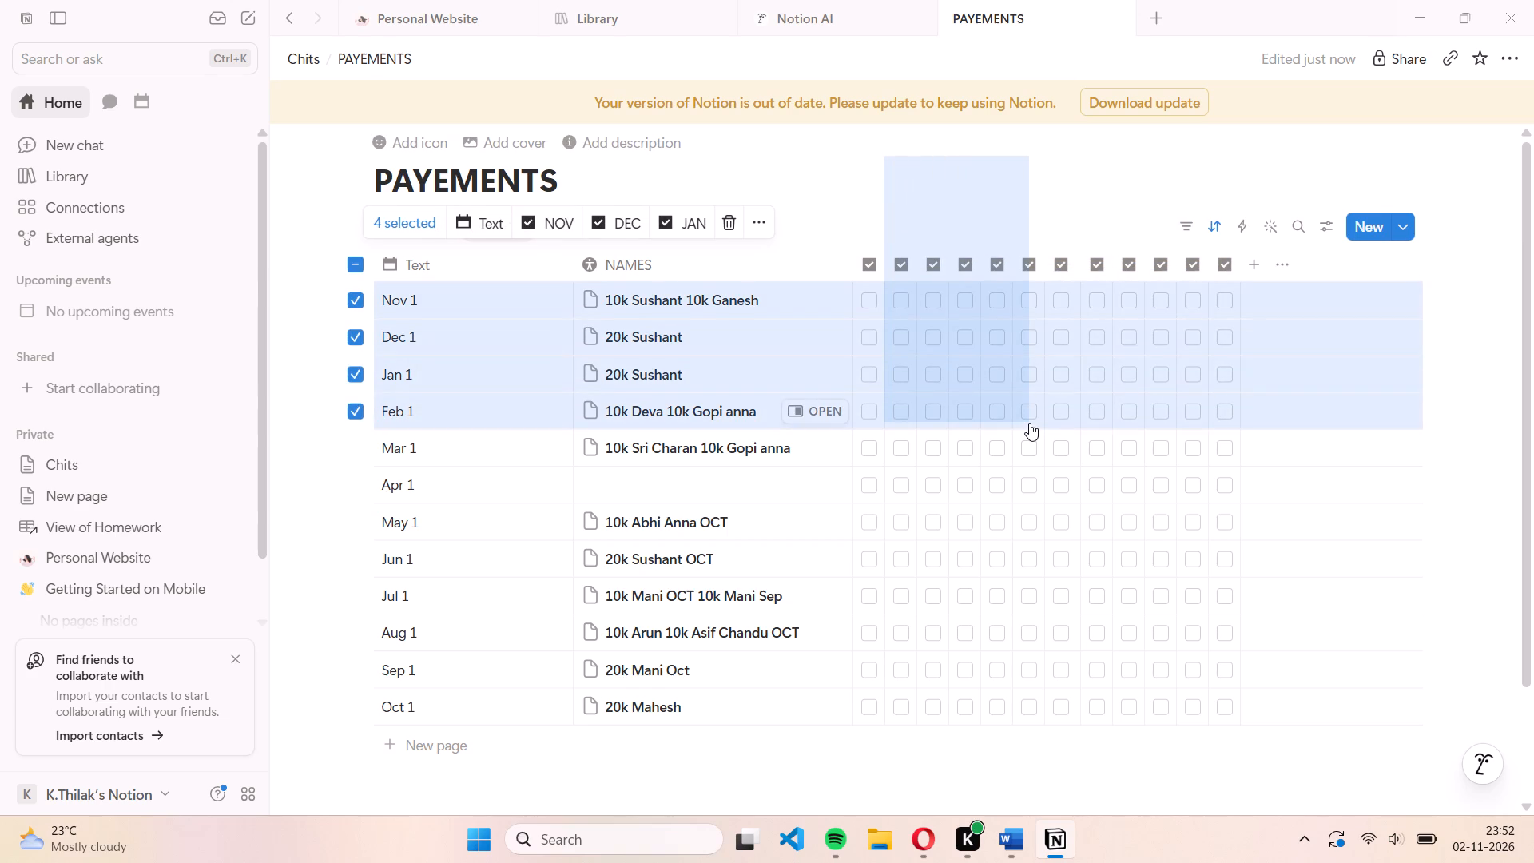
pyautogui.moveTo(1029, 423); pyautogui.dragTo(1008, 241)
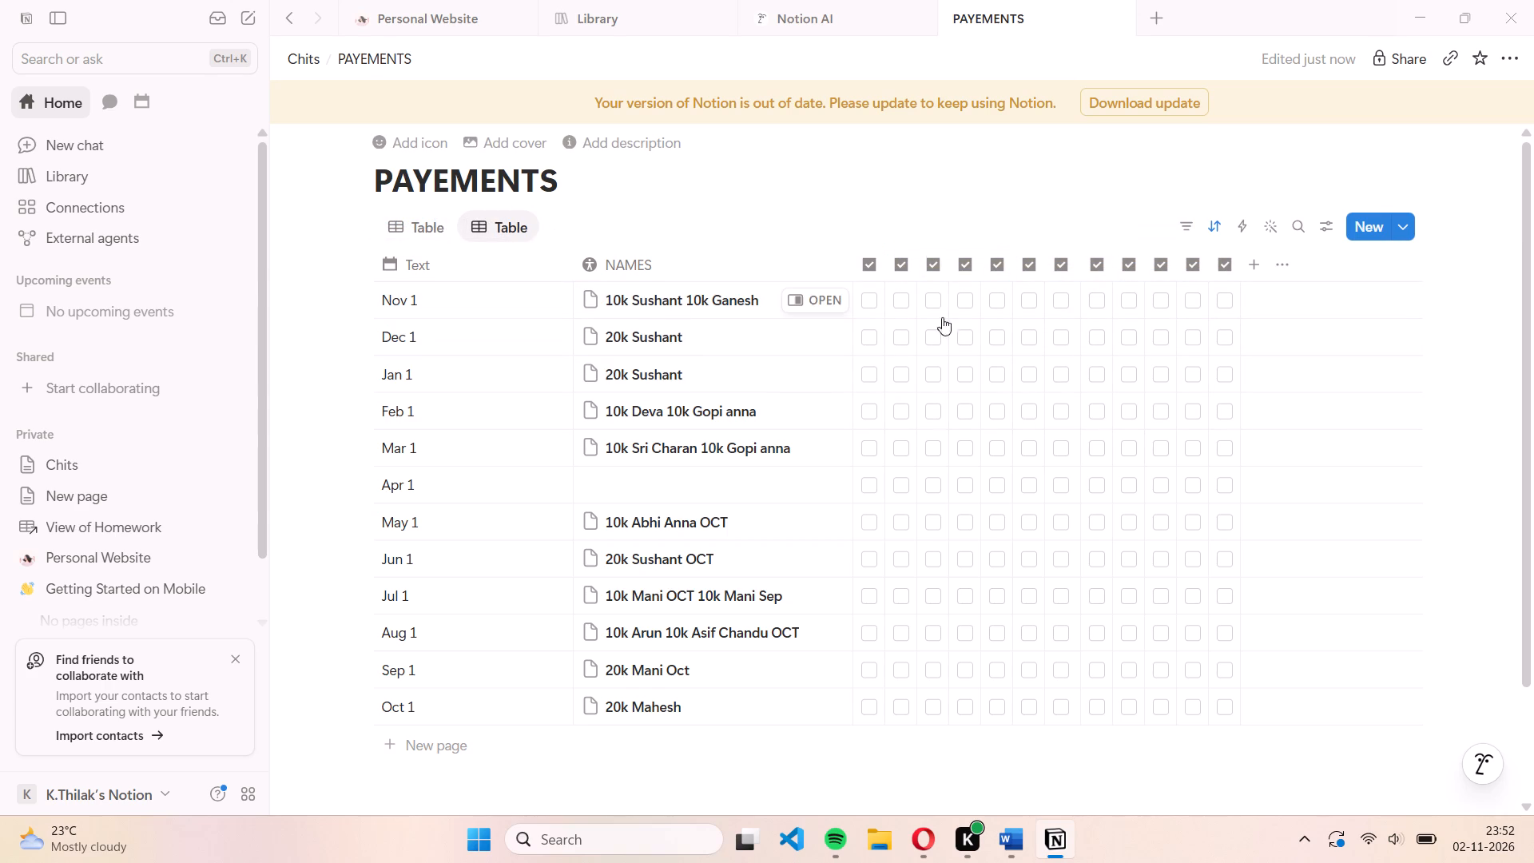
# Delete the DEC, JAN, FEB and MAR checkbox properties from the PAYEMENTS database.
pyautogui.click(904, 268)
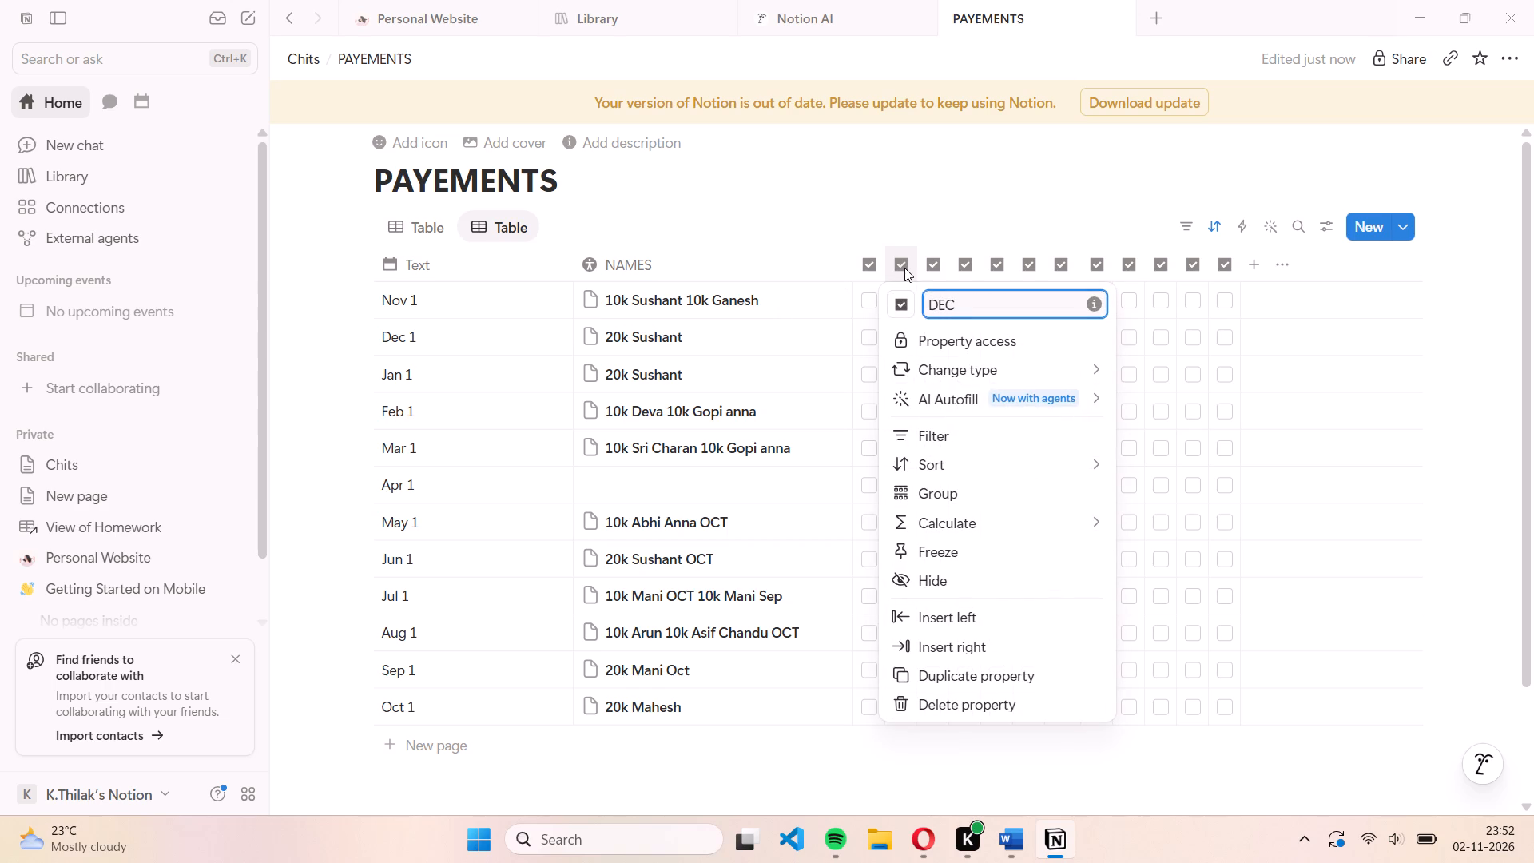
pyautogui.click(1003, 702)
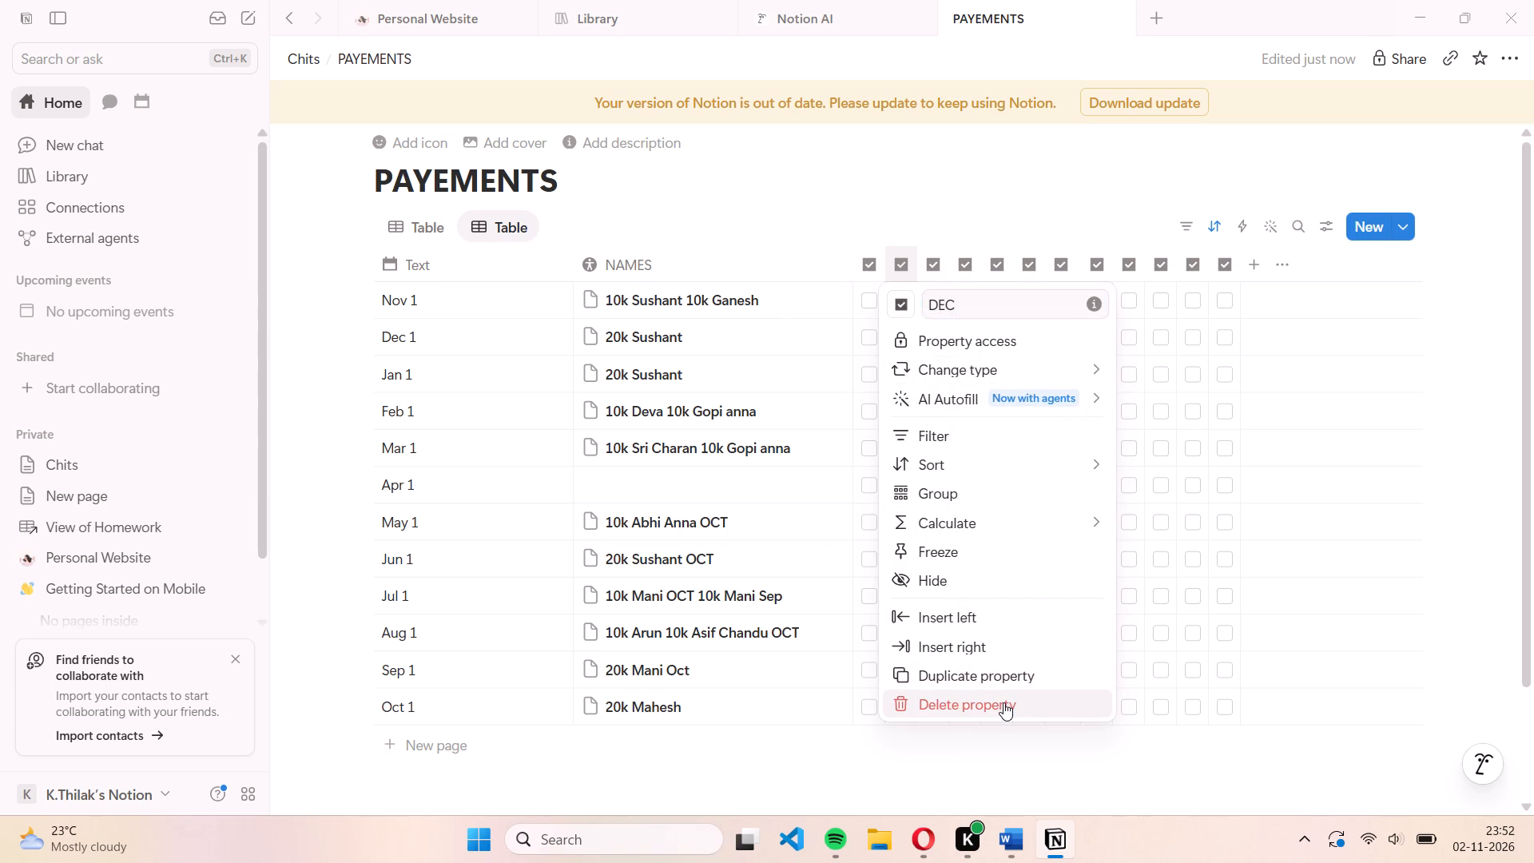
pyautogui.click(839, 425)
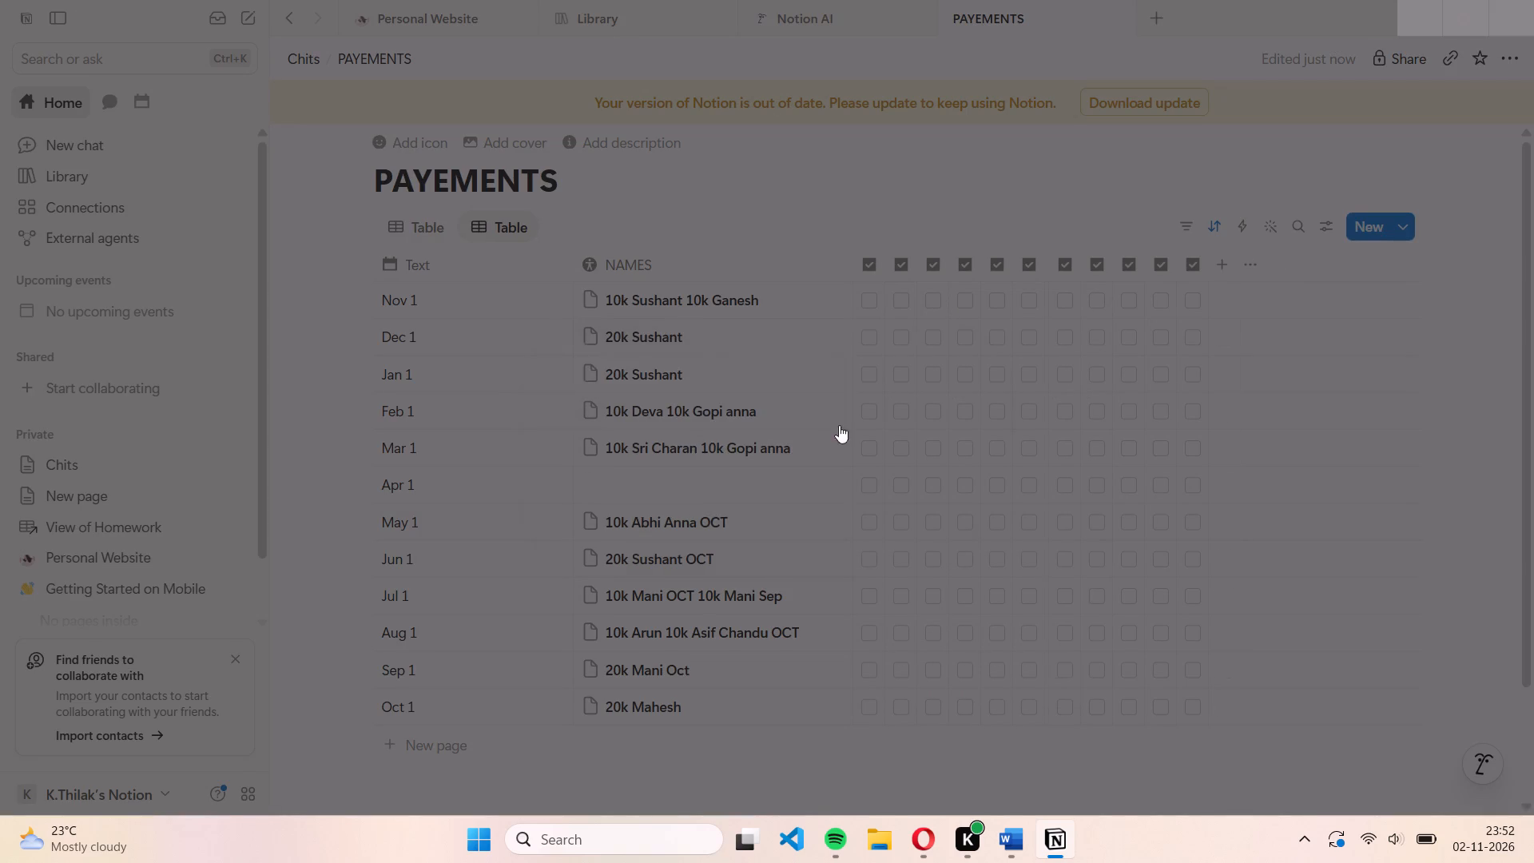
pyautogui.click(899, 268)
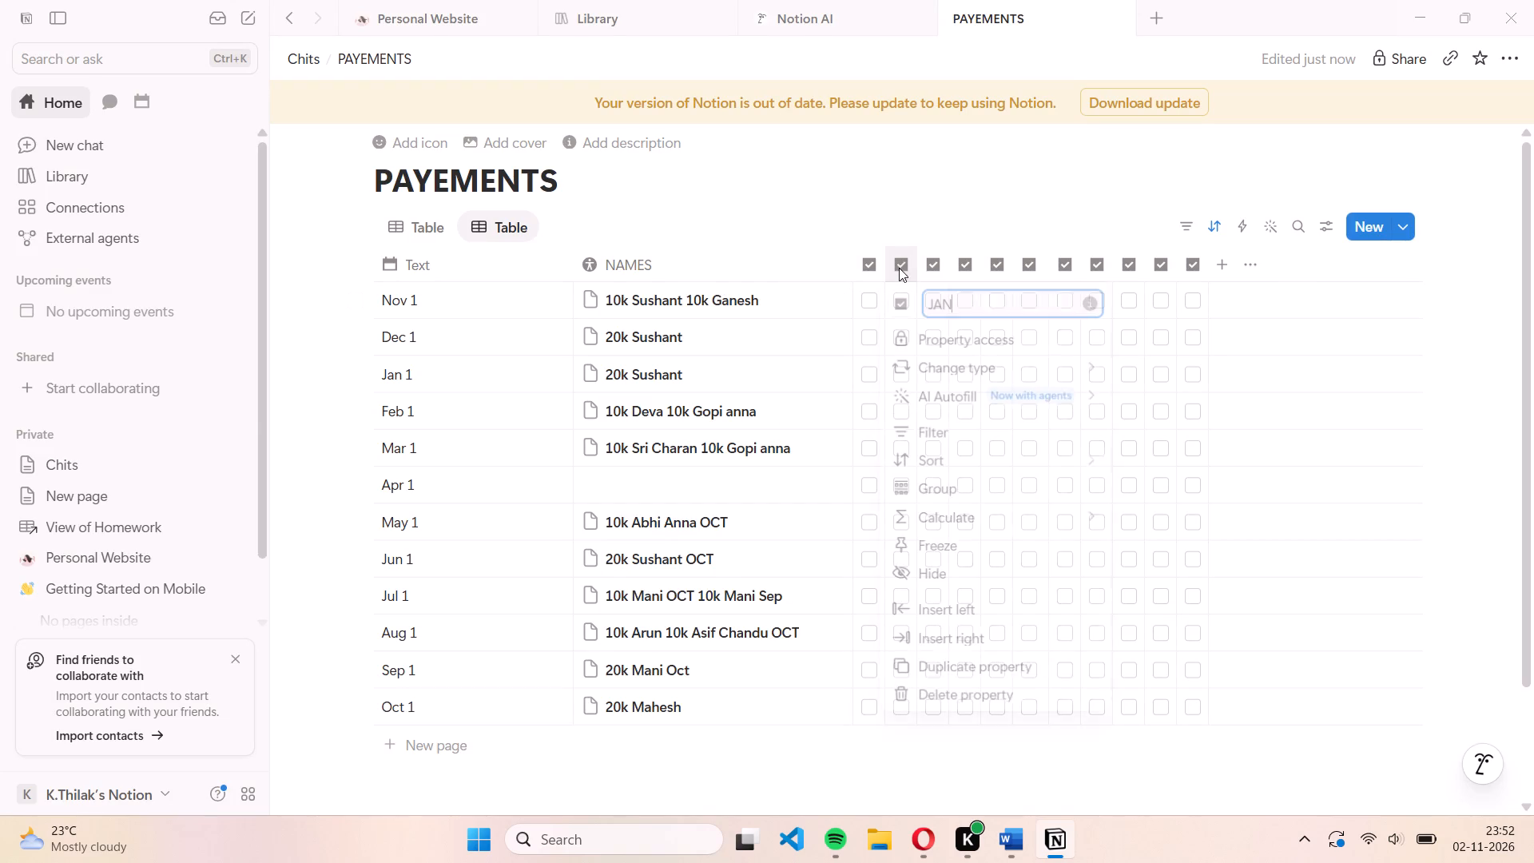
pyautogui.click(971, 690)
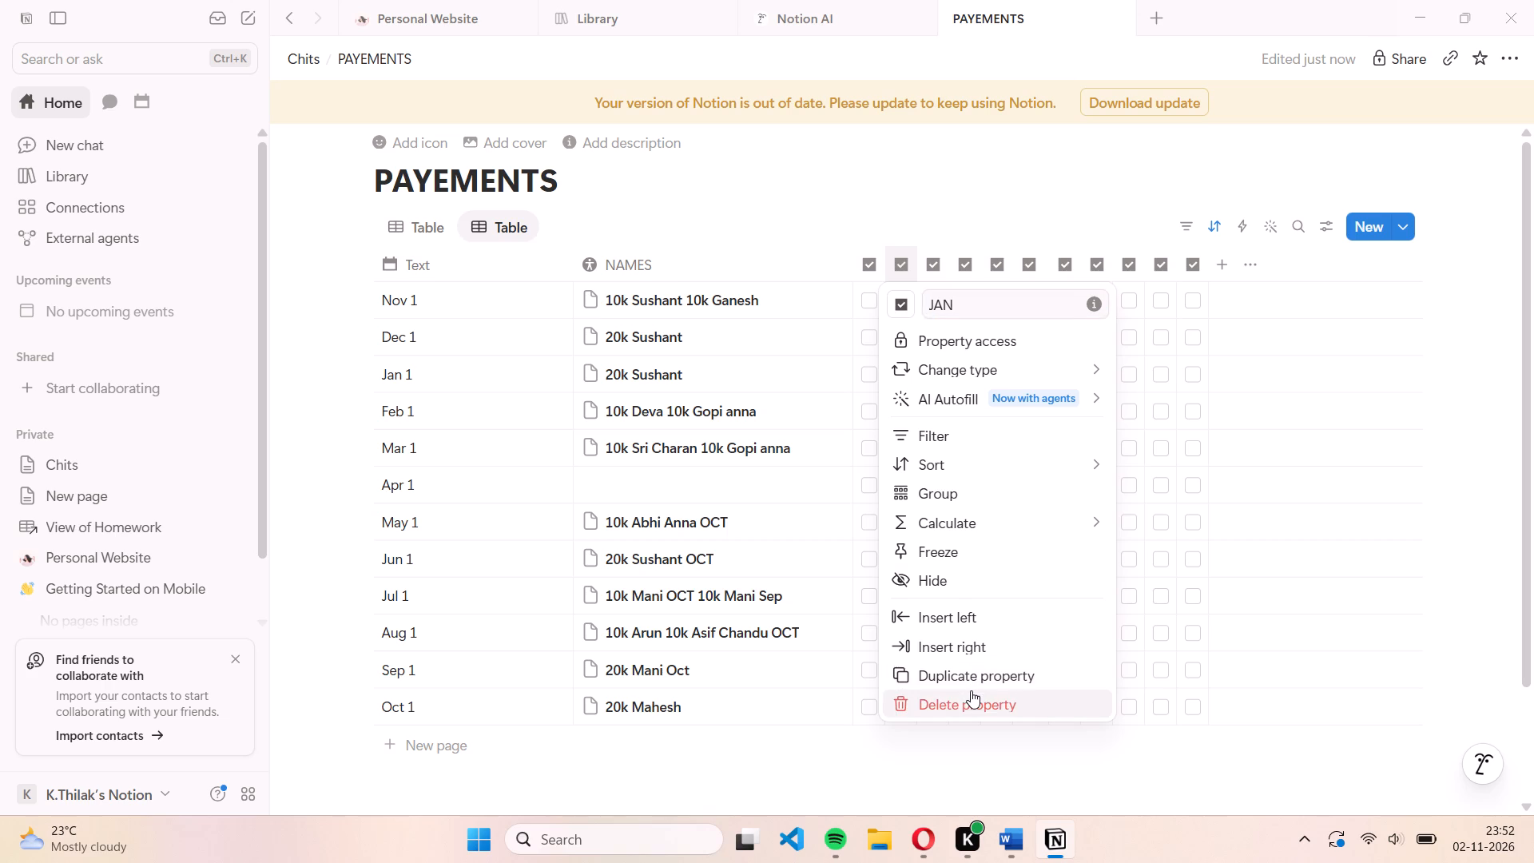
pyautogui.click(864, 443)
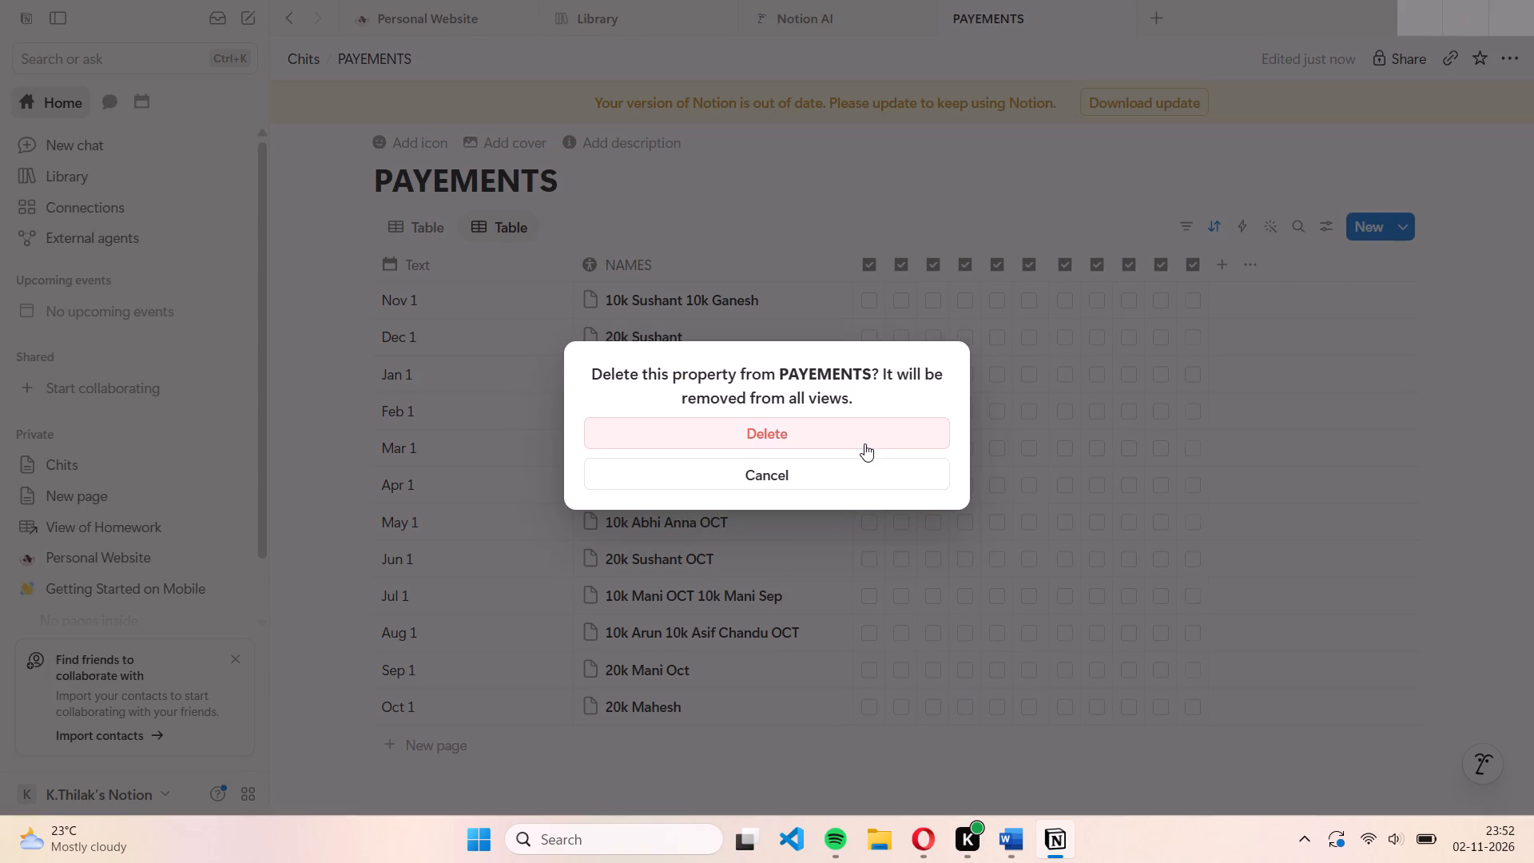
pyautogui.doubleClick(912, 268)
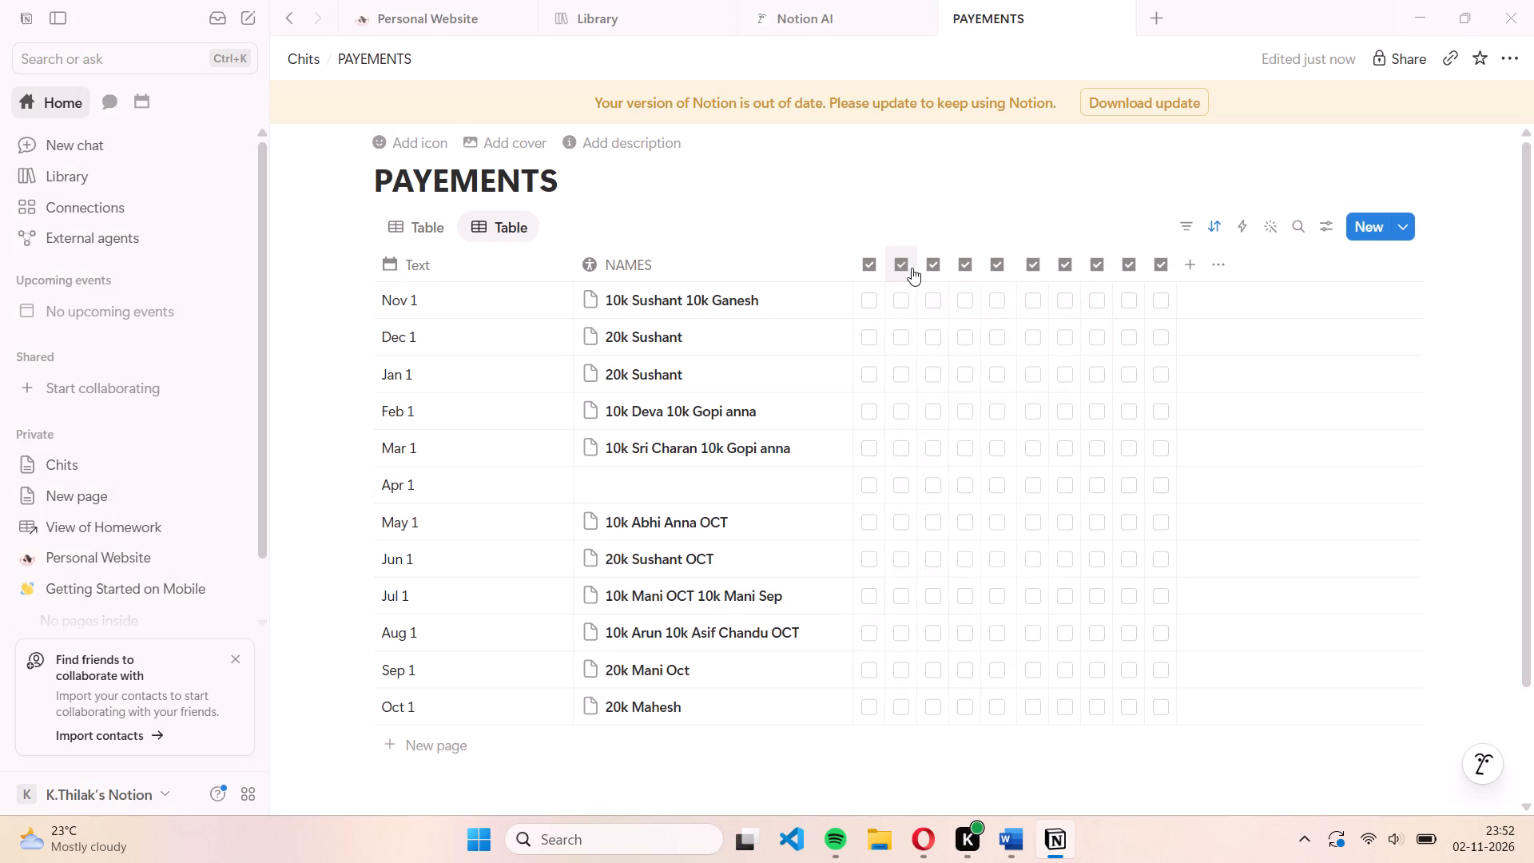
pyautogui.click(906, 257)
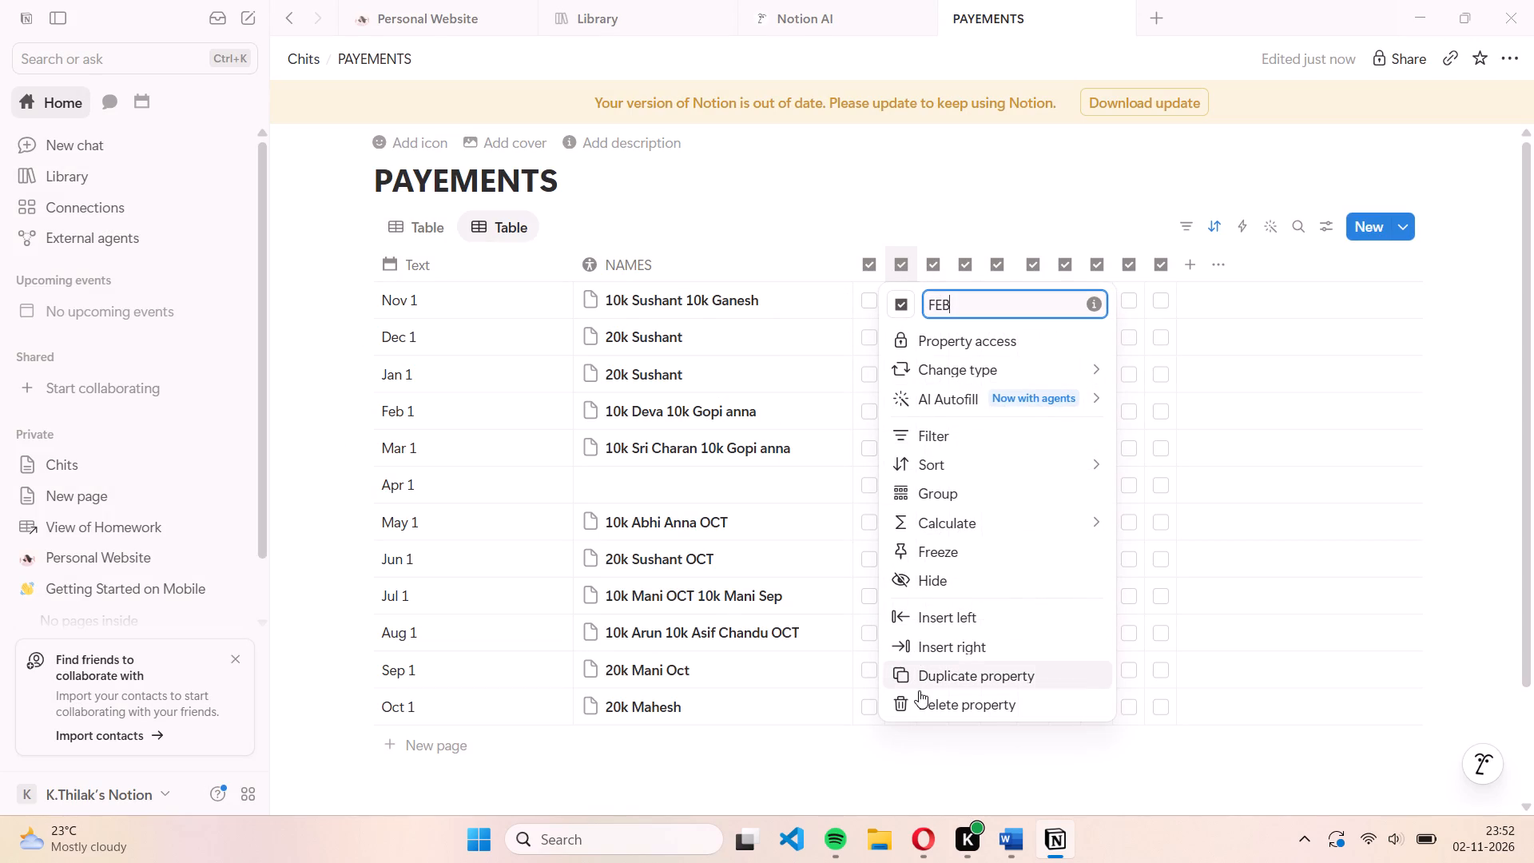
pyautogui.click(920, 696)
pyautogui.click(893, 444)
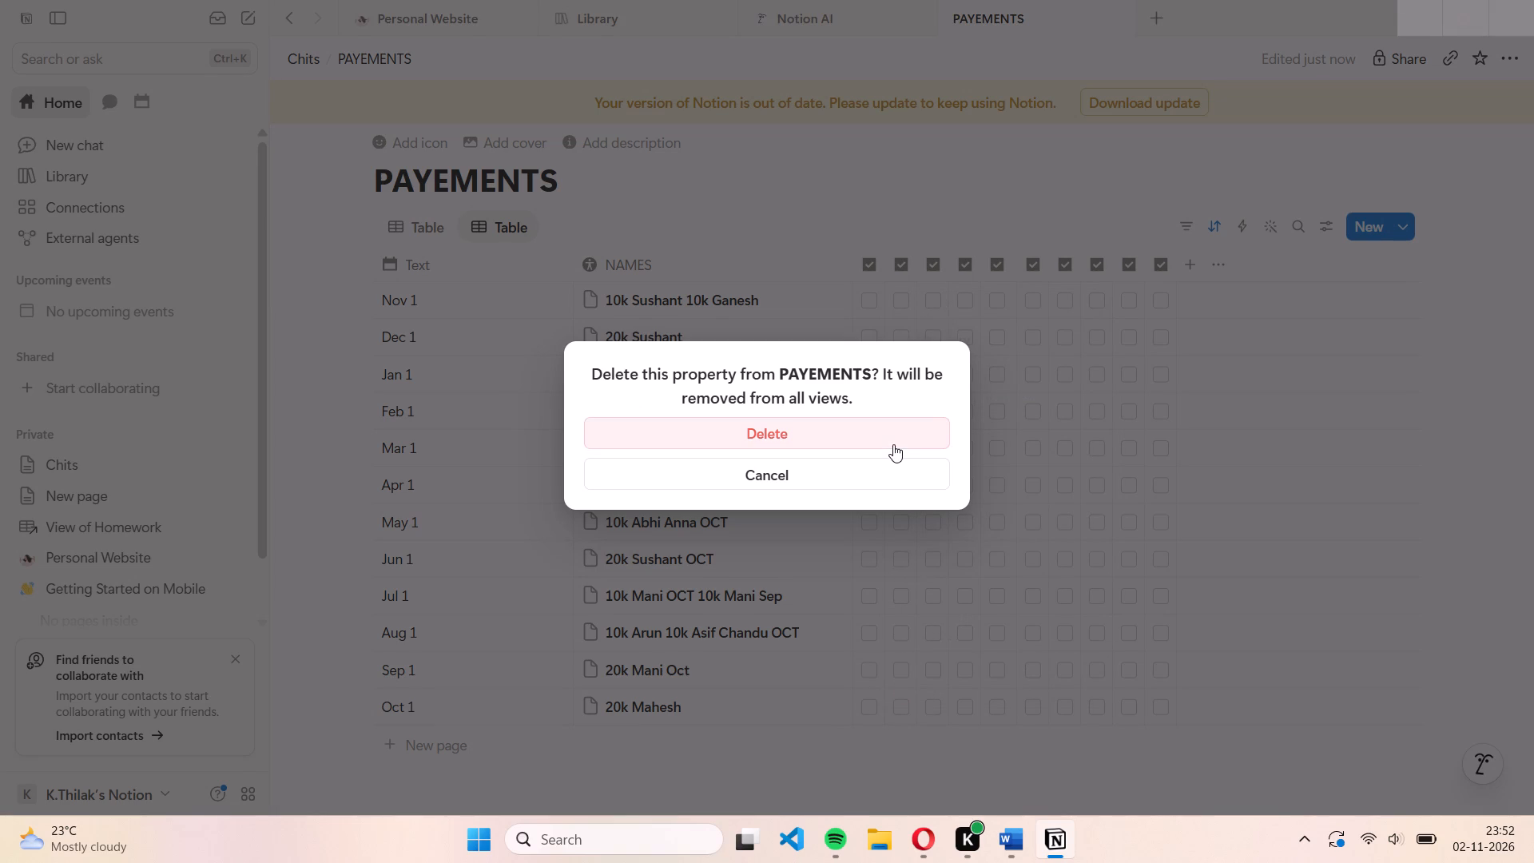
pyautogui.click(912, 267)
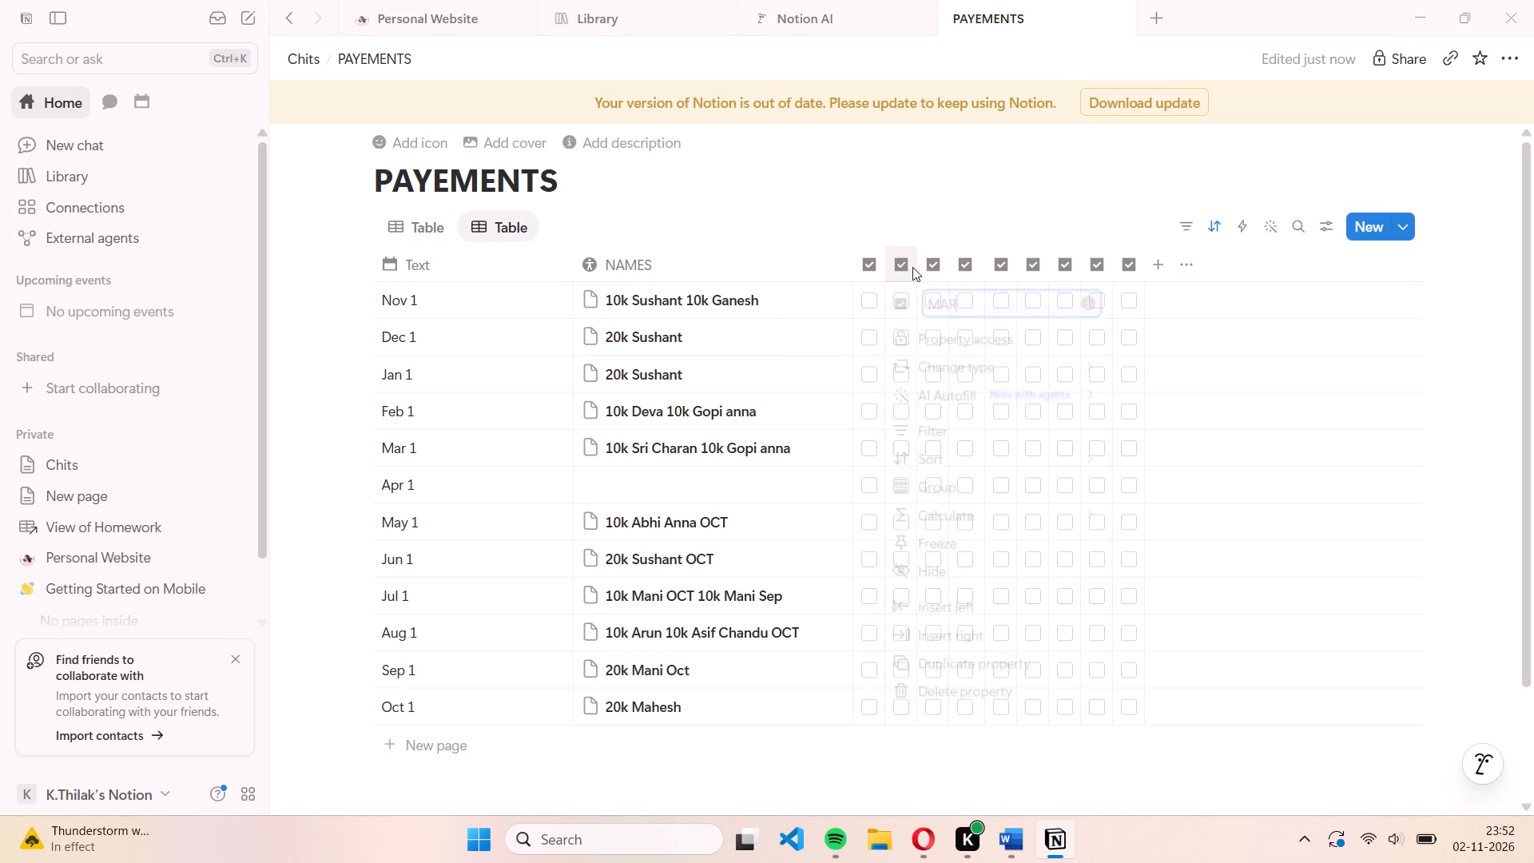
pyautogui.click(938, 718)
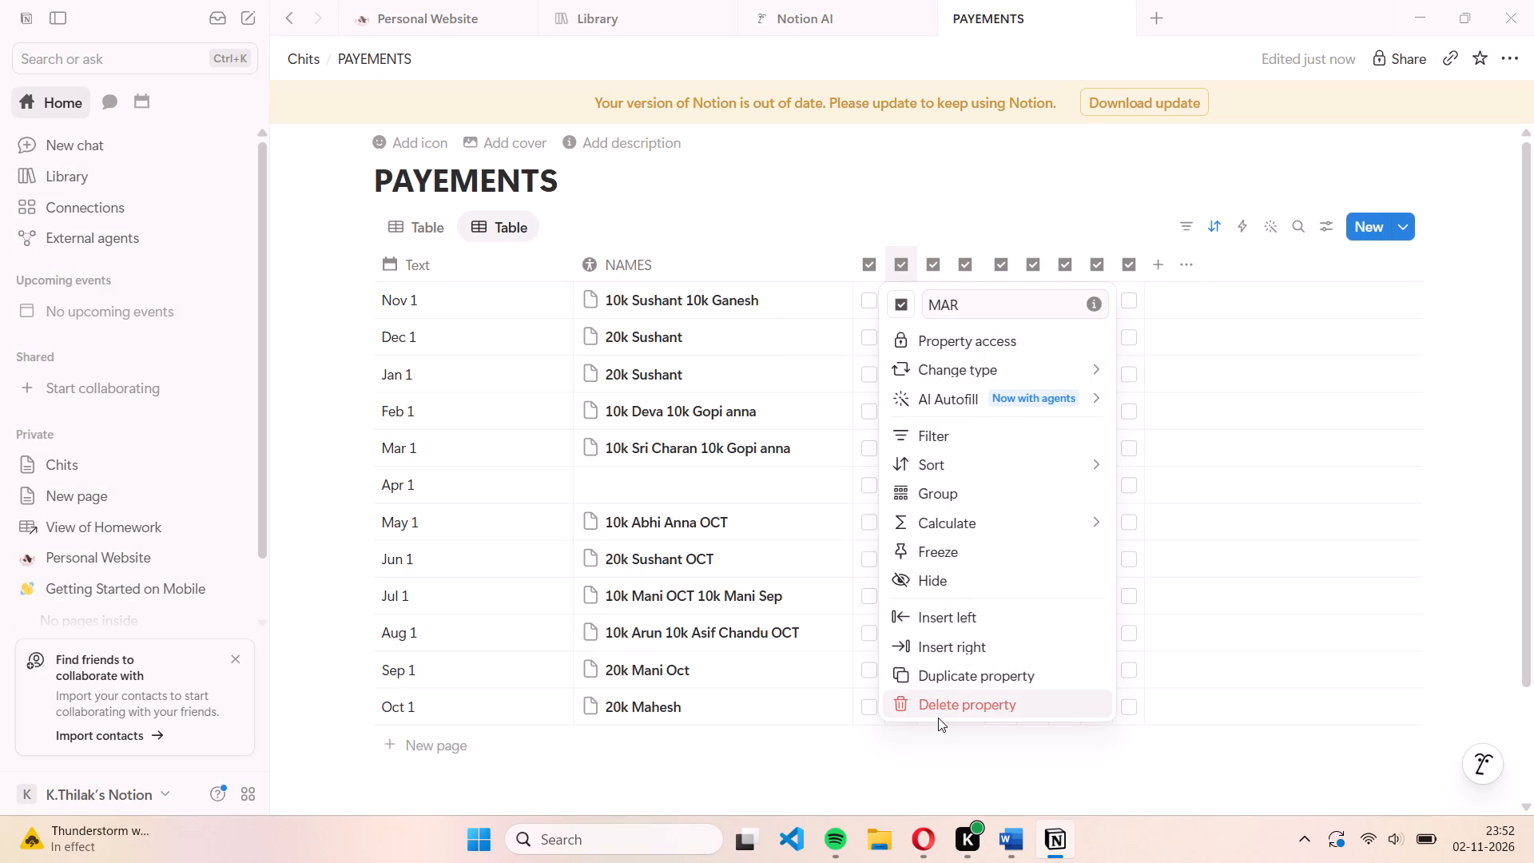
pyautogui.click(948, 696)
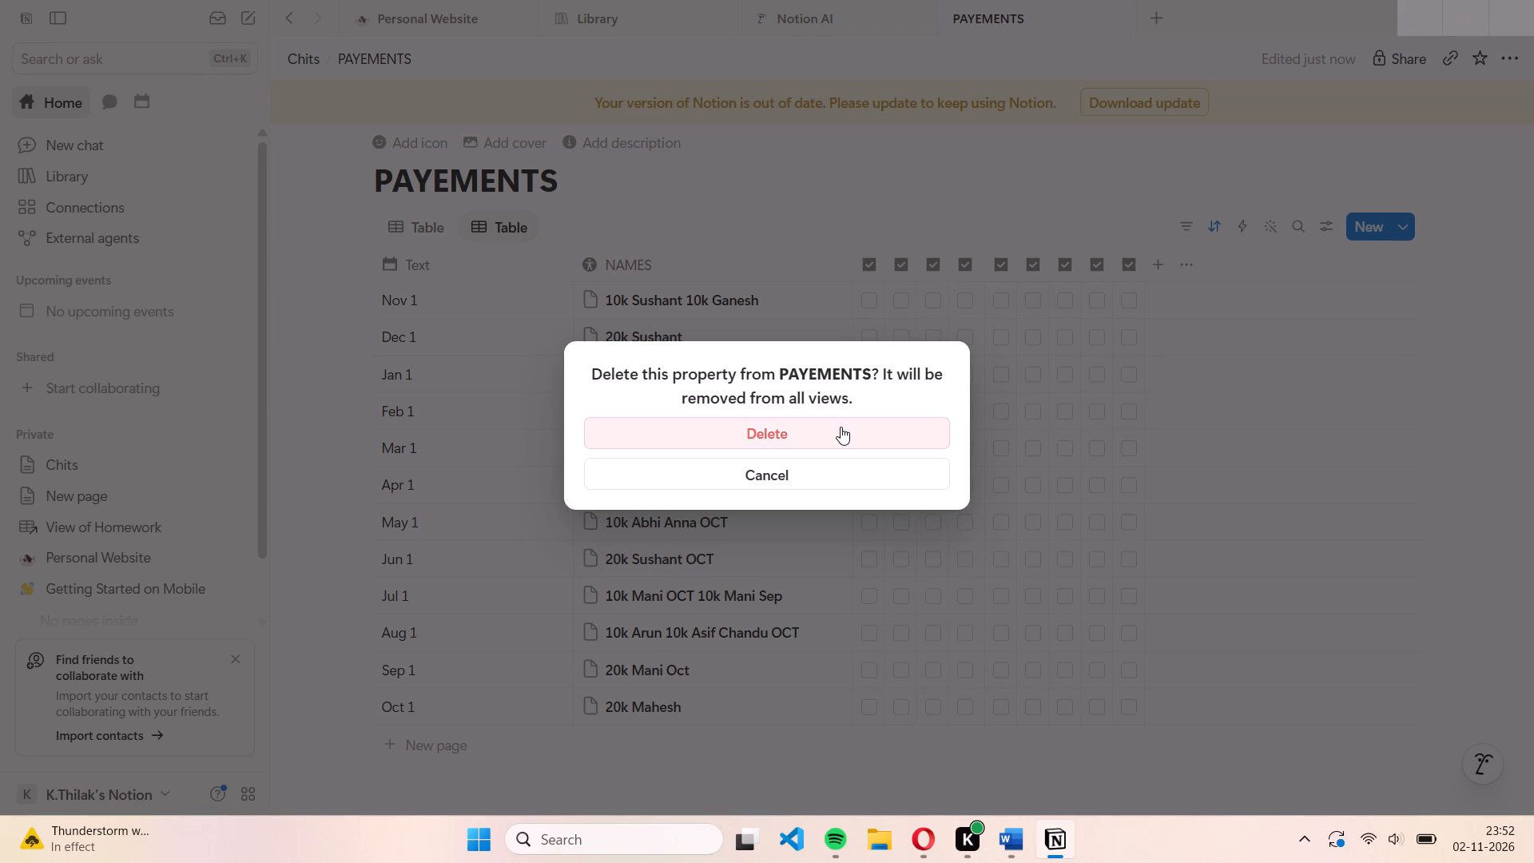
pyautogui.click(841, 427)
# Duplicate the APR checkbox property.
pyautogui.click(900, 268)
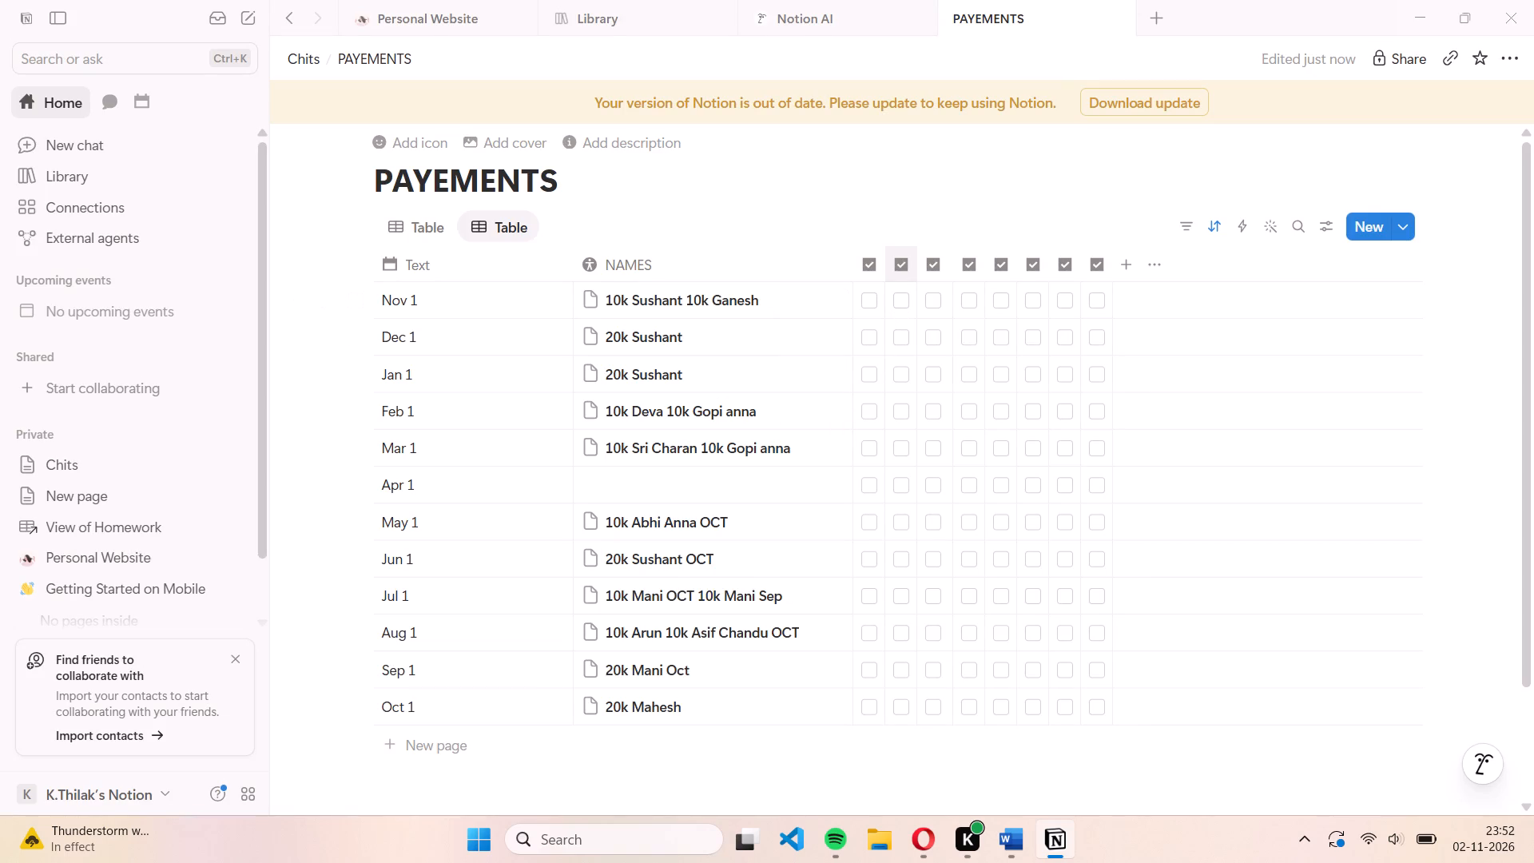
pyautogui.click(938, 688)
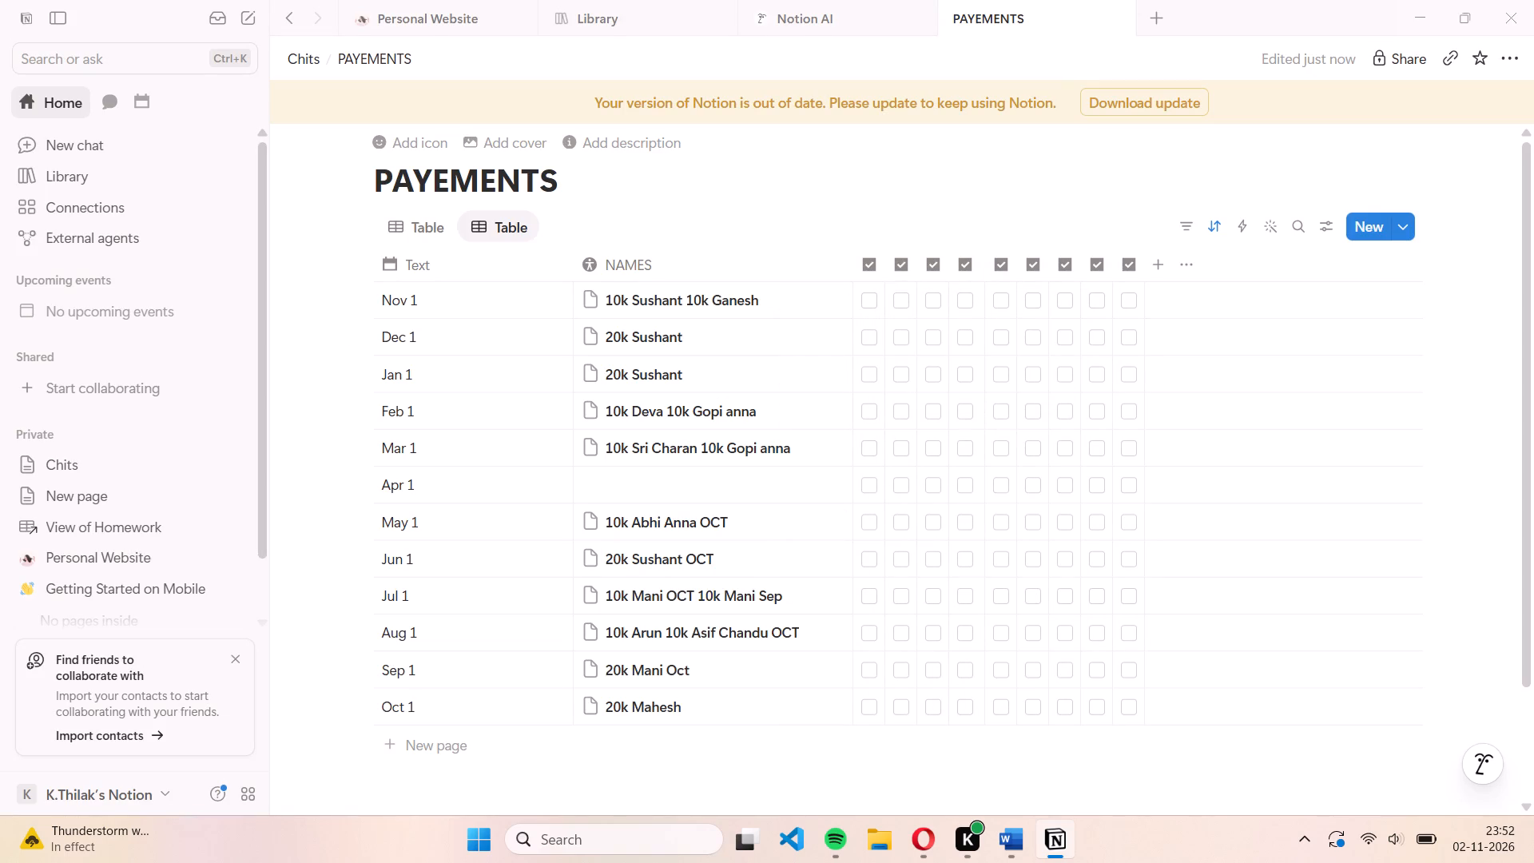
# Hide the NOV, APR, APR (1), MAY, JUNE, JULY, AUG and SEP checkbox properties in the new table view.
pyautogui.click(1191, 267)
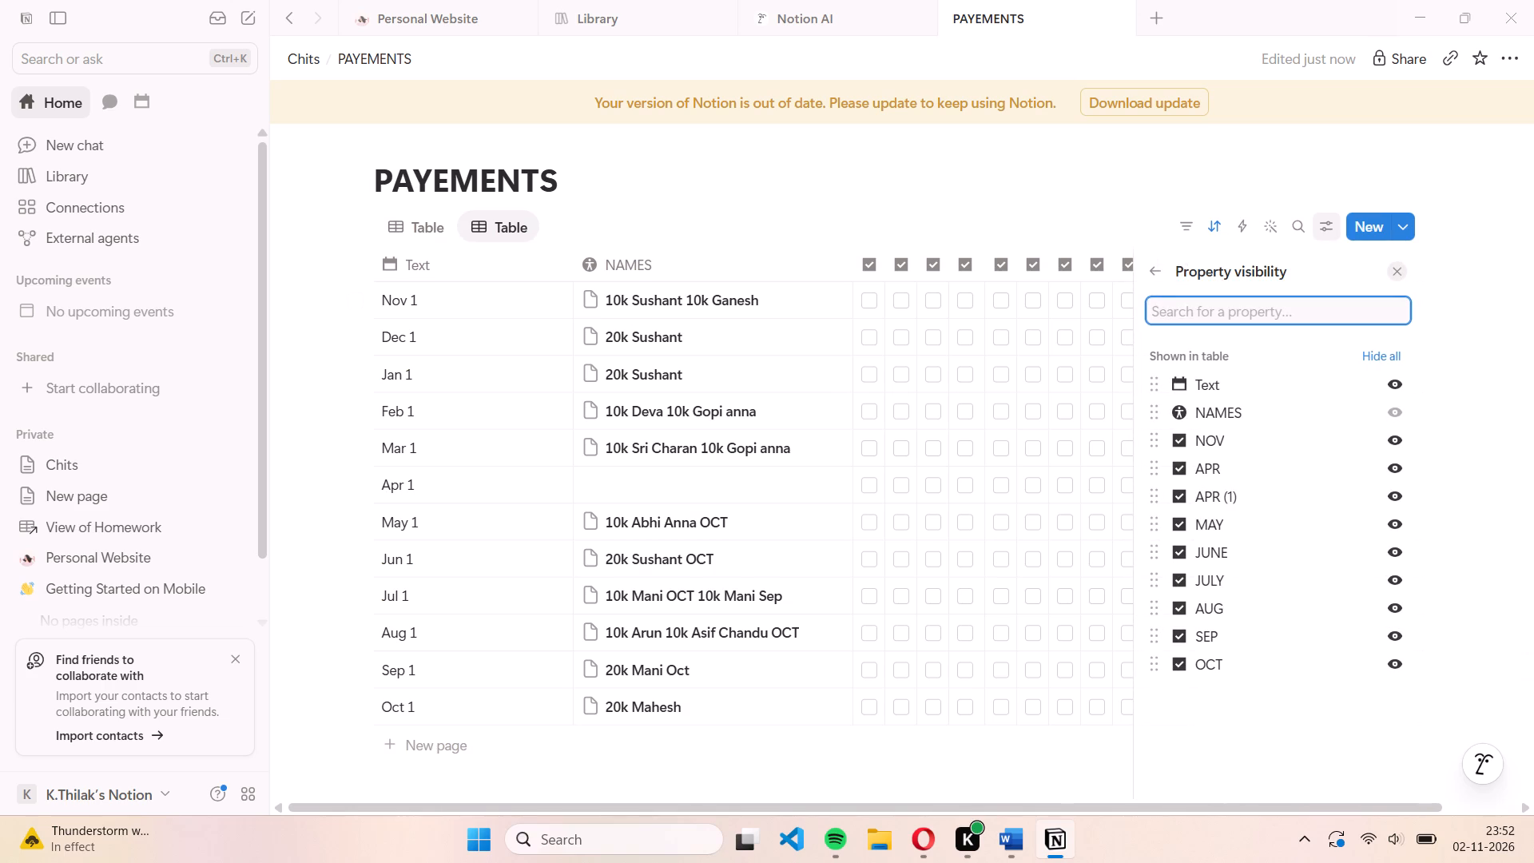
pyautogui.click(1391, 436)
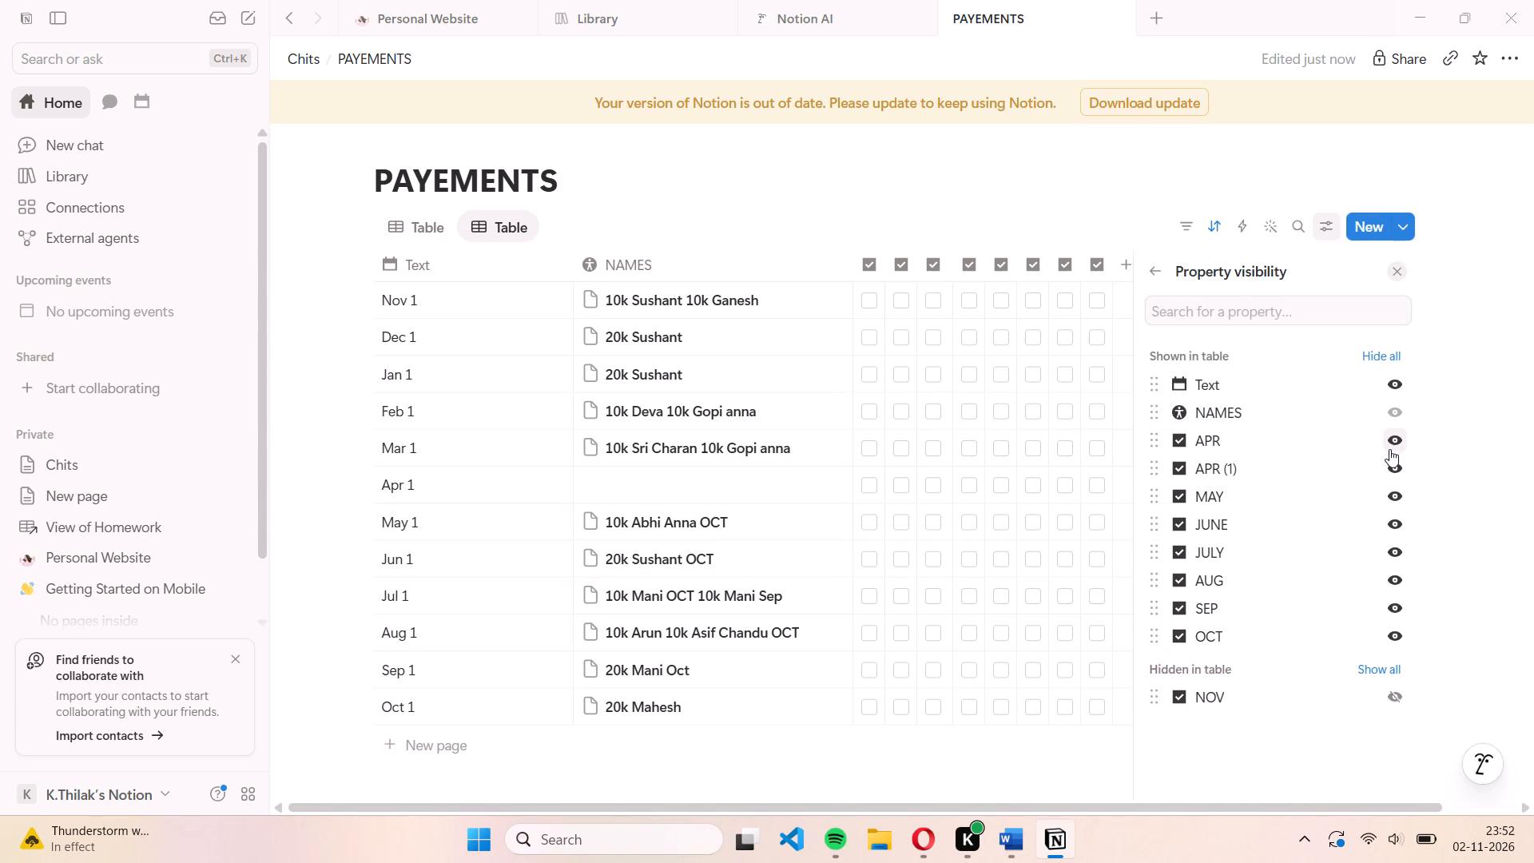
pyautogui.click(1391, 442)
pyautogui.click(1391, 442)
pyautogui.click(1391, 442)
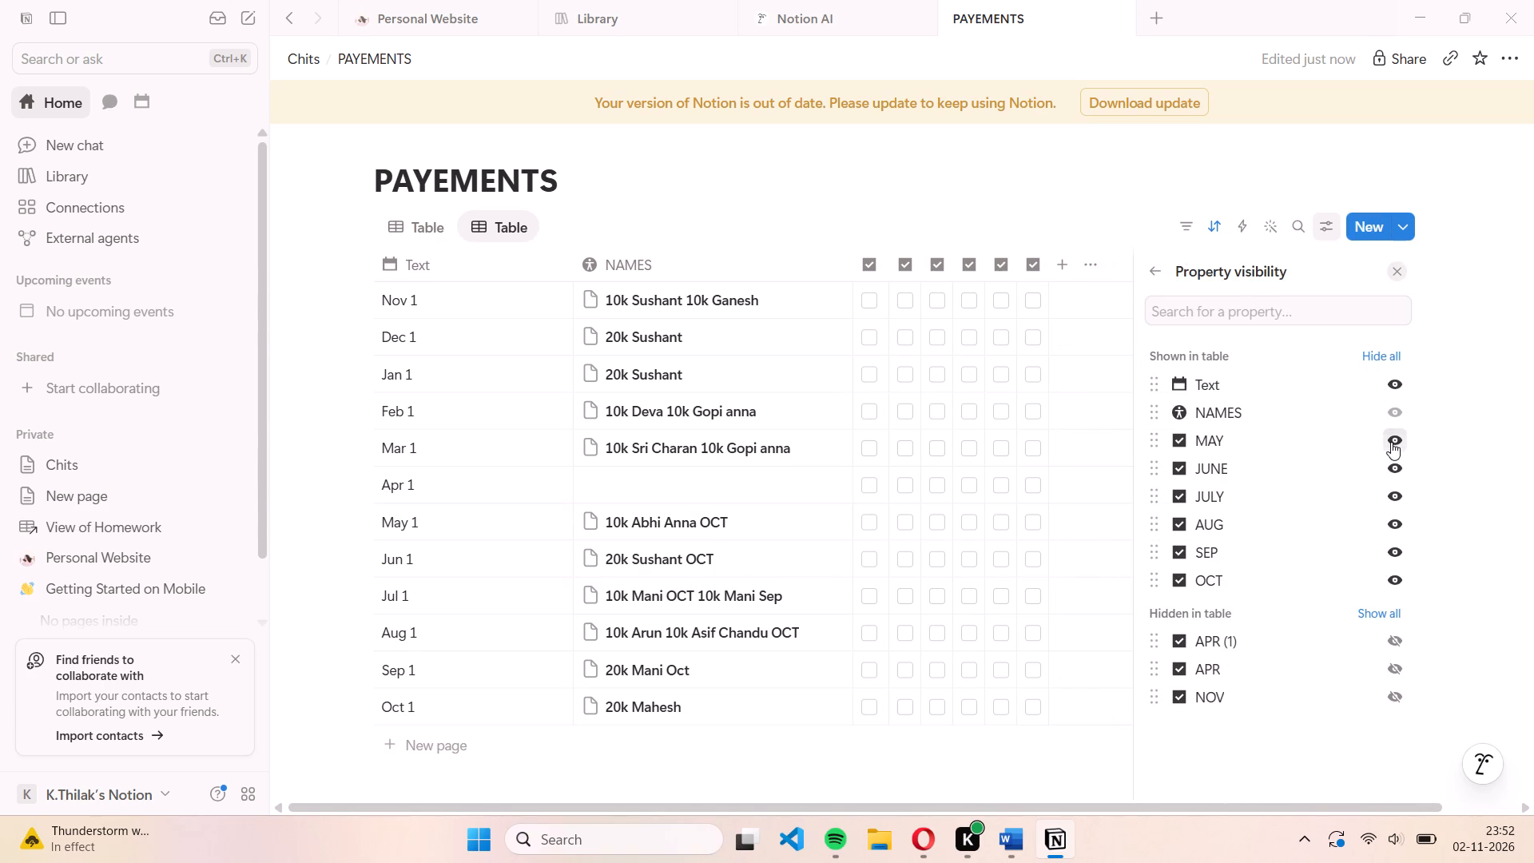
pyautogui.tripleClick(1391, 442)
pyautogui.click(1391, 442)
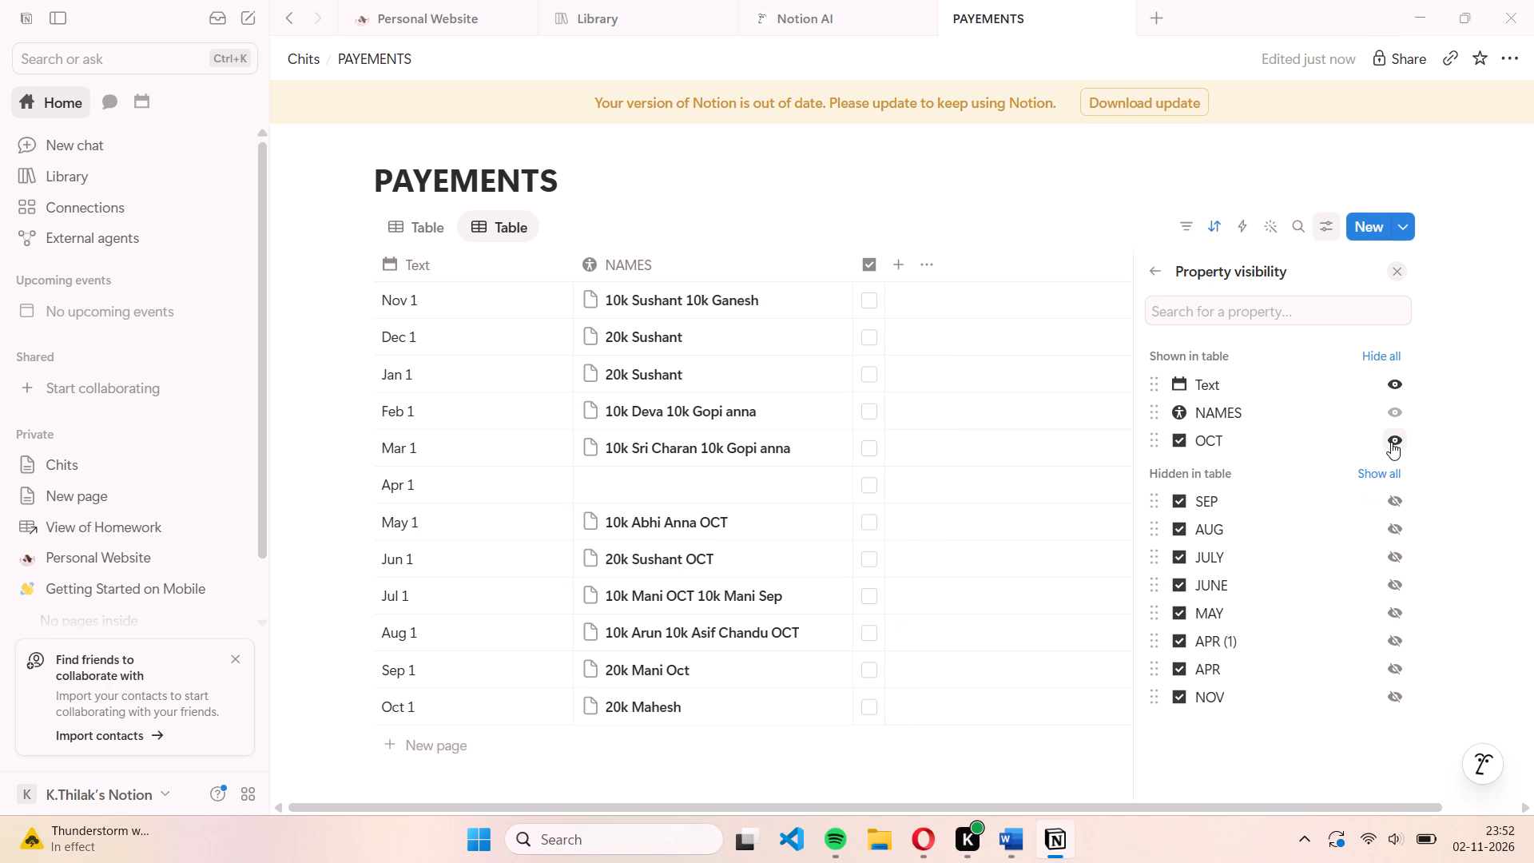
# Rename the OCT checkbox property as PAID.
pyautogui.click(878, 265)
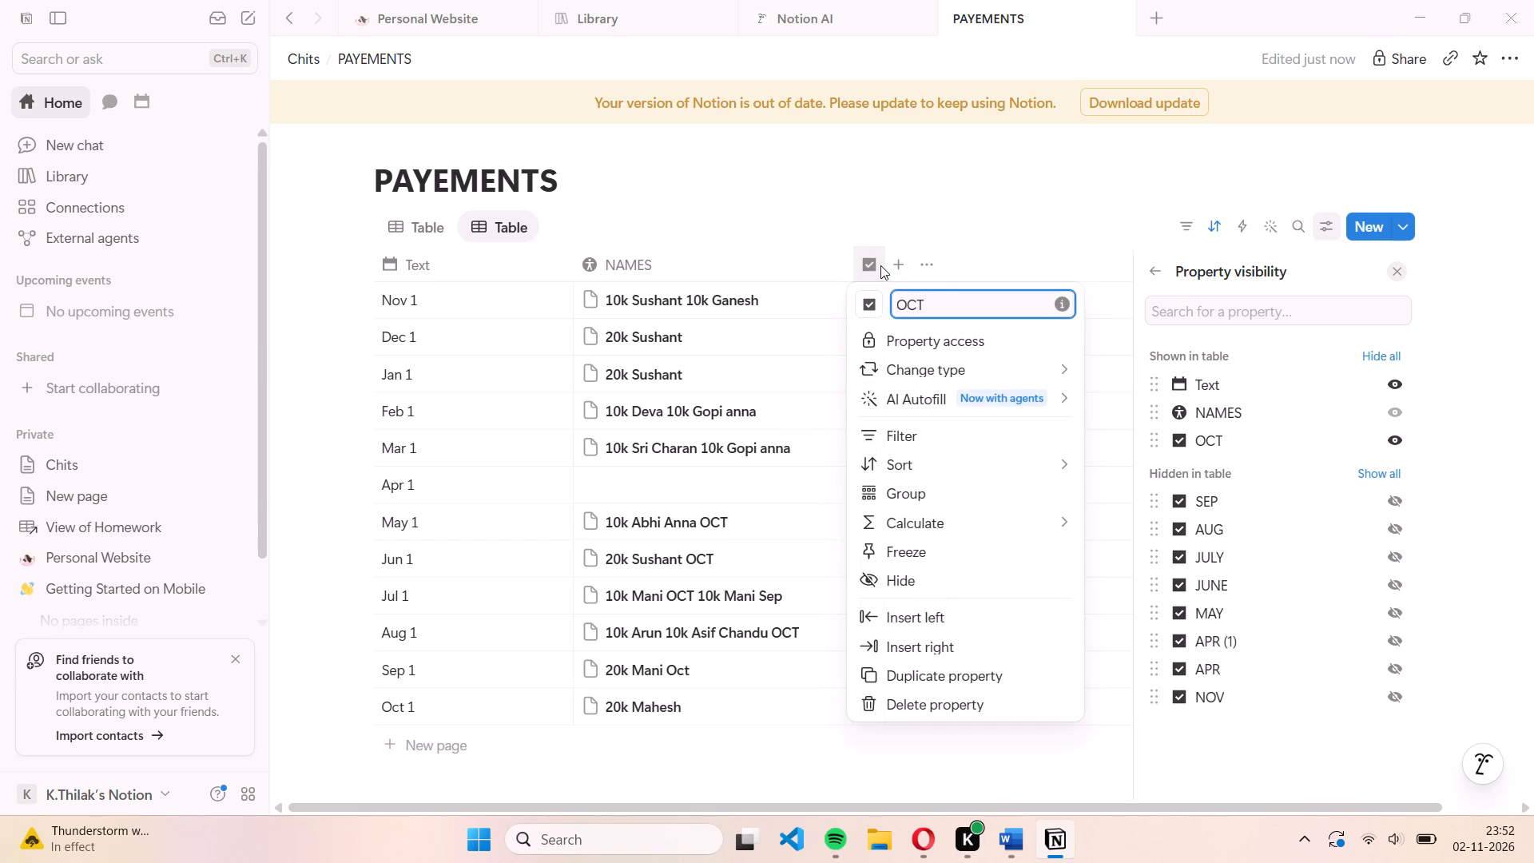
pyautogui.press('BackSpace')
pyautogui.press('BackSpace')
pyautogui.press('BackSpace')
pyautogui.press('BackSpace')
pyautogui.press('BackSpace')
pyautogui.press('BackSpace')
pyautogui.press('BackSpace')
pyautogui.press('BackSpace')
pyautogui.press('BackSpace')
pyautogui.press('BackSpace')
pyautogui.press('BackSpace')
pyautogui.press('BackSpace')
pyautogui.write('PAY')
pyautogui.hotkey('shift', 'BackSpace')
pyautogui.write('ID')
pyautogui.click(954, 260)
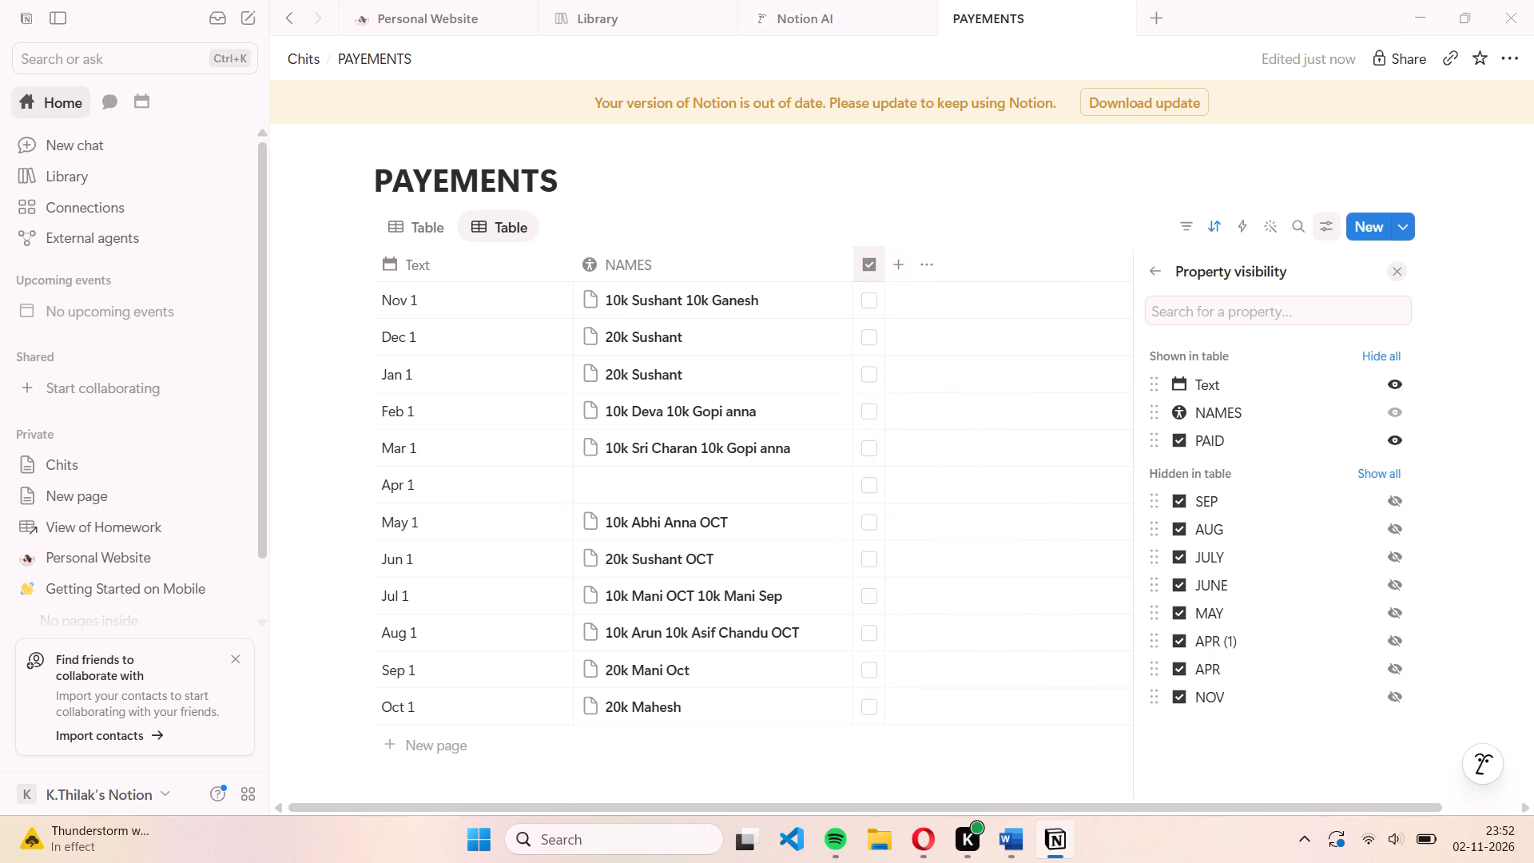
# Widen the PAID column until its full name fits in the header, and close the property visibility settings.
pyautogui.moveTo(884, 273); pyautogui.dragTo(924, 283)
pyautogui.moveTo(924, 283); pyautogui.dragTo(944, 288)
pyautogui.click(935, 202)
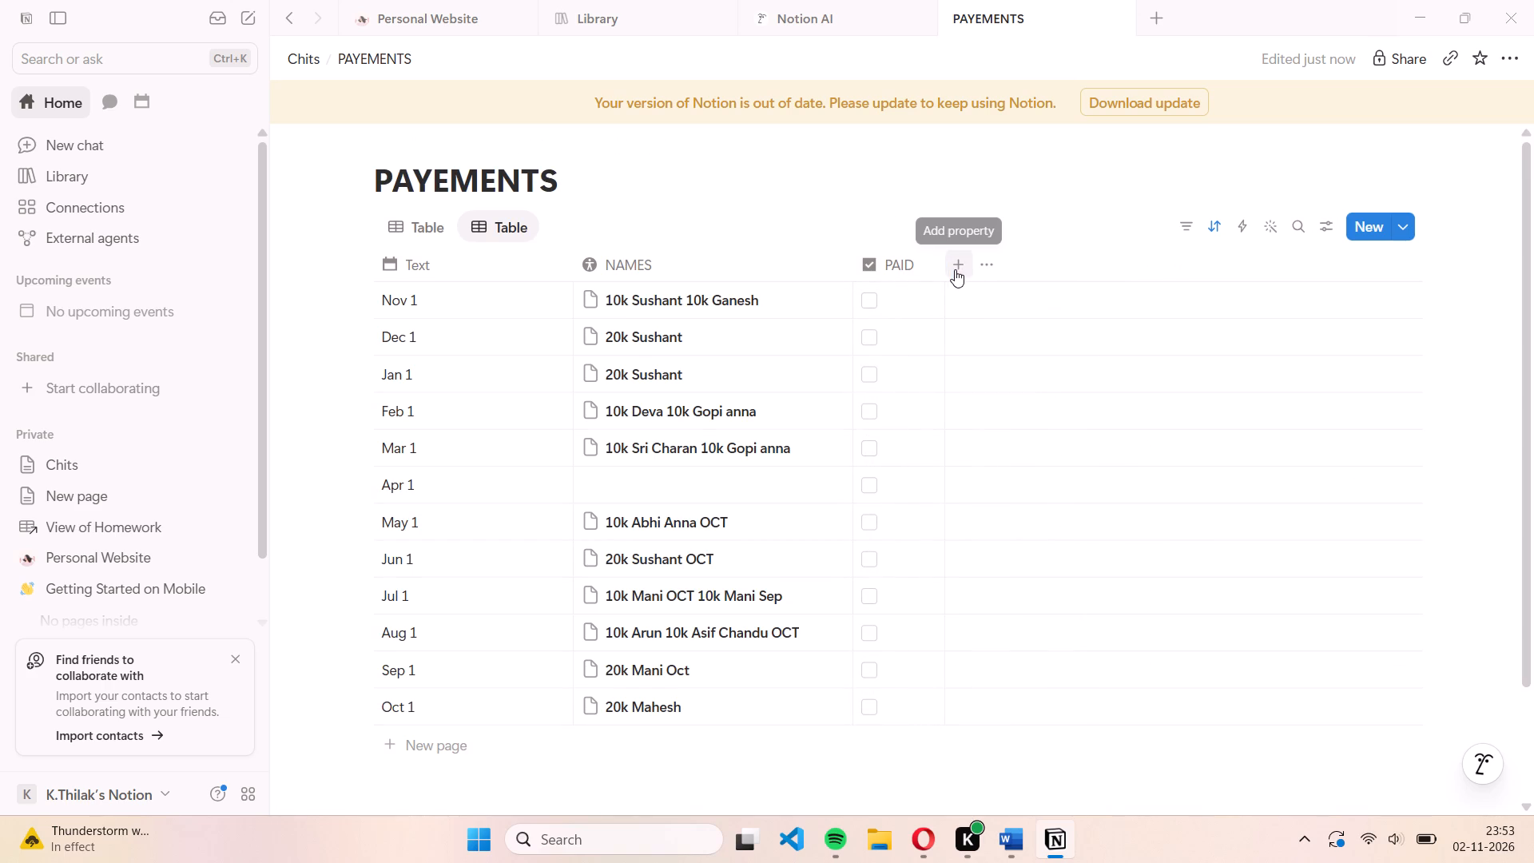
# Clear the name of the date property so its column header shows only the calendar icon.
pyautogui.click(438, 264)
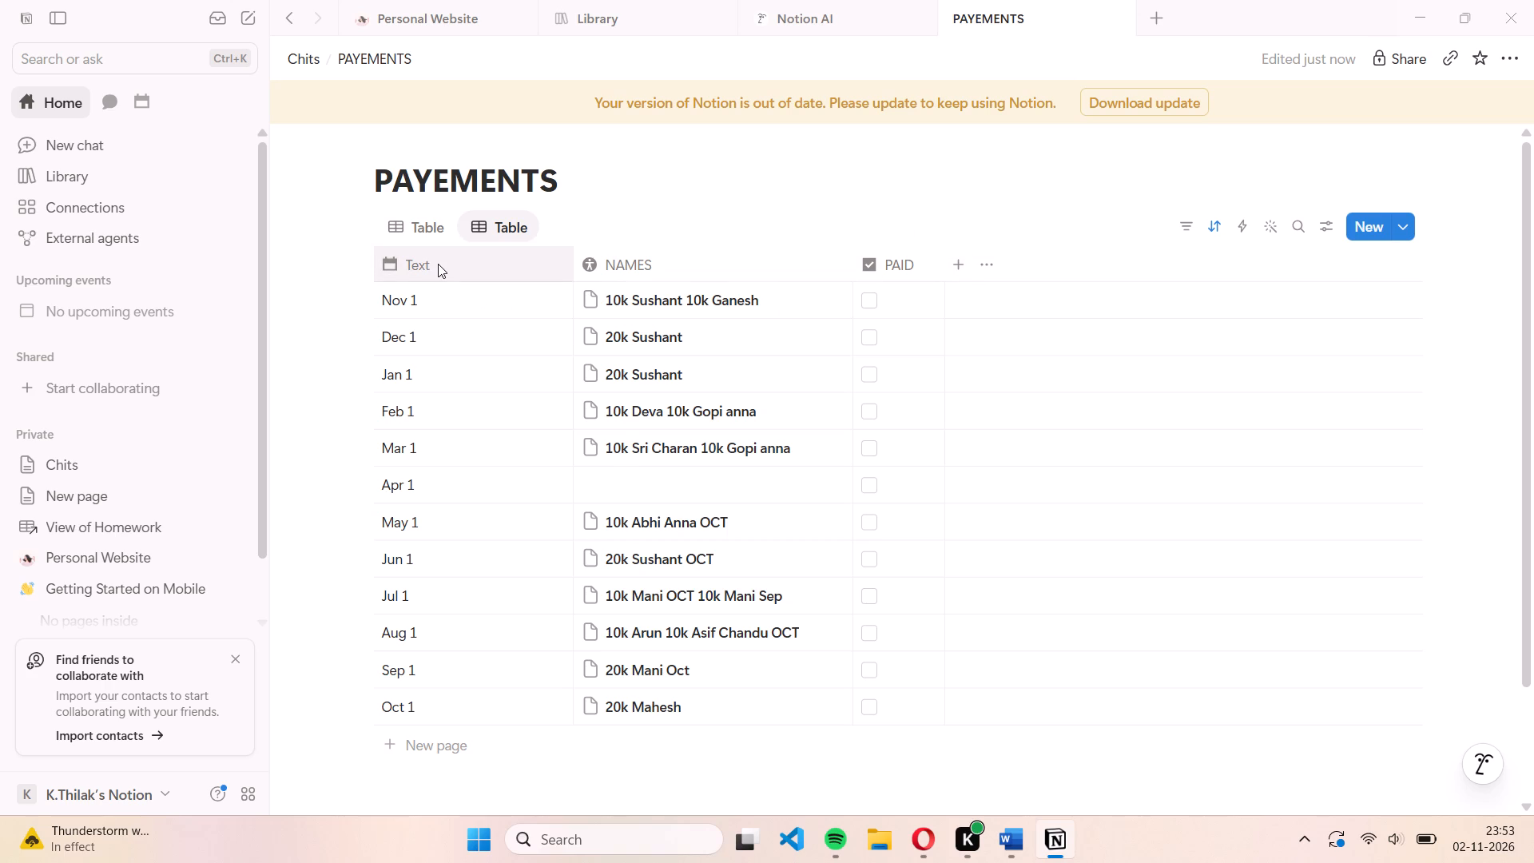
pyautogui.press('BackSpace')
pyautogui.press('BackSpace')
pyautogui.press('BackSpace')
pyautogui.press('BackSpace')
pyautogui.press('BackSpace')
pyautogui.press('BackSpace')
pyautogui.press('BackSpace')
pyautogui.press('BackSpace')
pyautogui.press('BackSpace')
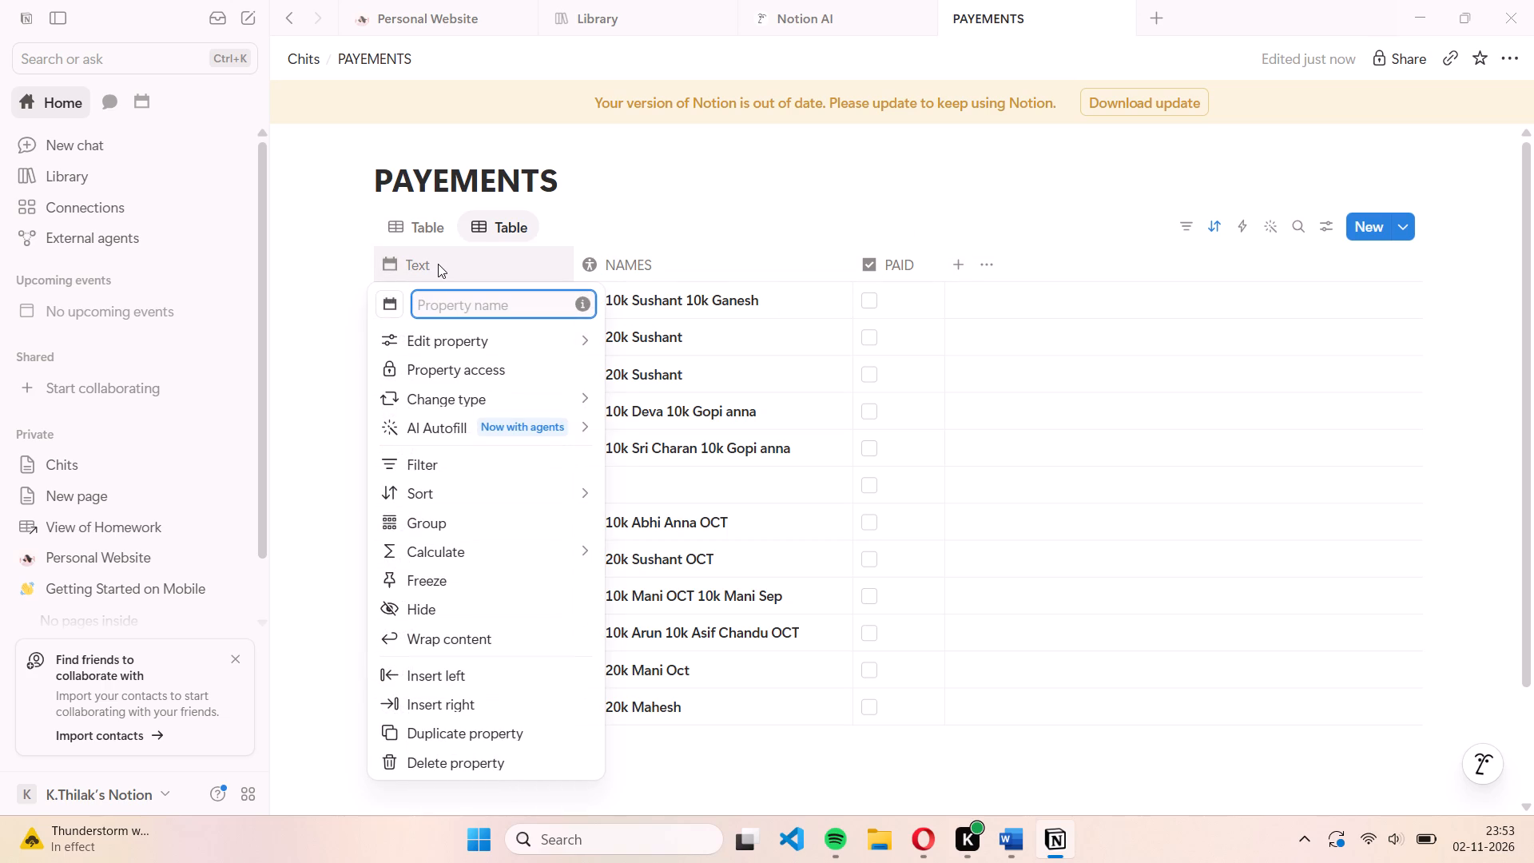
pyautogui.press('Return')
pyautogui.click(631, 187)
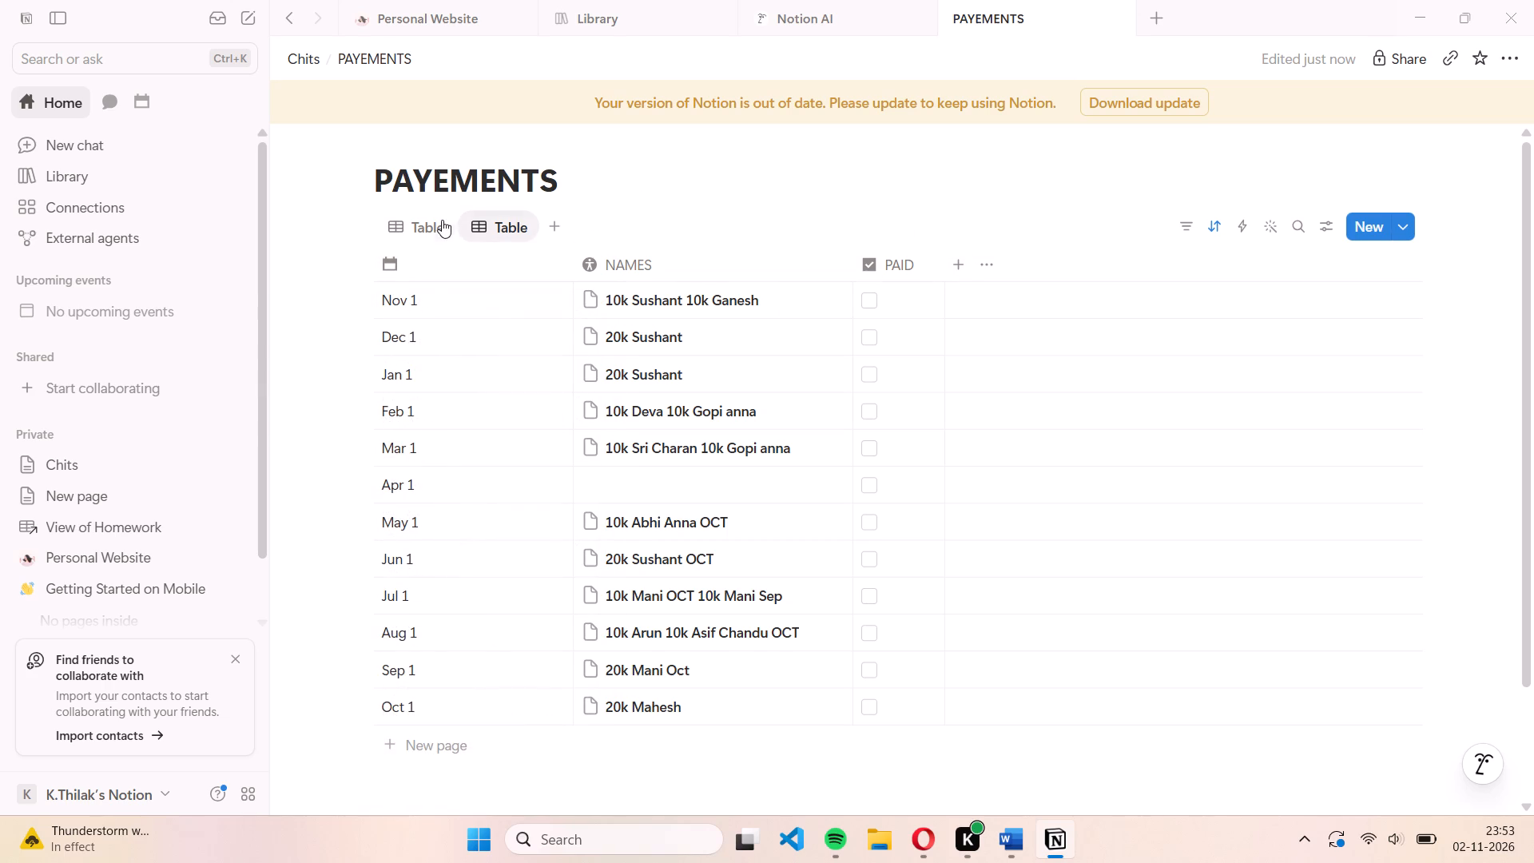
# Switch to the original table view and examine its month checkbox columns and property visibility list.
pyautogui.click(426, 219)
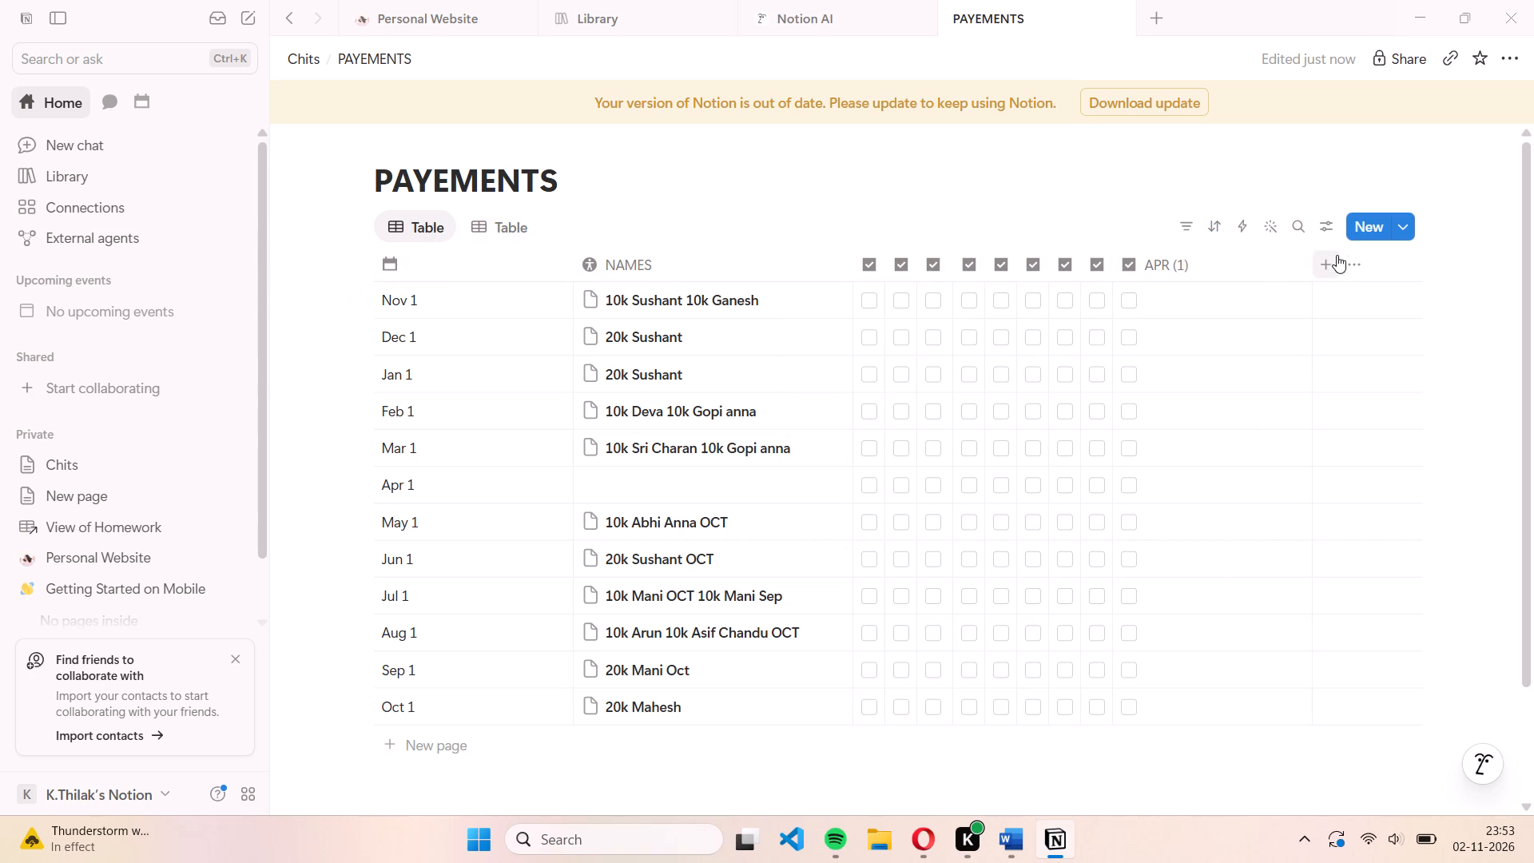
pyautogui.hscroll(-3, 1186, 382)
pyautogui.hscroll(3, 1186, 382)
pyautogui.scroll(1, 1280, 468)
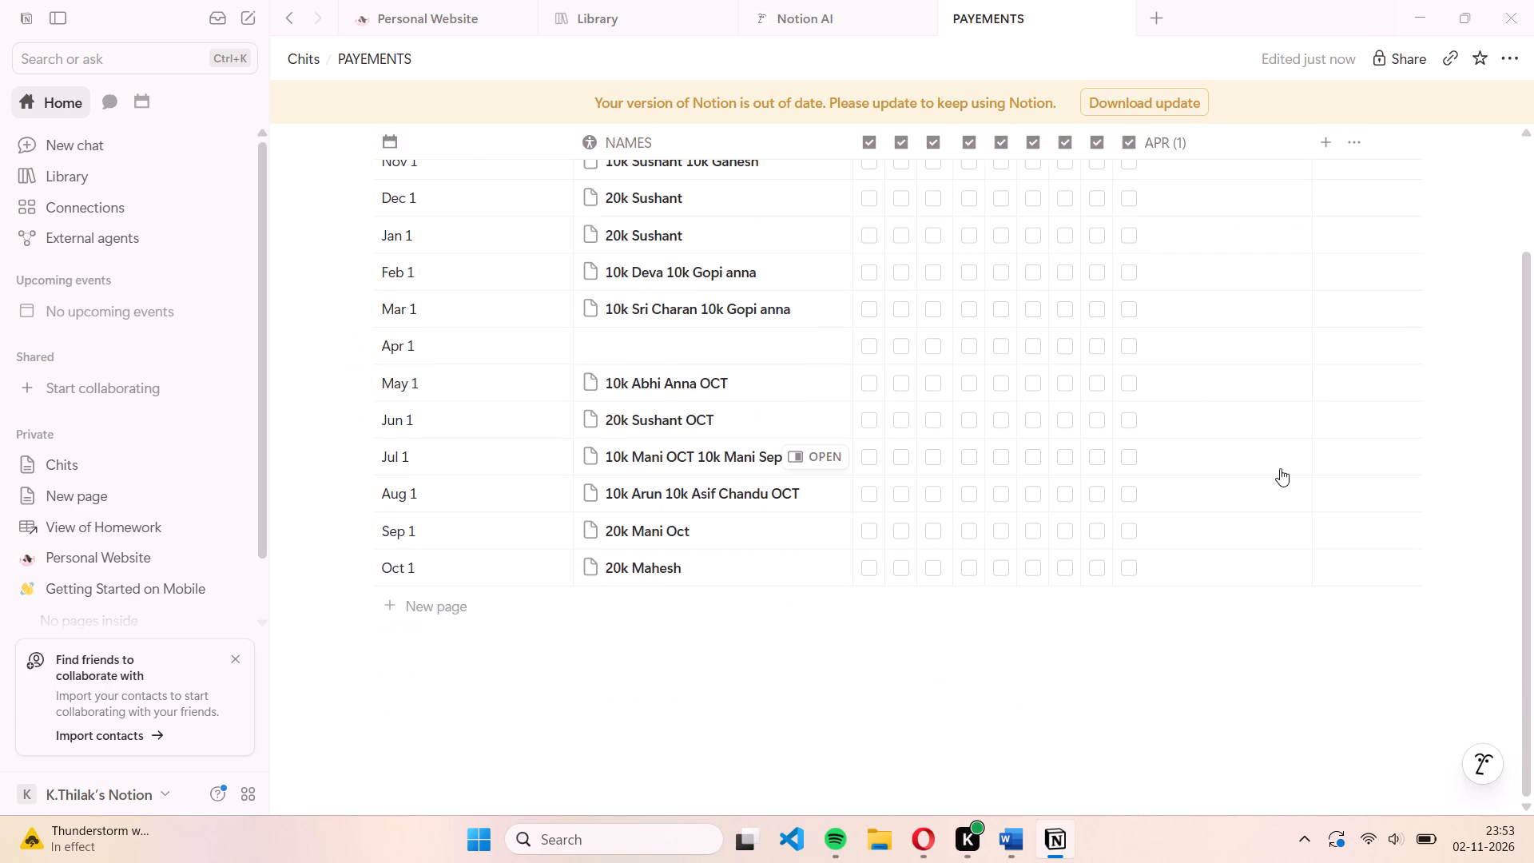
pyautogui.scroll(1, 1280, 468)
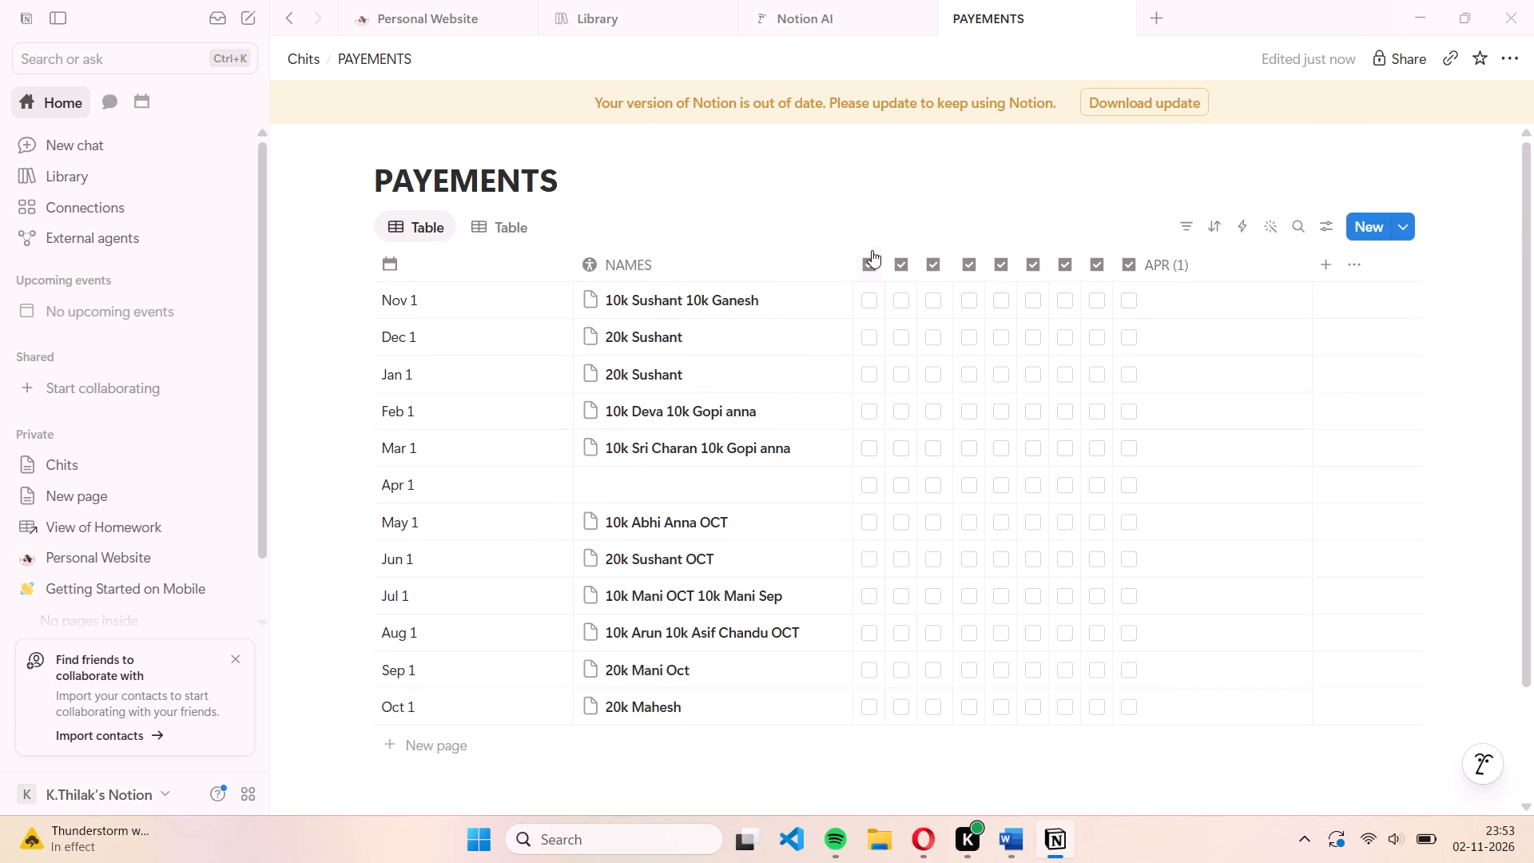
pyautogui.click(1346, 274)
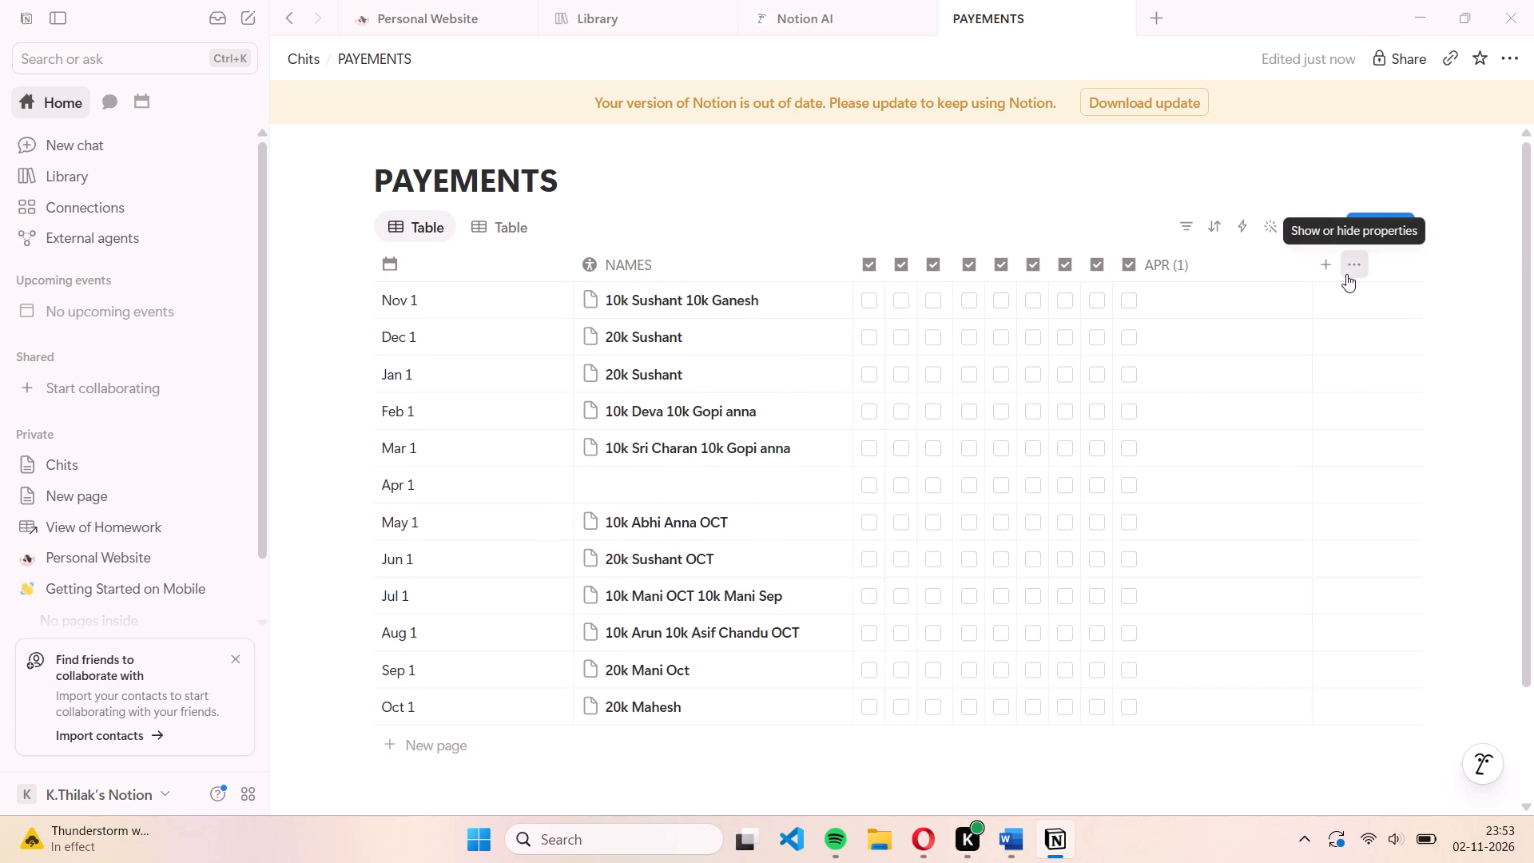
pyautogui.scroll(-2, 1254, 706)
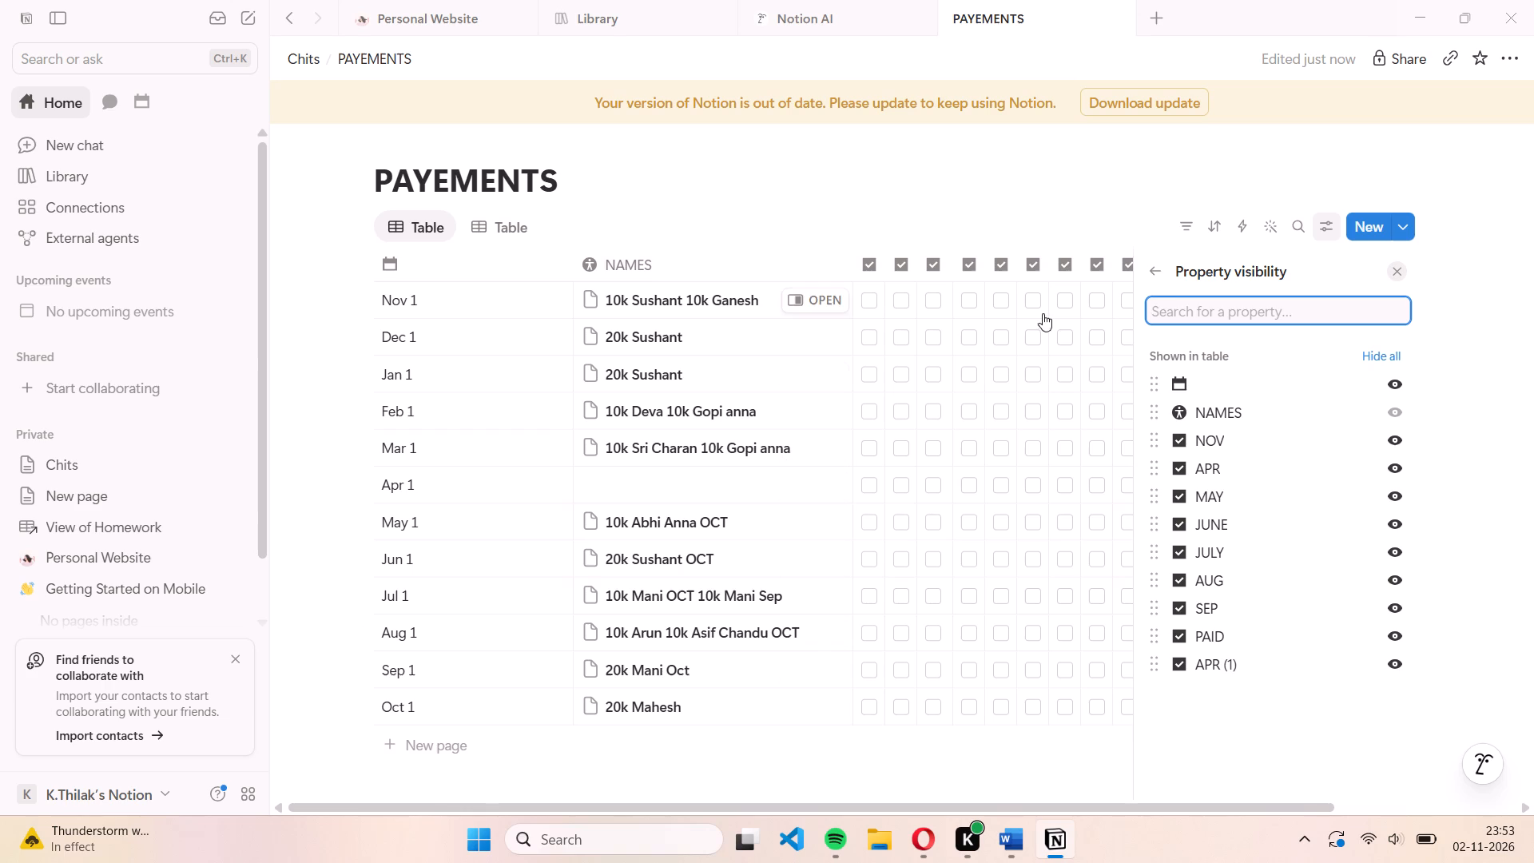
pyautogui.click(862, 264)
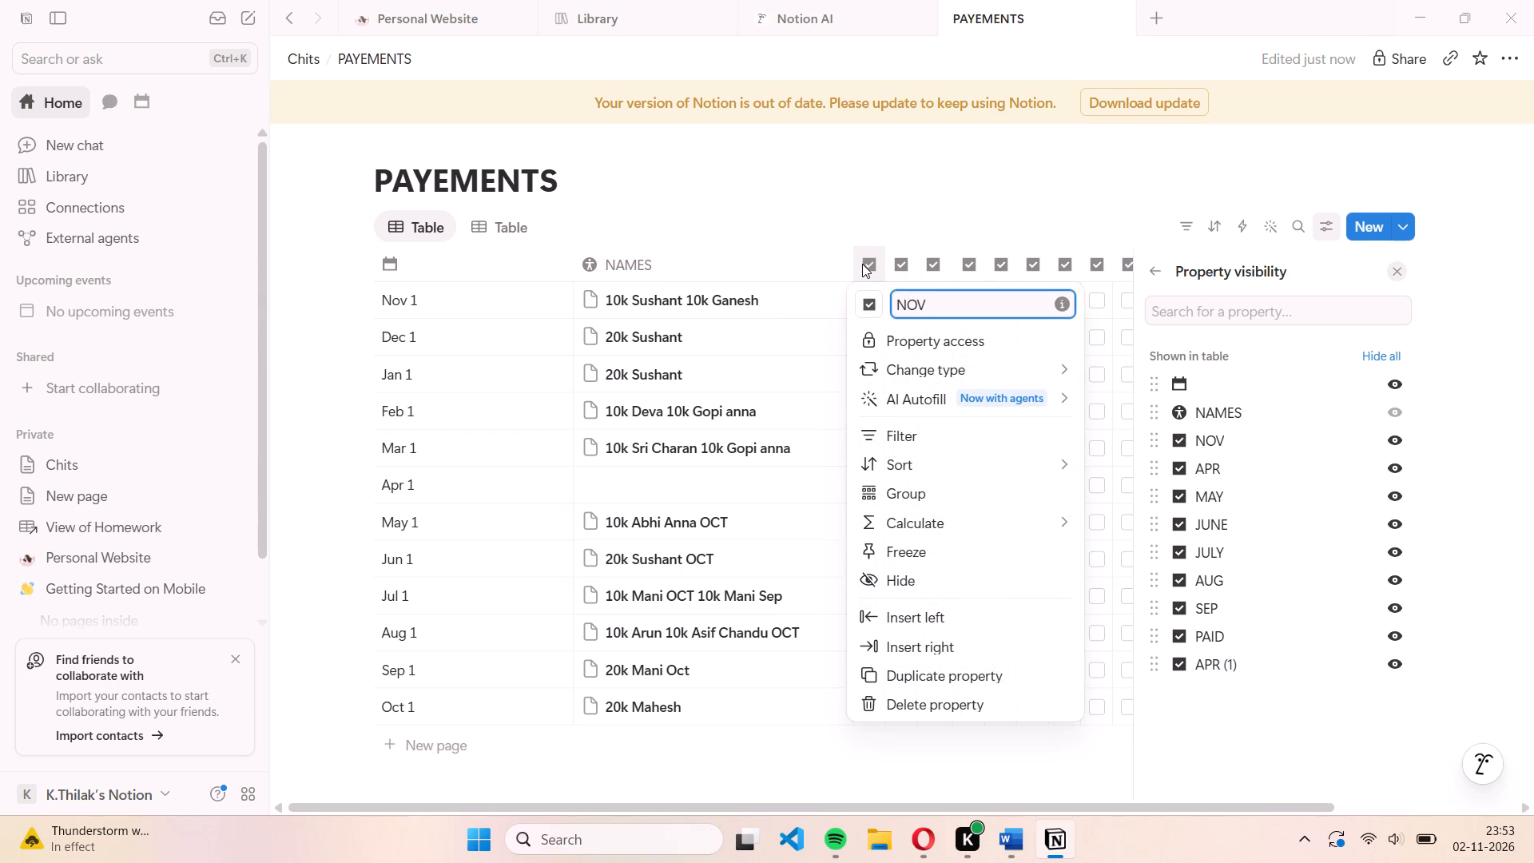
pyautogui.moveTo(889, 263); pyautogui.dragTo(905, 263)
pyautogui.click(905, 263)
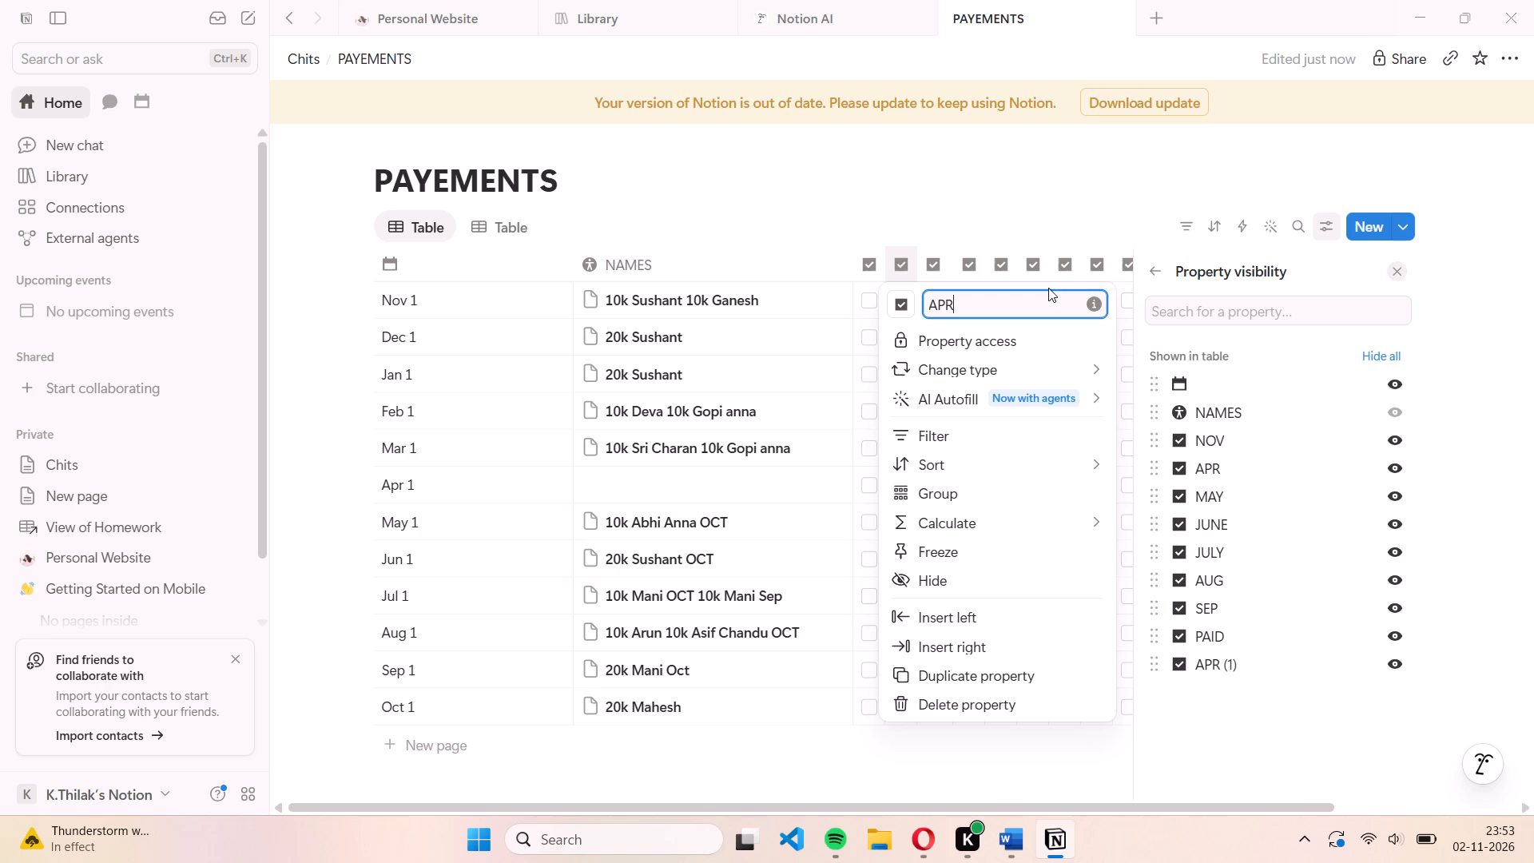
pyautogui.scroll(-3, 1324, 519)
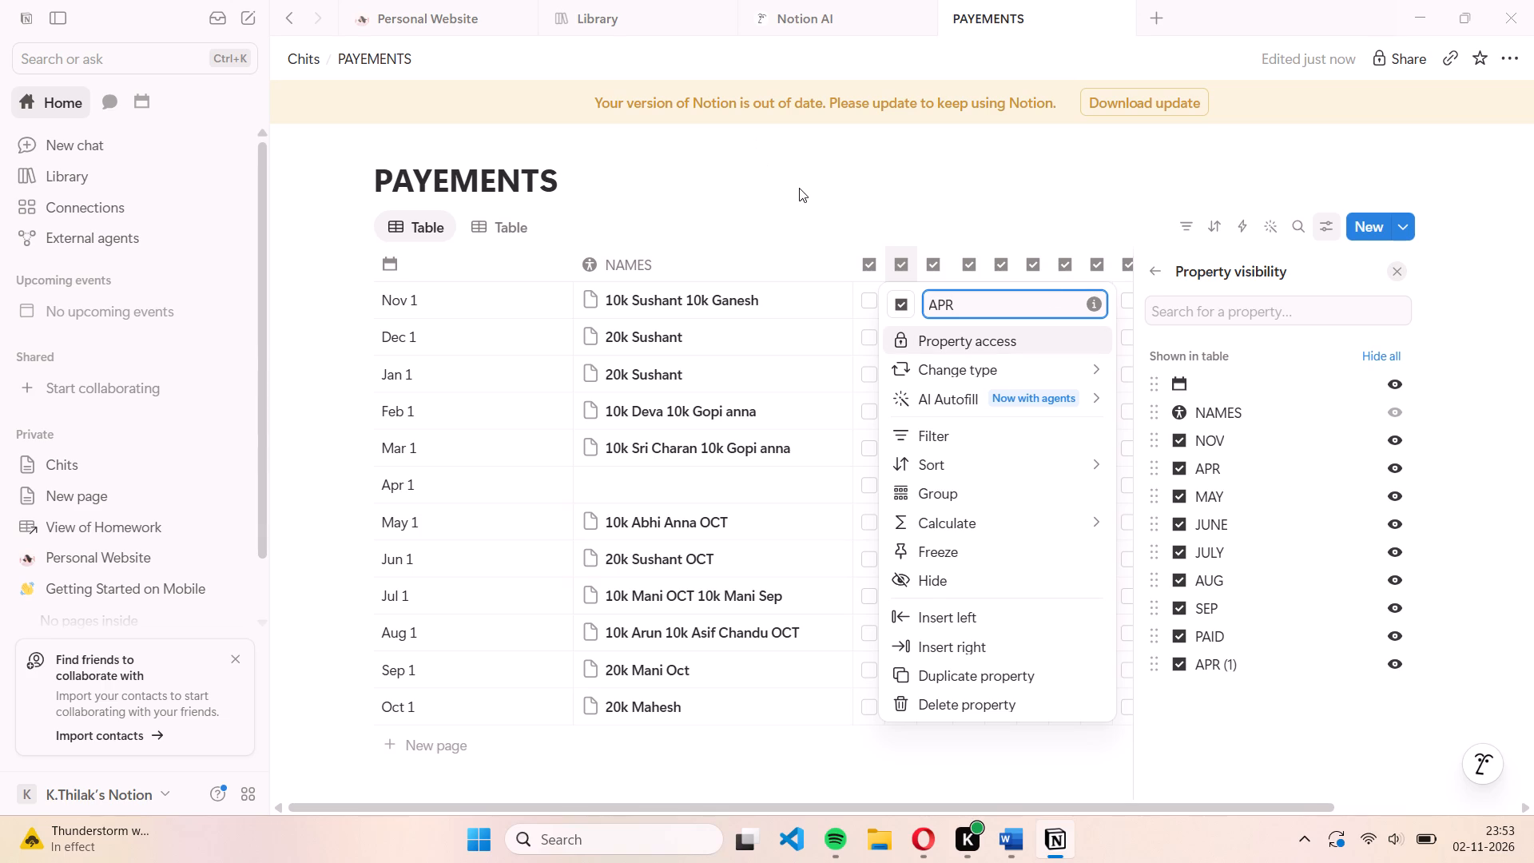
pyautogui.click(799, 188)
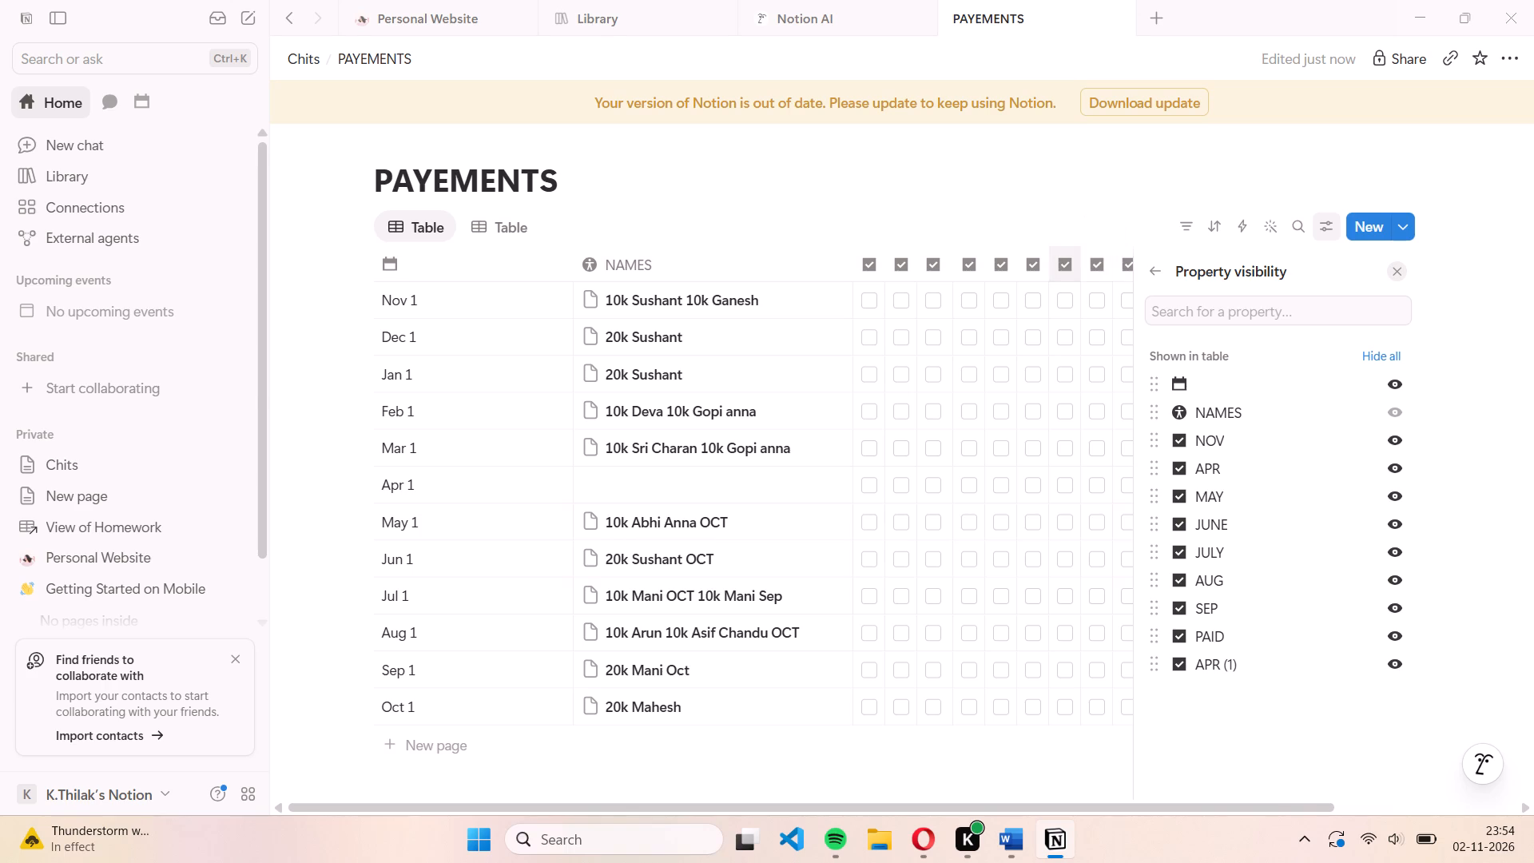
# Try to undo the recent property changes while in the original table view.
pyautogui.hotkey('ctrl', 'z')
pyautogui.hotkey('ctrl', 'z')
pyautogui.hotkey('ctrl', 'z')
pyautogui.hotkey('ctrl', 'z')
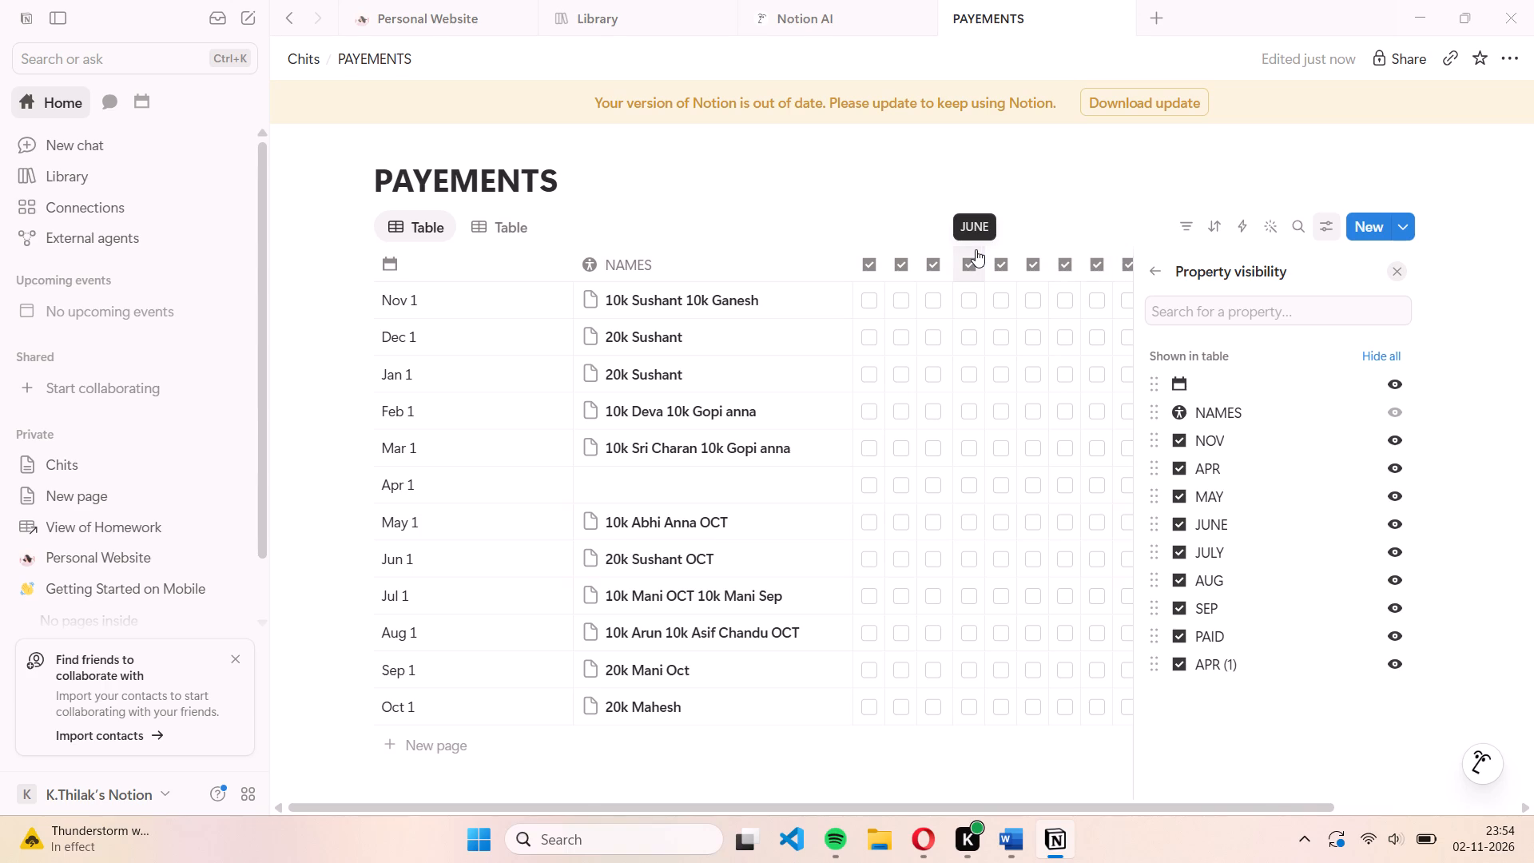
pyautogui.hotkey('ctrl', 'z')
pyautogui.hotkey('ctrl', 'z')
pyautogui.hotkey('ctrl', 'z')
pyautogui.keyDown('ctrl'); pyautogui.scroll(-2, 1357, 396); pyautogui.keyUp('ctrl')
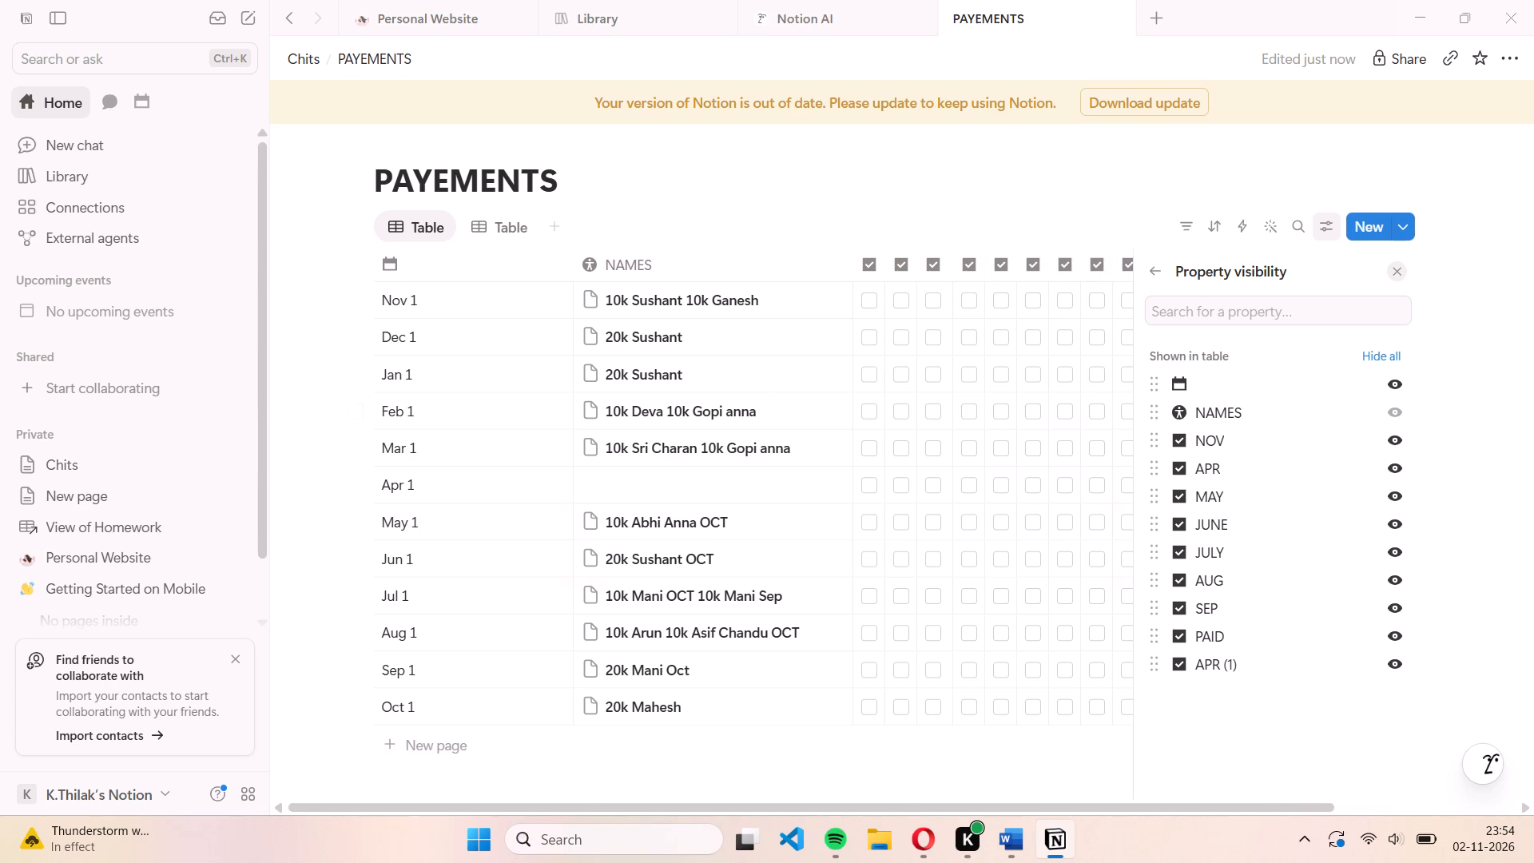
# Compare the sorted table view with the original one, checking the NOV property and the remaining checkbox columns.
pyautogui.click(513, 221)
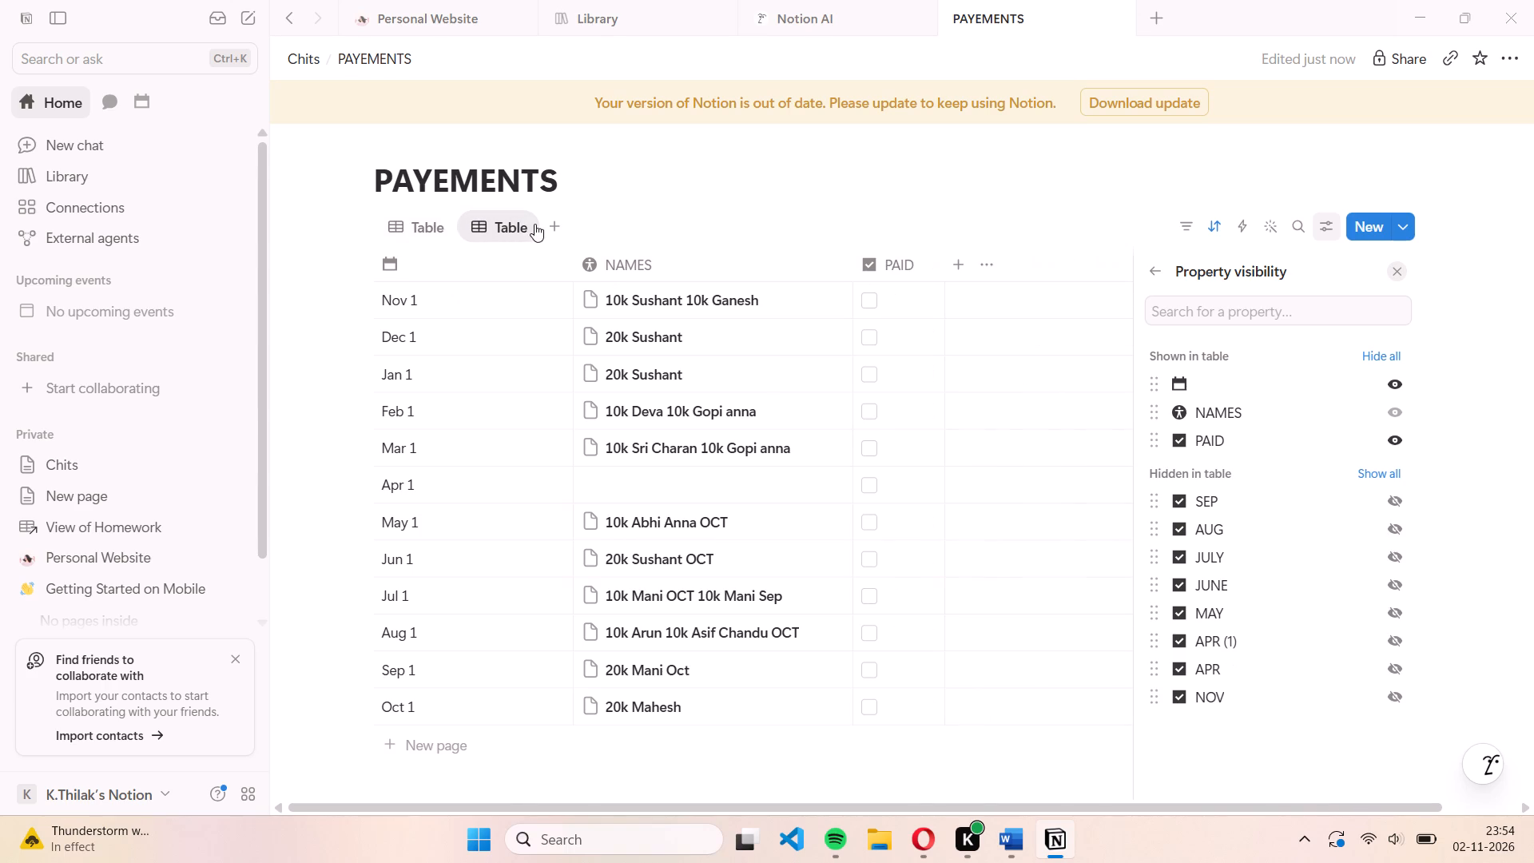
pyautogui.click(427, 236)
pyautogui.click(860, 269)
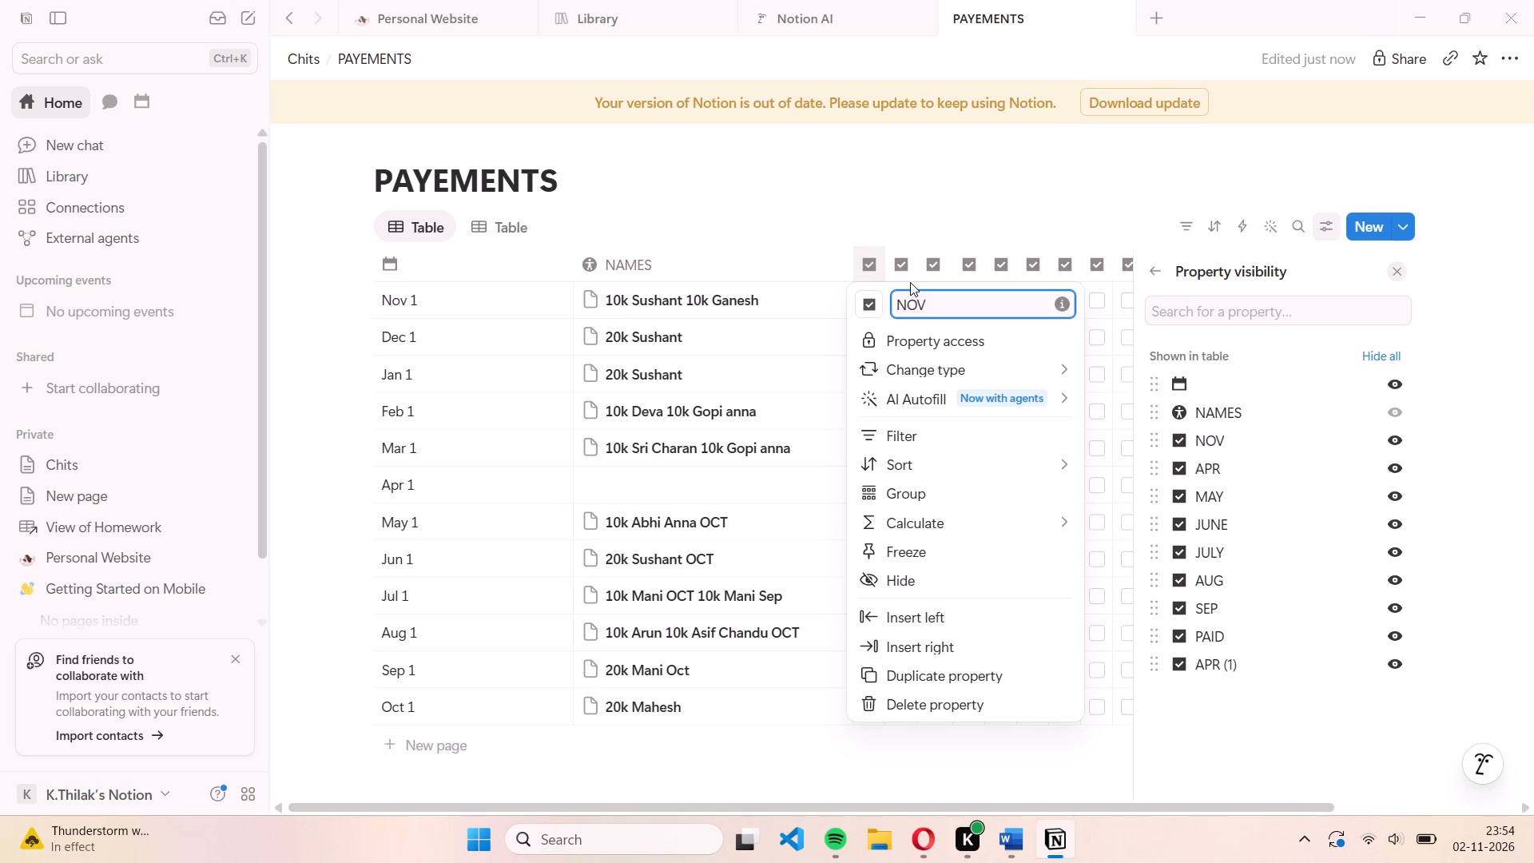
pyautogui.click(918, 113)
pyautogui.hscroll(-6, 1048, 234)
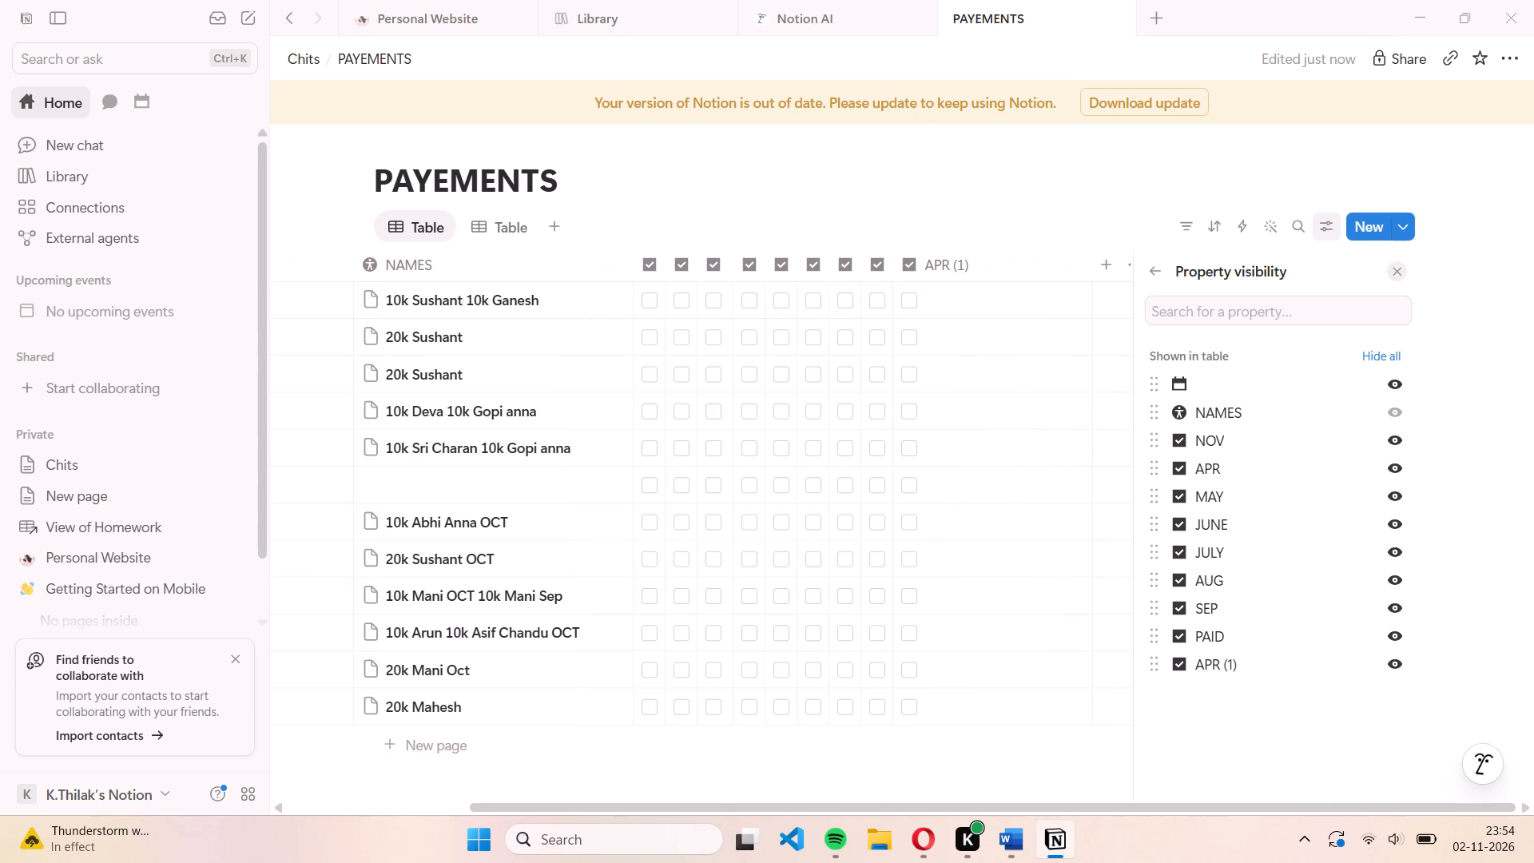